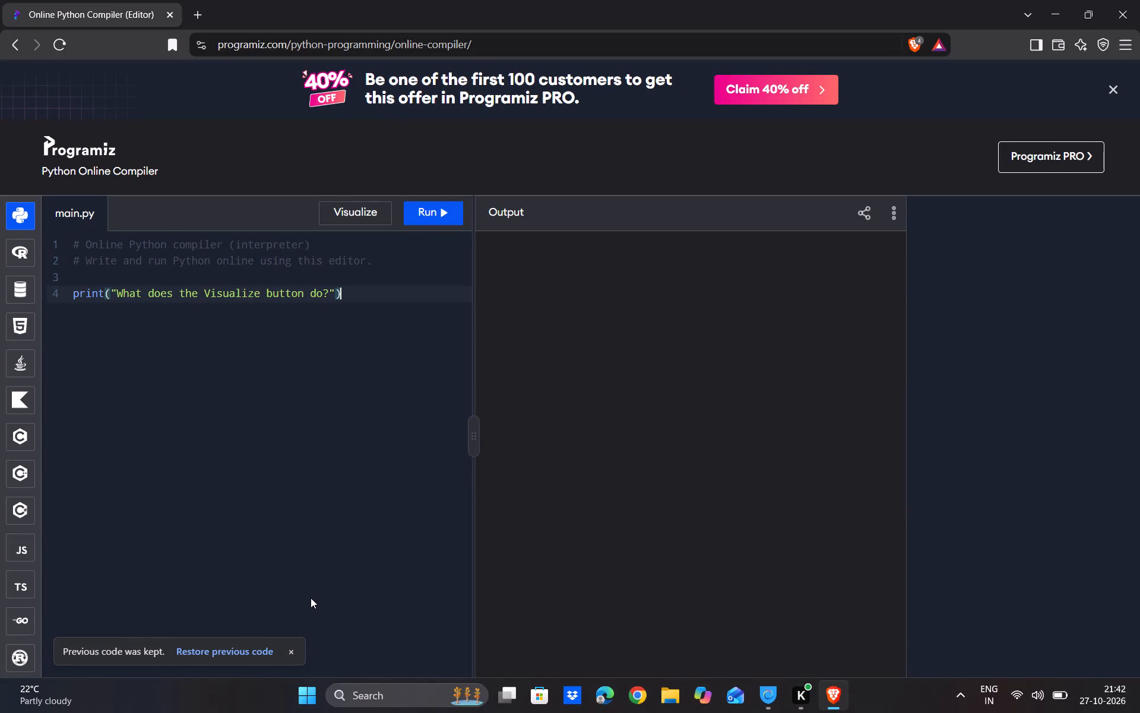
Open Canva in a new browser tab and go to its Hoodies print design page.
{"action": "left_click", "coordinate": [207, 7]}
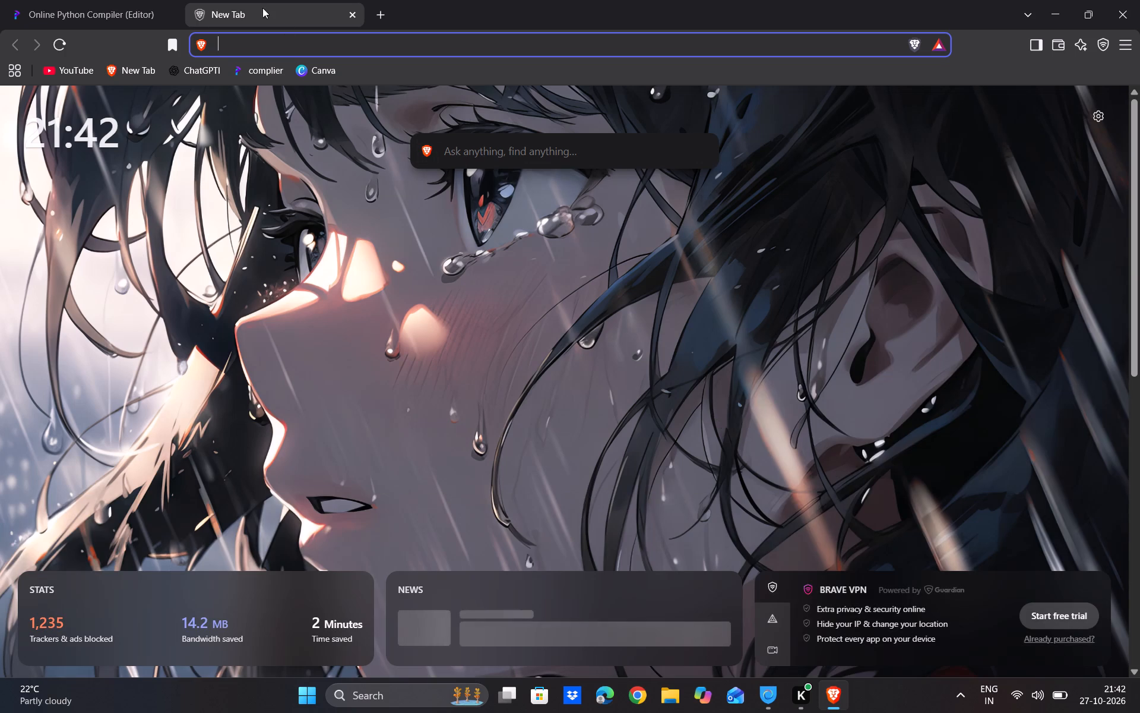
{"action": "left_click", "coordinate": [316, 75]}
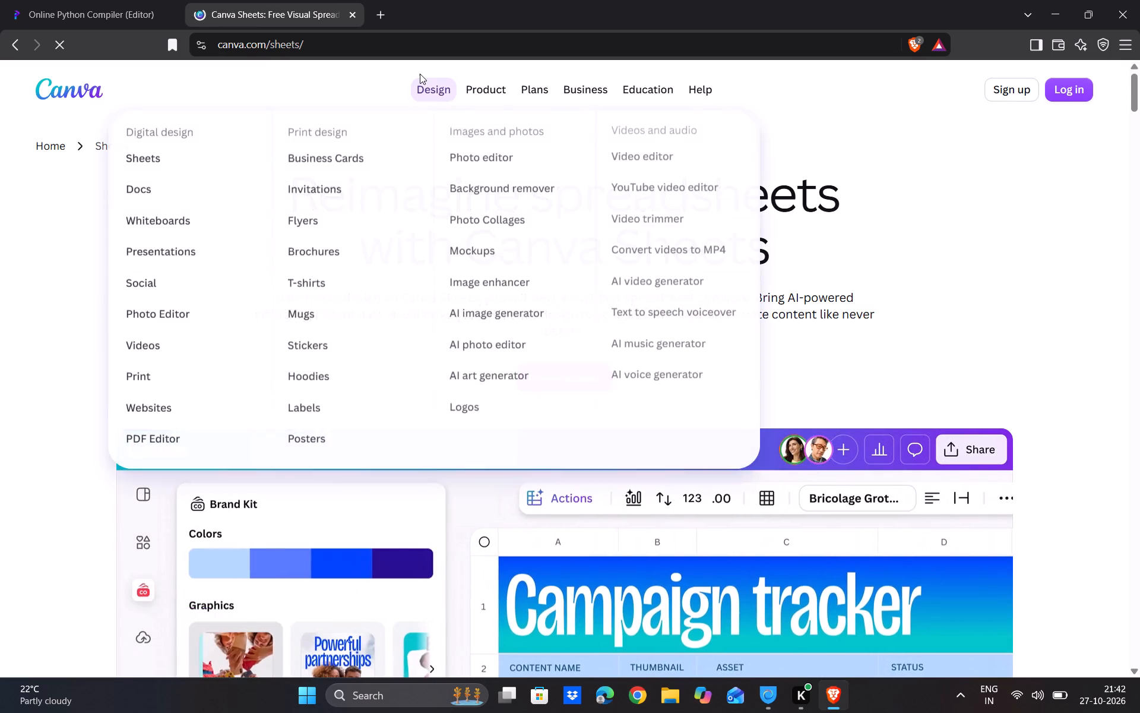
{"action": "left_click", "coordinate": [420, 74]}
{"action": "left_click", "coordinate": [438, 105]}
{"action": "left_click", "coordinate": [438, 105]}
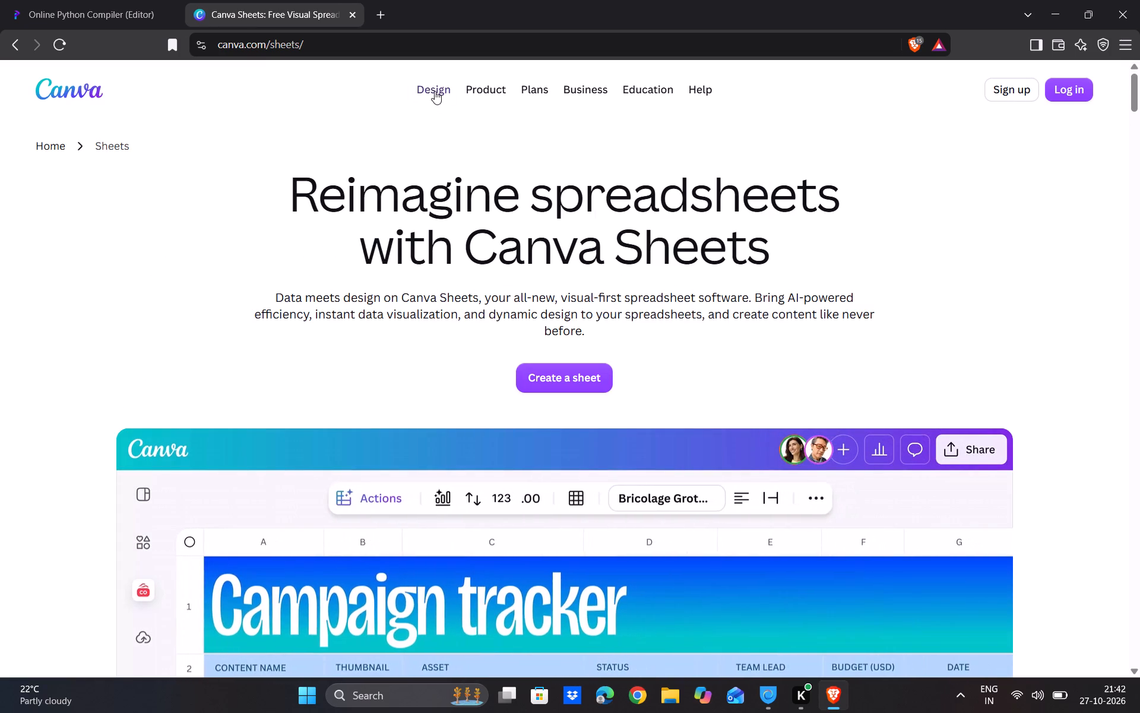
{"action": "left_click", "coordinate": [433, 85]}
{"action": "left_click", "coordinate": [338, 373]}
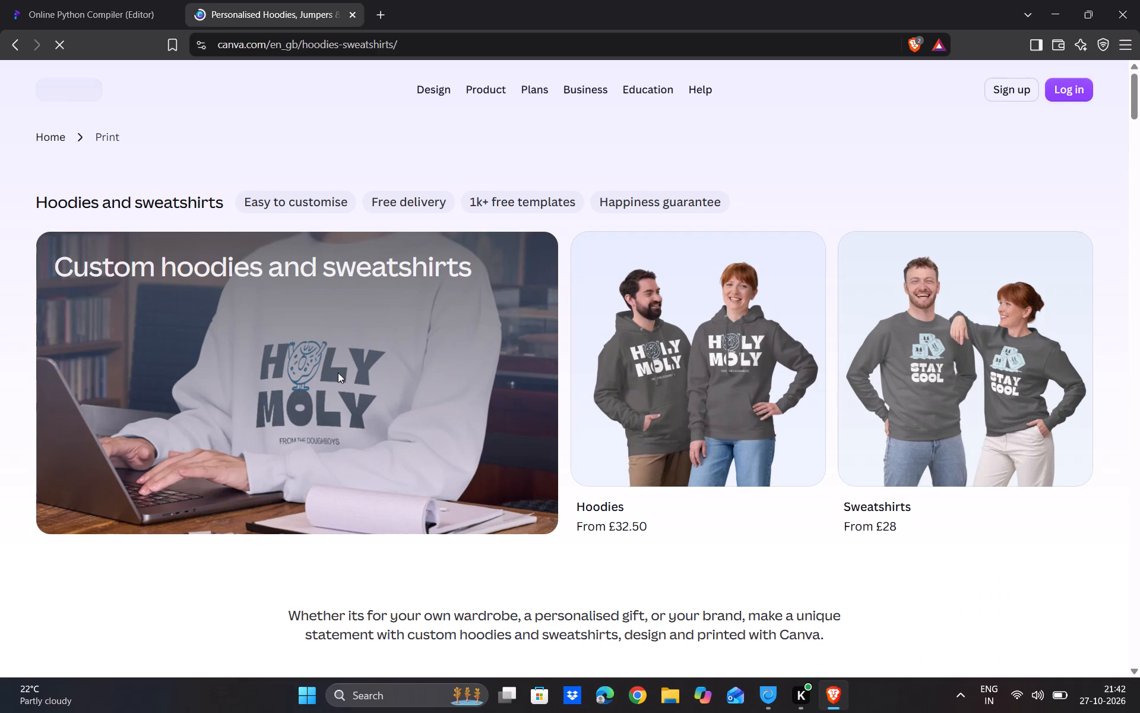
Open the black and pink "Timeless Machine" retro vehicle hoodie template in the editor.
{"action": "scroll", "coordinate": [323, 321], "scroll_direction": "down", "scroll_amount": 8}
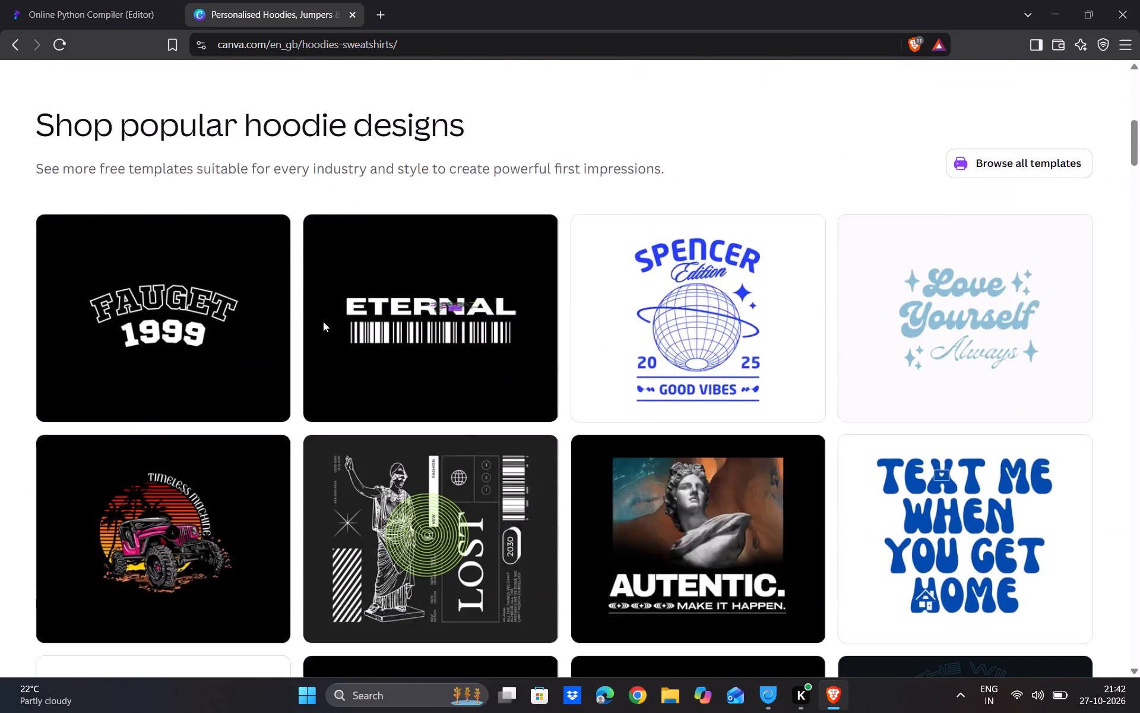
{"action": "scroll", "coordinate": [323, 321], "scroll_direction": "up", "scroll_amount": 3}
{"action": "left_click", "coordinate": [179, 447]}
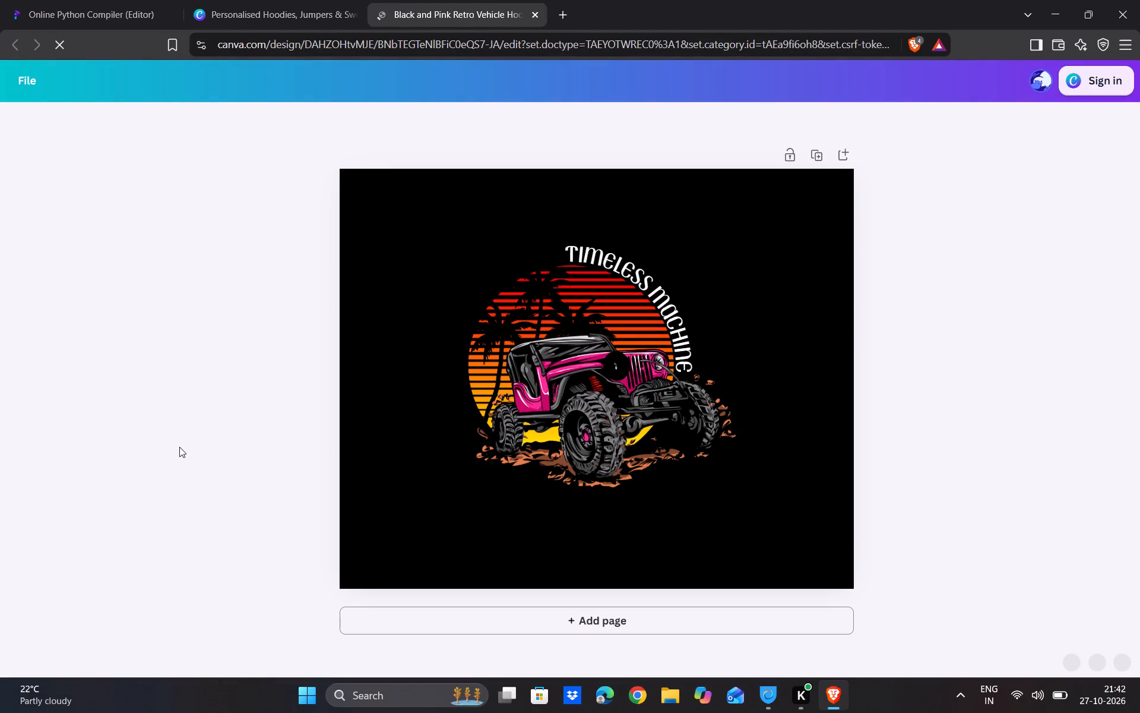
Add a second page to the hoodie design and dismiss the login prompt.
{"action": "left_click", "coordinate": [446, 619]}
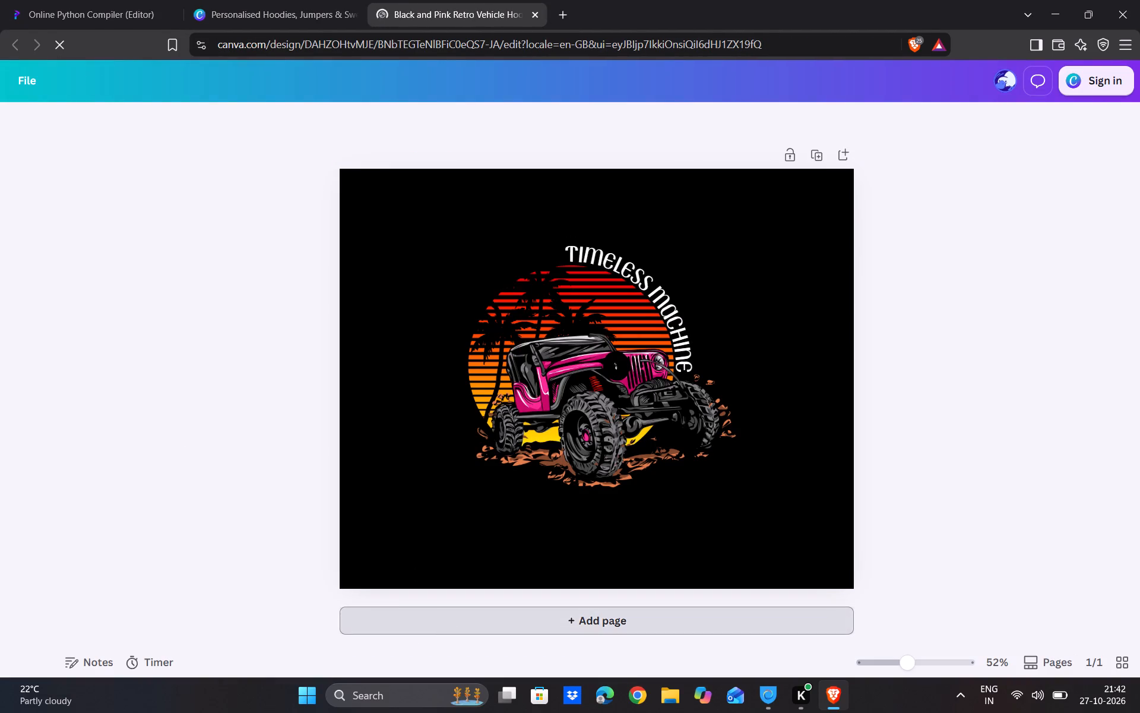
{"action": "scroll", "coordinate": [432, 279], "scroll_direction": "up", "scroll_amount": 5}
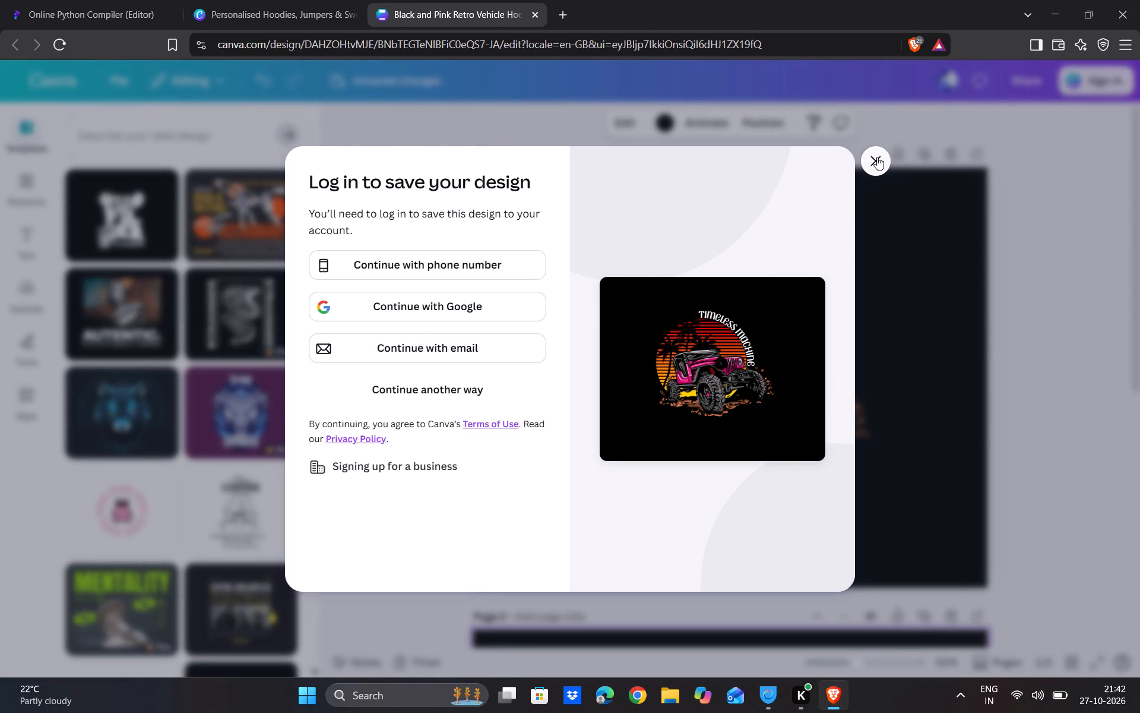
{"action": "left_click", "coordinate": [877, 157]}
{"action": "left_click", "coordinate": [877, 157]}
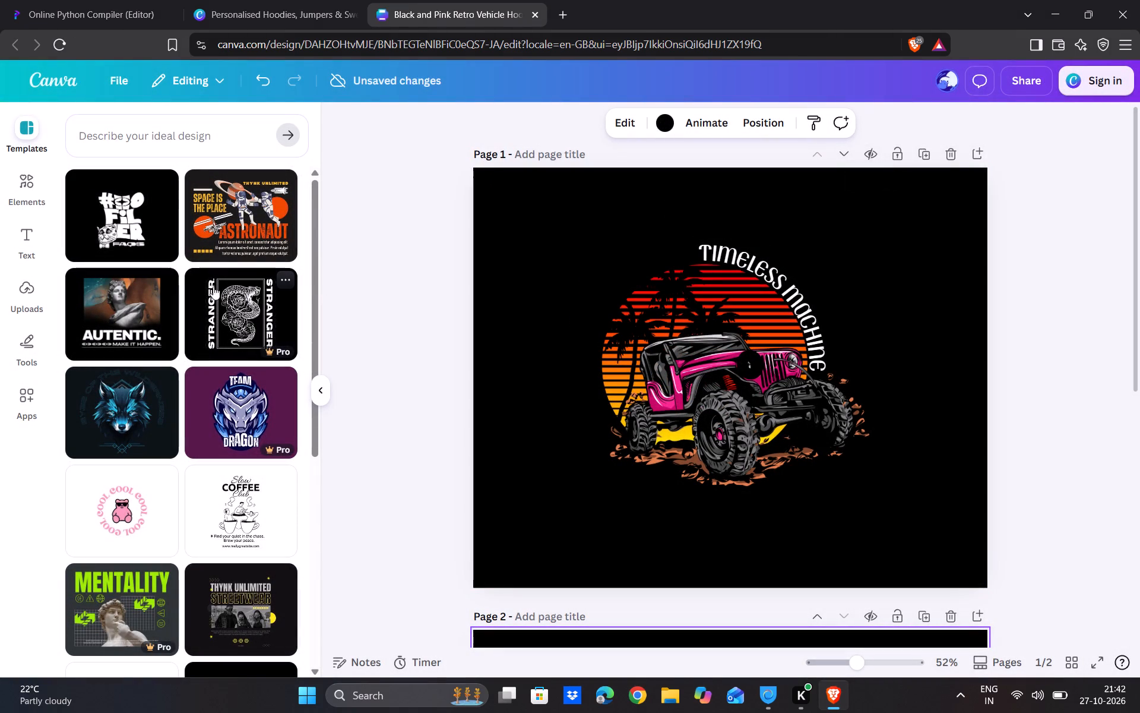
Apply the cat artwork page of the Black and White Bold Cat Hoodie template to page 2.
{"action": "scroll", "coordinate": [206, 284], "scroll_direction": "right", "scroll_amount": 2}
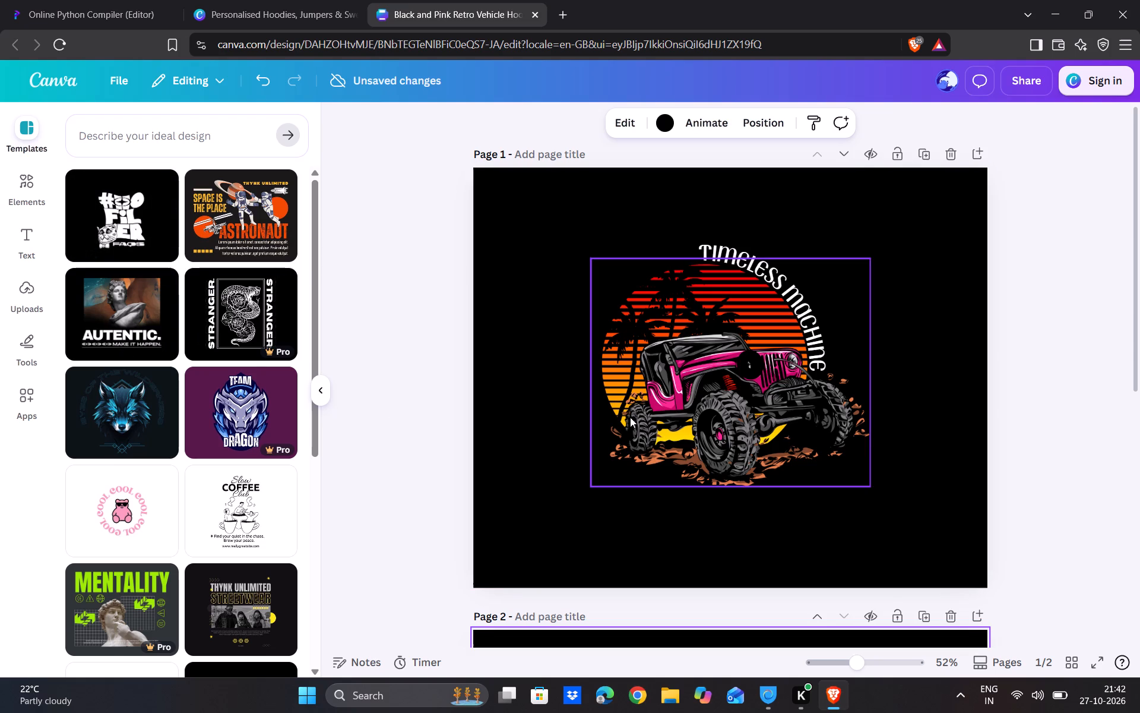
{"action": "scroll", "coordinate": [630, 417], "scroll_direction": "down", "scroll_amount": 7}
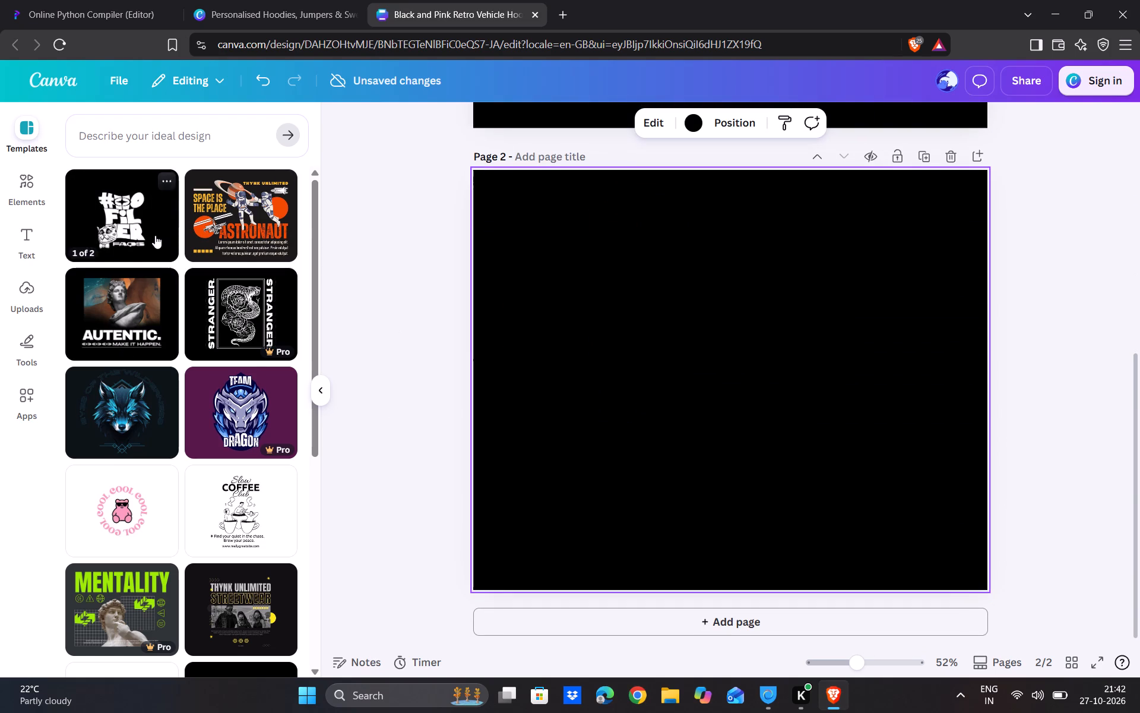
{"action": "double_click", "coordinate": [155, 235]}
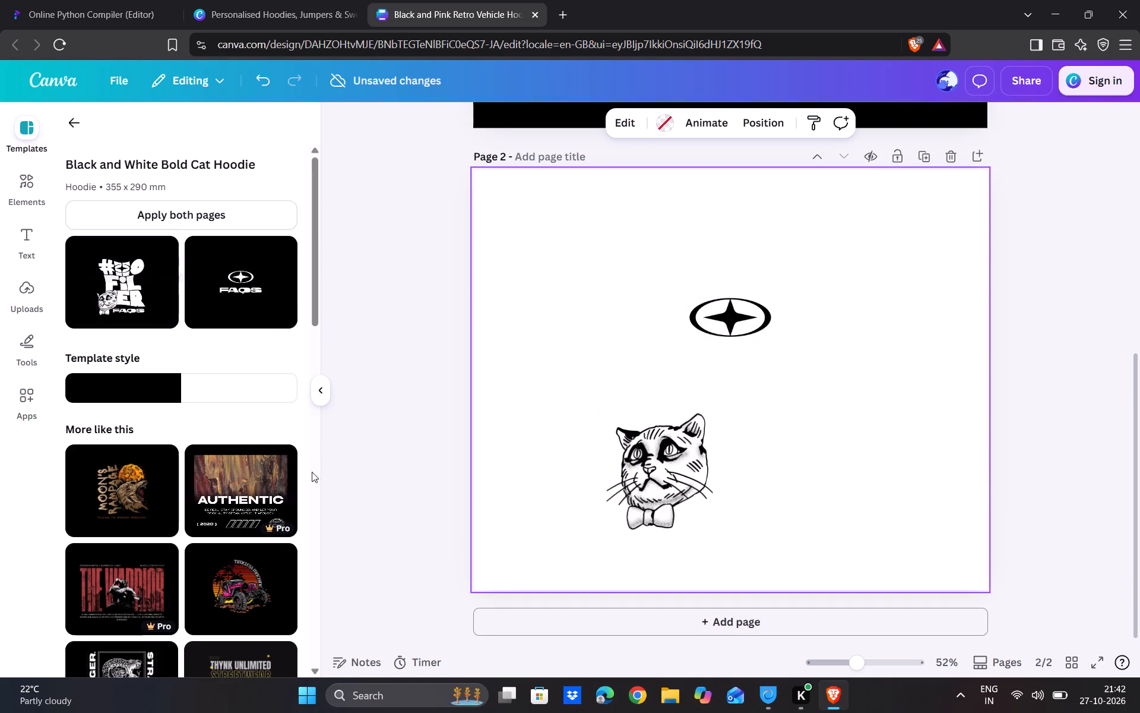
Add a third page below page 2 of the design.
{"action": "scroll", "coordinate": [223, 456], "scroll_direction": "down", "scroll_amount": 9}
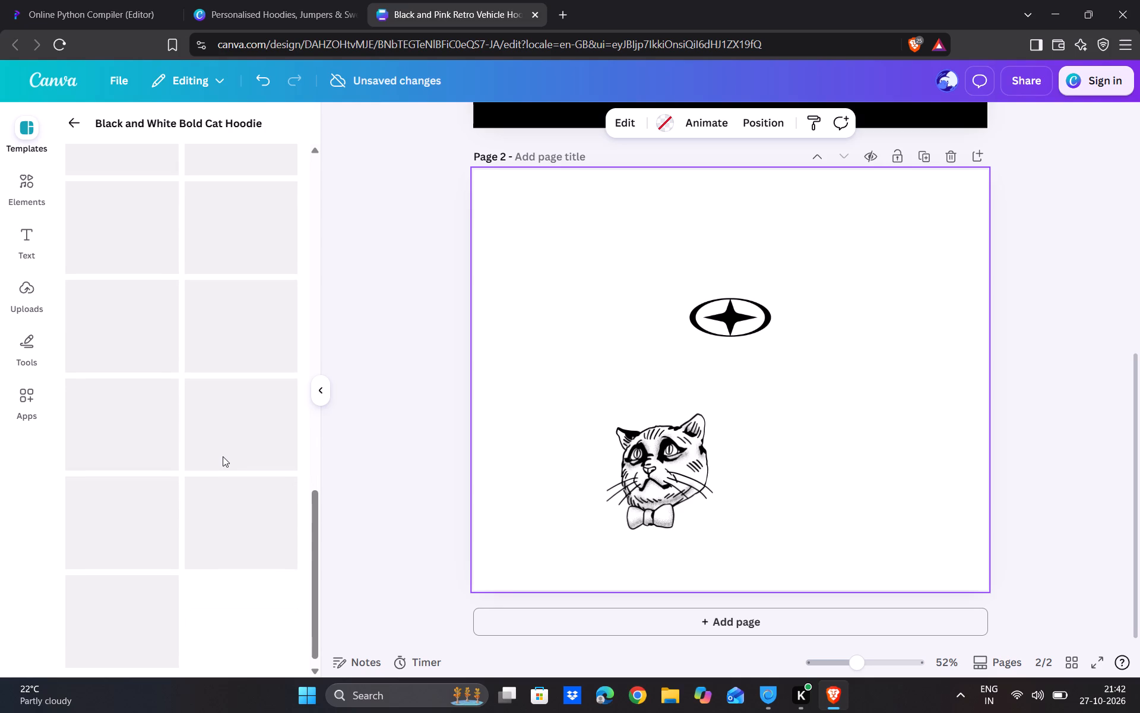
{"action": "scroll", "coordinate": [258, 384], "scroll_direction": "down", "scroll_amount": 2}
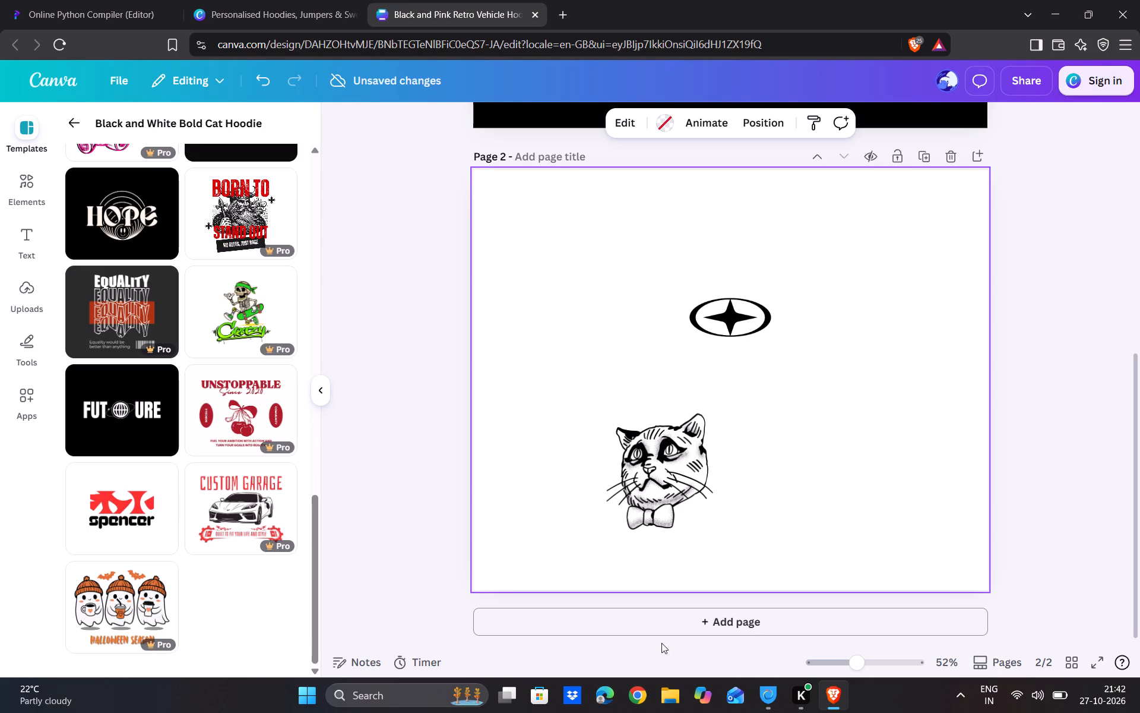
{"action": "left_click", "coordinate": [670, 623]}
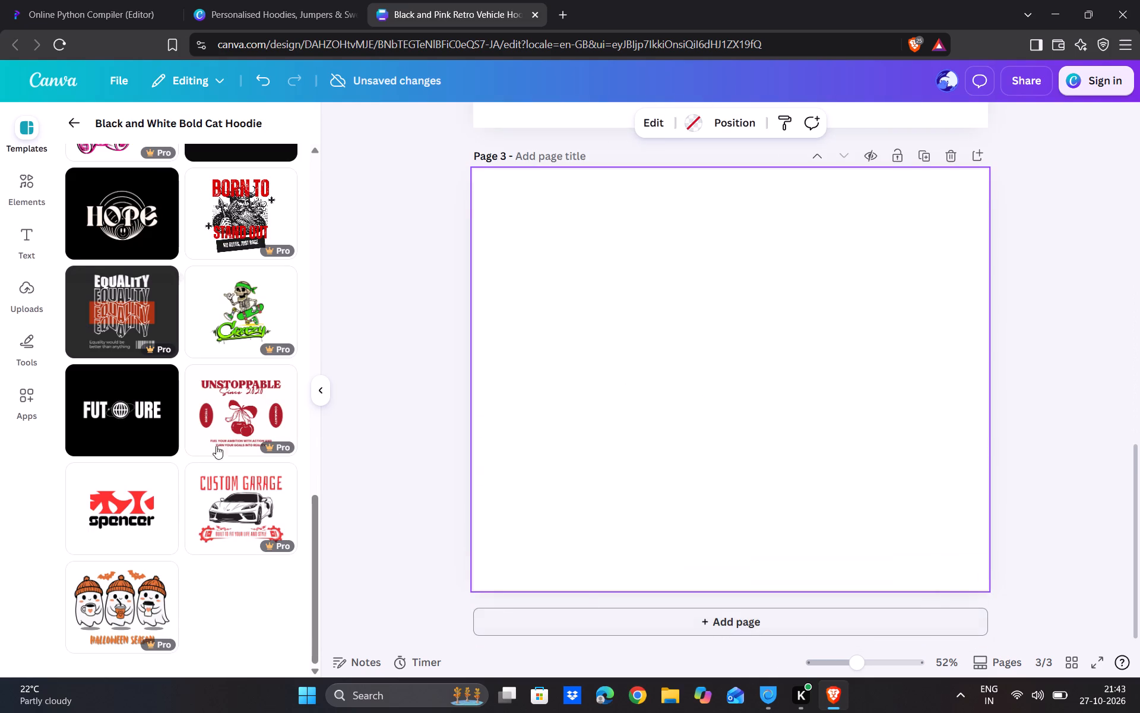
Apply the Black and White Bold Cat Hoodie's template style to the empty page 3.
{"action": "scroll", "coordinate": [154, 427], "scroll_direction": "up", "scroll_amount": 4}
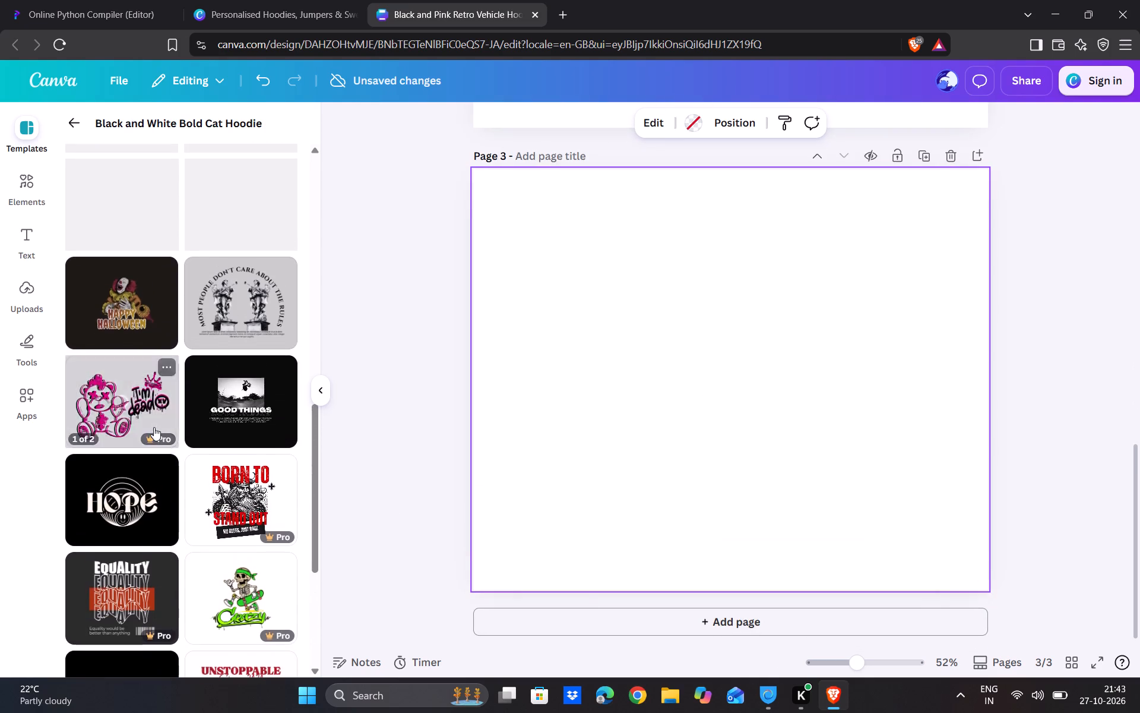
{"action": "scroll", "coordinate": [154, 427], "scroll_direction": "up", "scroll_amount": 1}
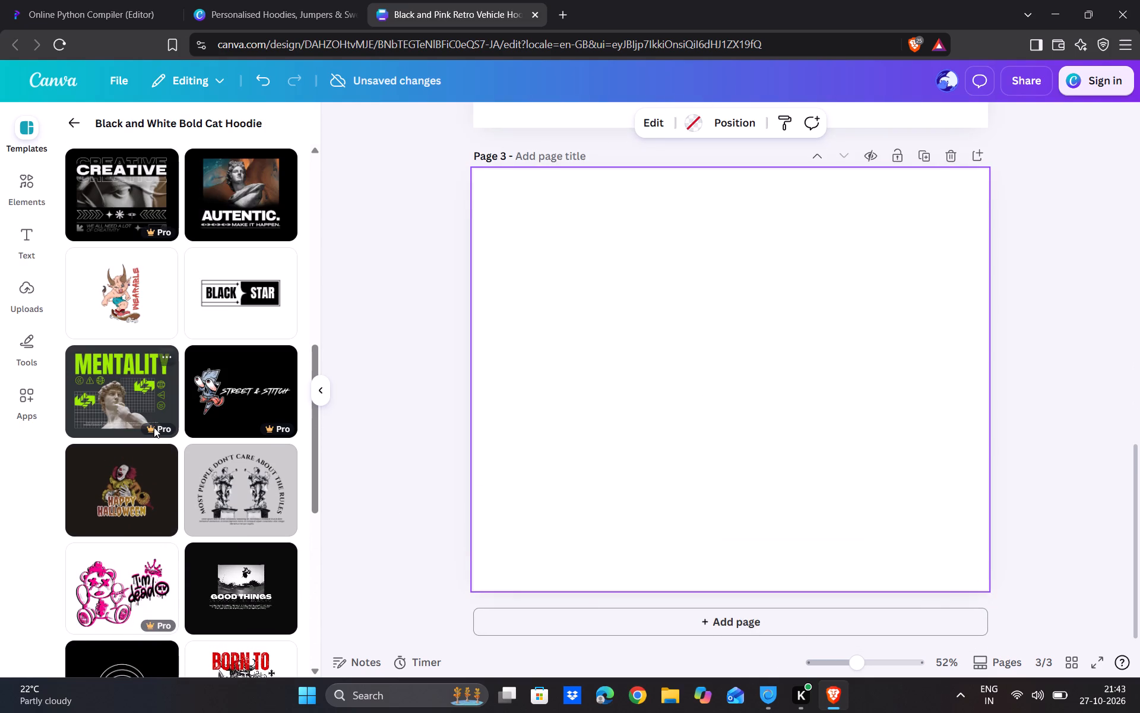
{"action": "scroll", "coordinate": [208, 298], "scroll_direction": "up", "scroll_amount": 4}
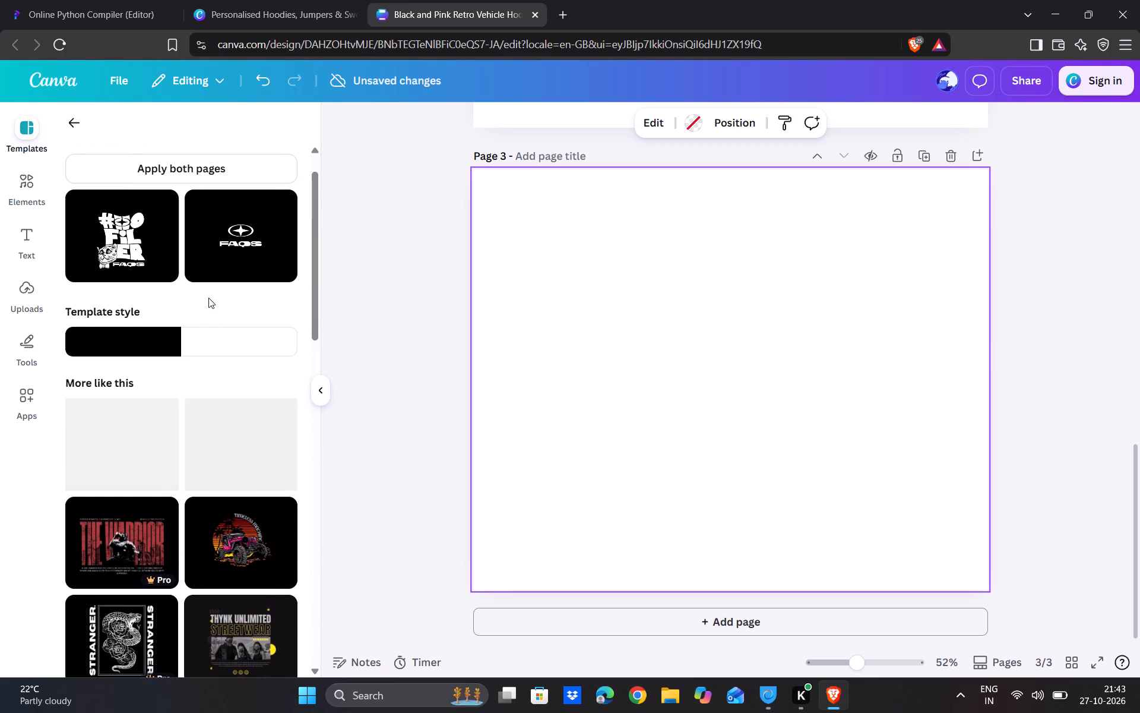
{"action": "scroll", "coordinate": [208, 298], "scroll_direction": "up", "scroll_amount": 3}
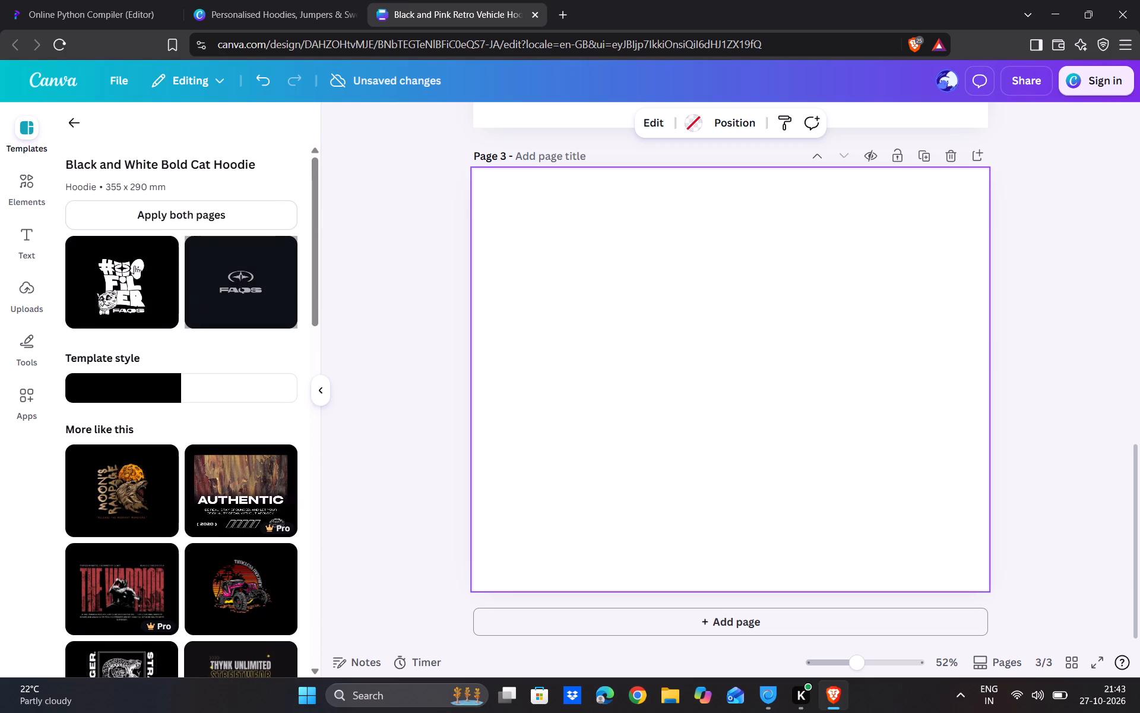
{"action": "left_click", "coordinate": [143, 377]}
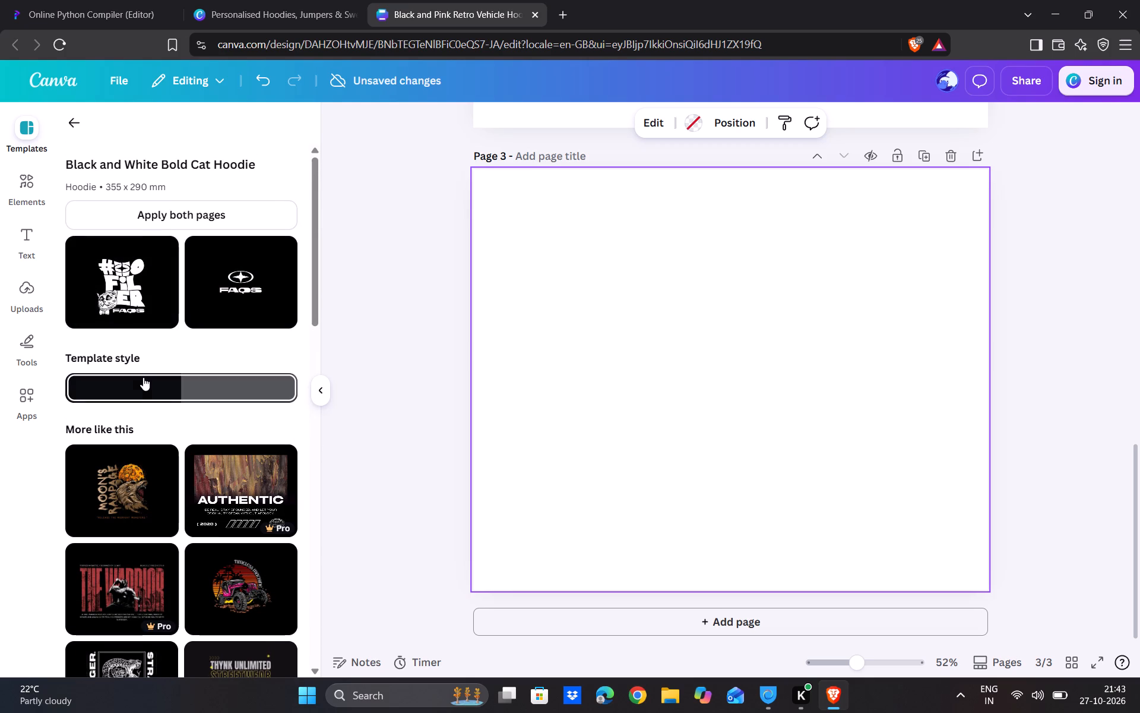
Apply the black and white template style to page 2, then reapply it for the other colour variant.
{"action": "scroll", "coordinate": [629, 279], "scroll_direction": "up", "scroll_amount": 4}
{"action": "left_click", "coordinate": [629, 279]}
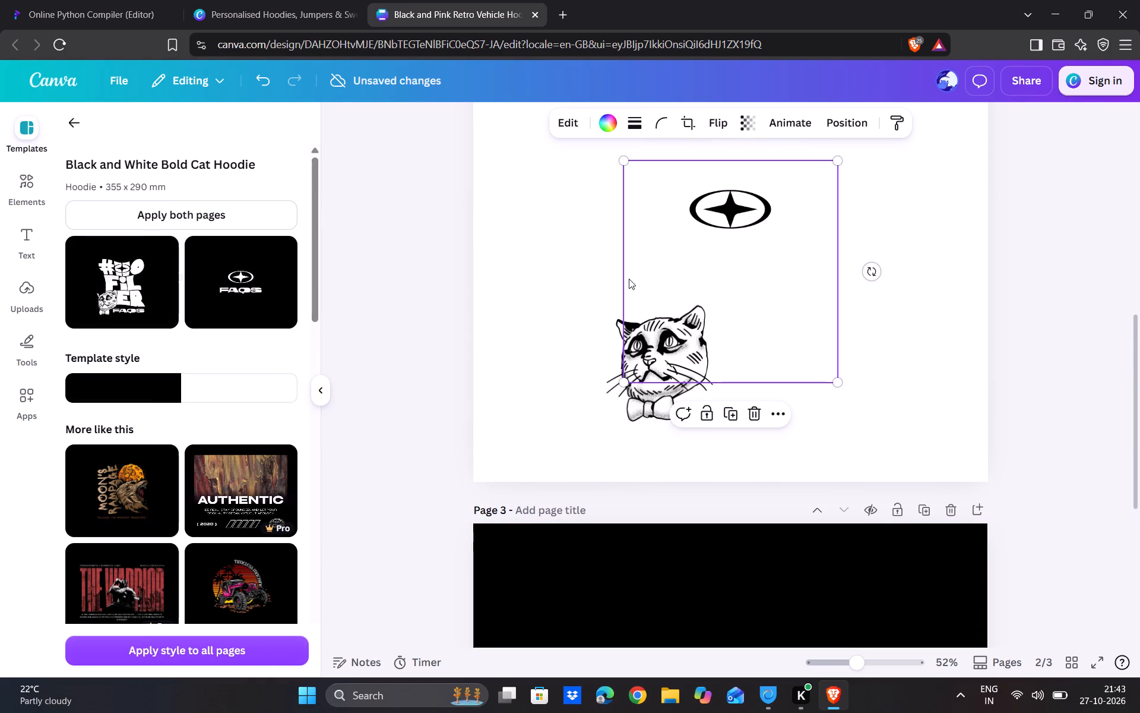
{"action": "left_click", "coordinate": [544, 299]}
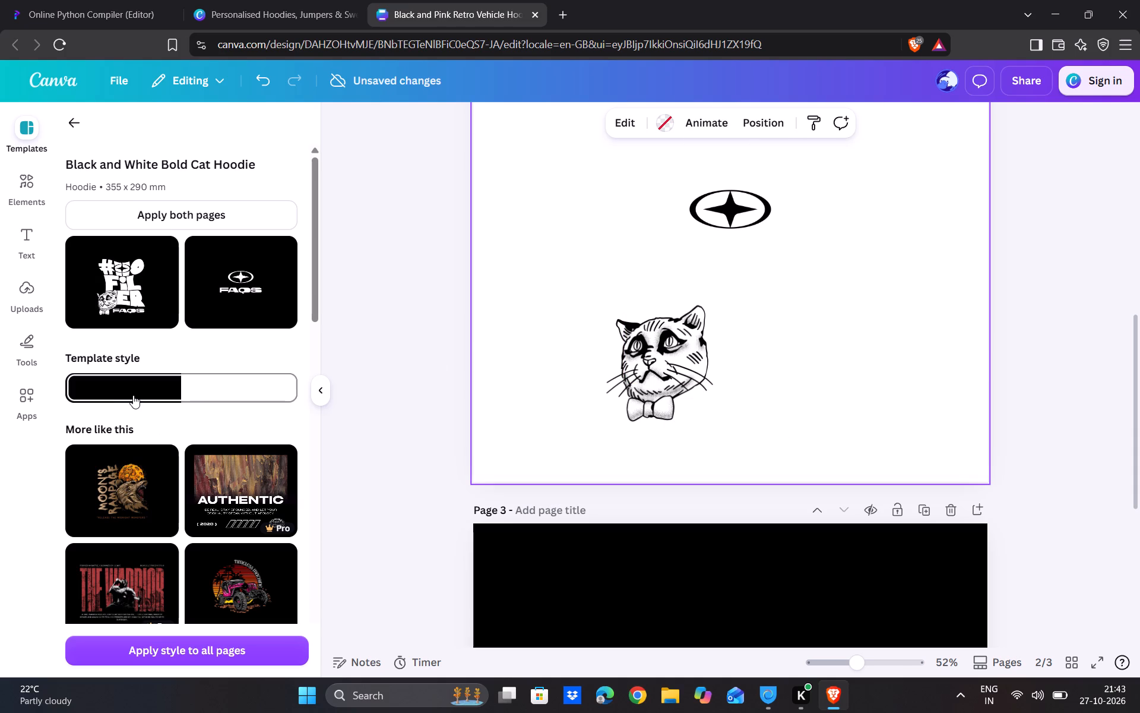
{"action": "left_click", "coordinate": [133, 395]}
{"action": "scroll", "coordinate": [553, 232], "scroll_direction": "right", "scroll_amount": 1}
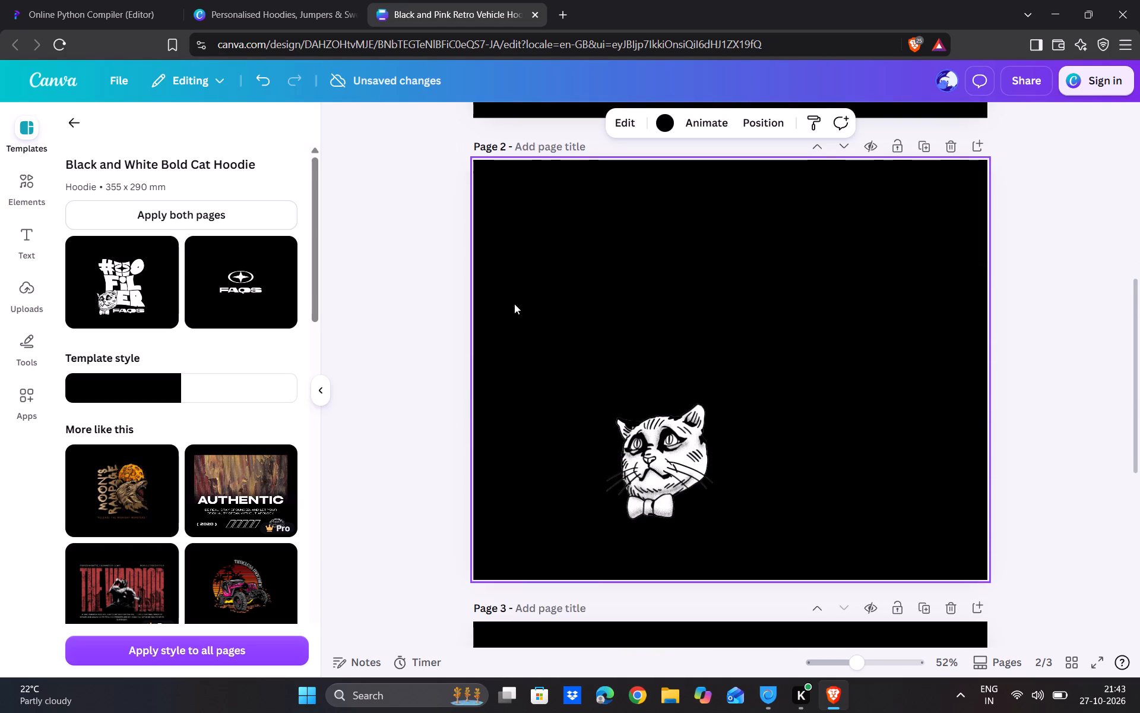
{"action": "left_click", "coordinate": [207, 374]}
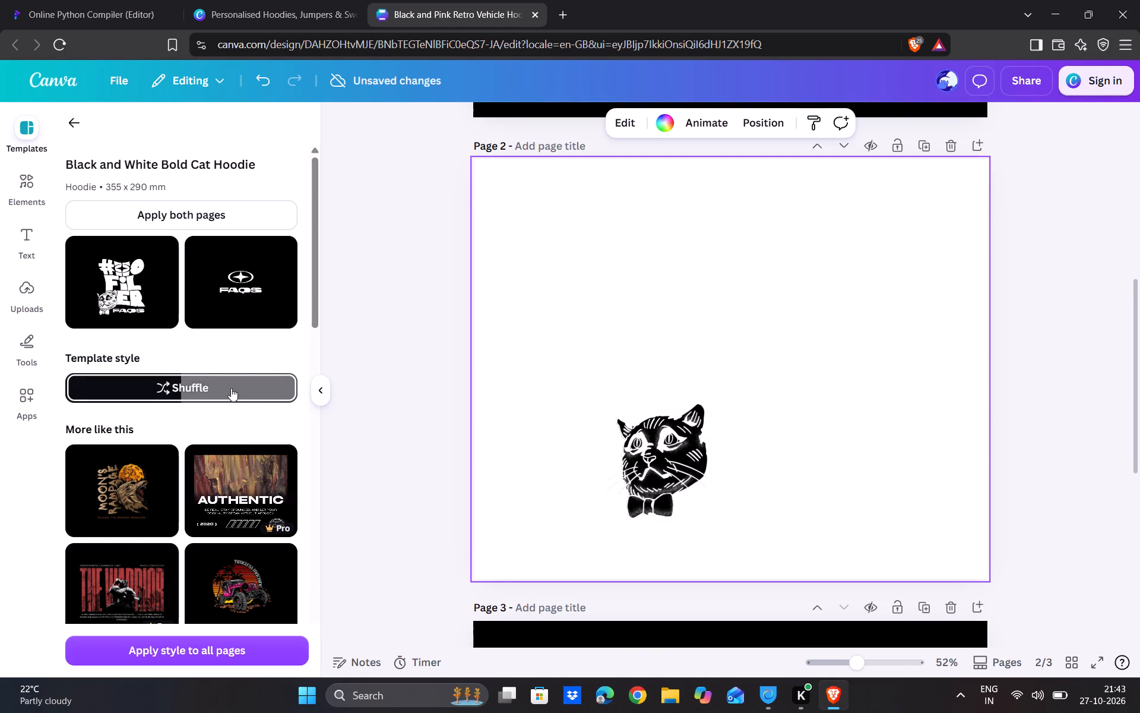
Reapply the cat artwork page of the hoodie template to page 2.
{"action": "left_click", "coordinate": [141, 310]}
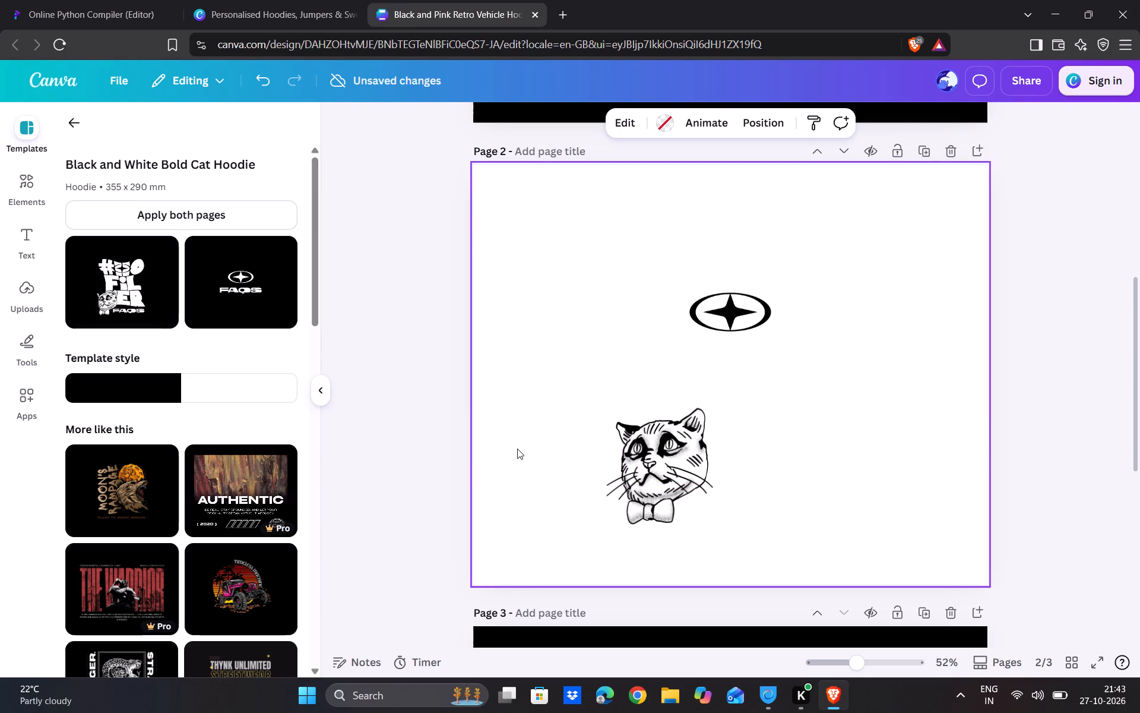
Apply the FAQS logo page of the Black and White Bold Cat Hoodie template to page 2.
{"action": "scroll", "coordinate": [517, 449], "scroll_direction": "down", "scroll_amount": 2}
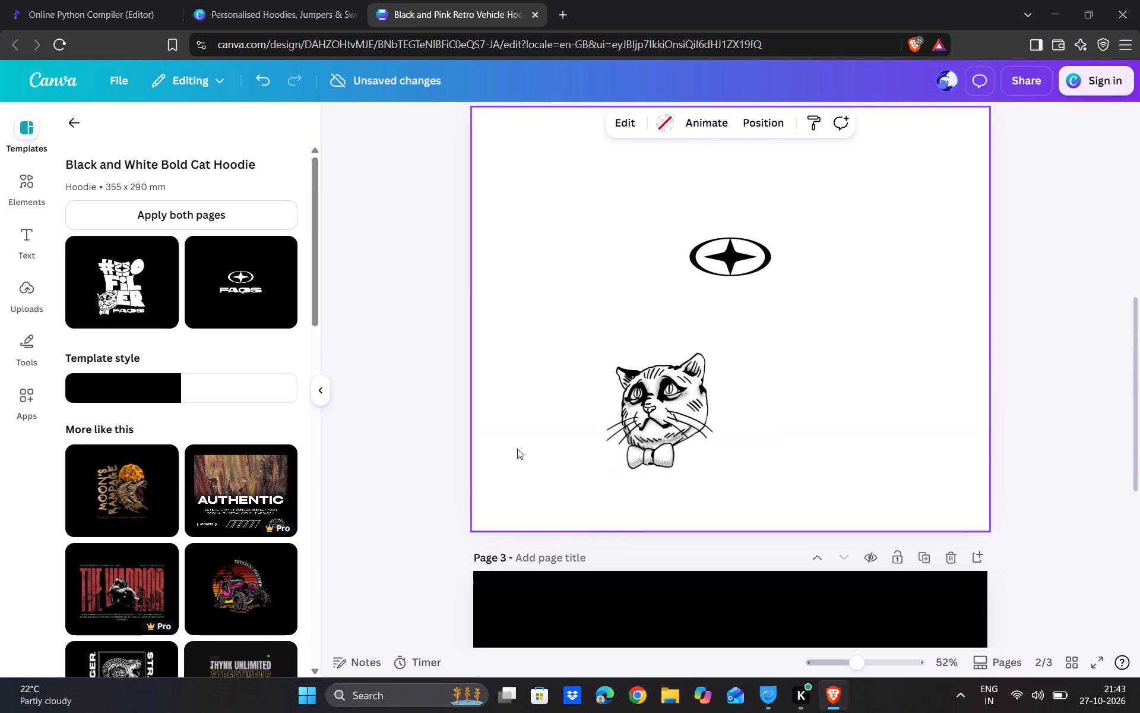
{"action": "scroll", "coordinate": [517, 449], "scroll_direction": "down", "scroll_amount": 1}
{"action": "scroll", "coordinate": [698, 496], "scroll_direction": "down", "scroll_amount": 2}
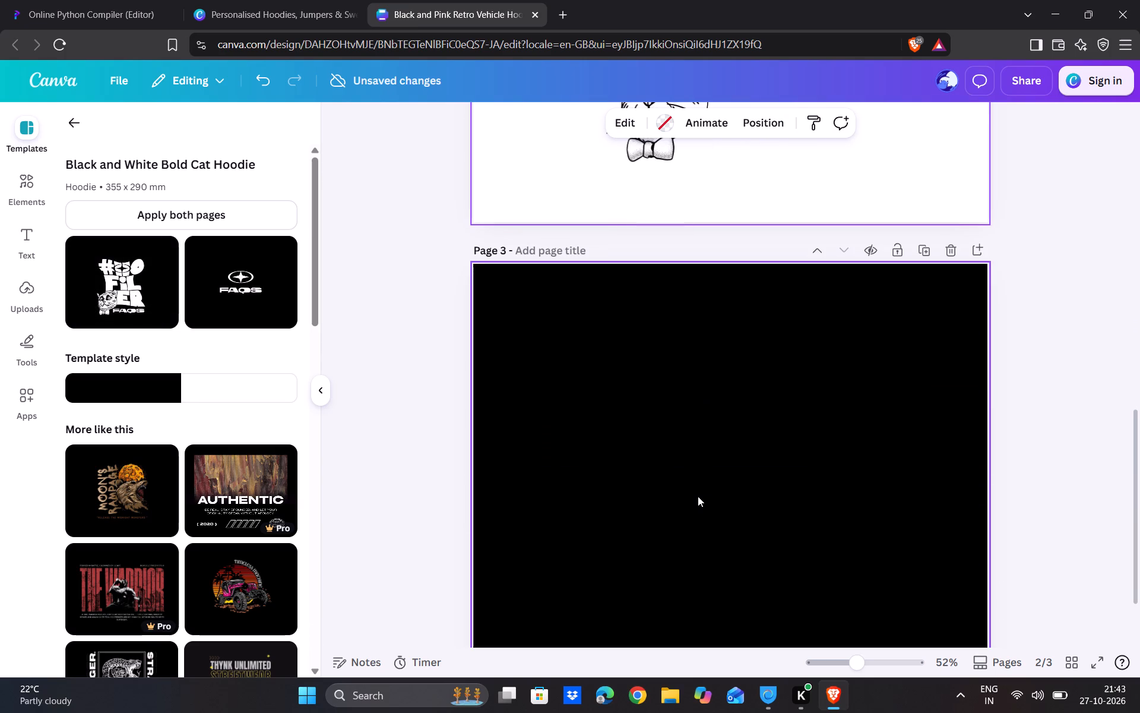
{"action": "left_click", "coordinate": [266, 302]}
Replace page 2's contents with the cat artwork page of the Black and White Bold Cat Hoodie template.
{"action": "scroll", "coordinate": [763, 156], "scroll_direction": "up", "scroll_amount": 1}
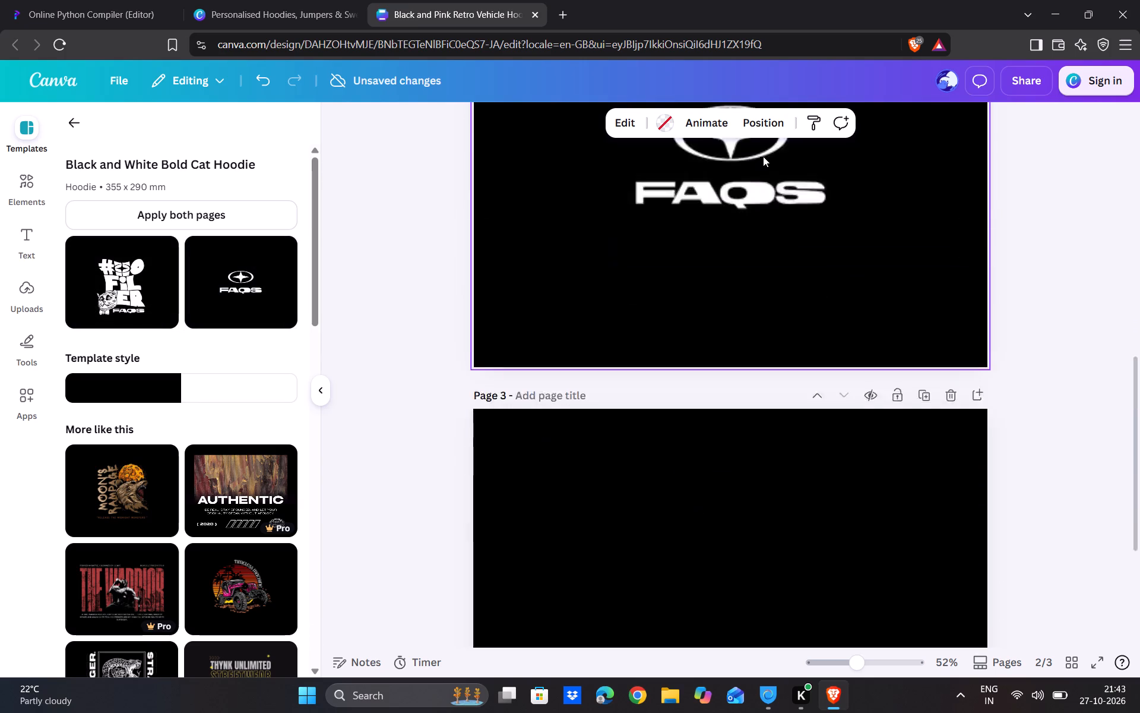
{"action": "scroll", "coordinate": [763, 156], "scroll_direction": "up", "scroll_amount": 2}
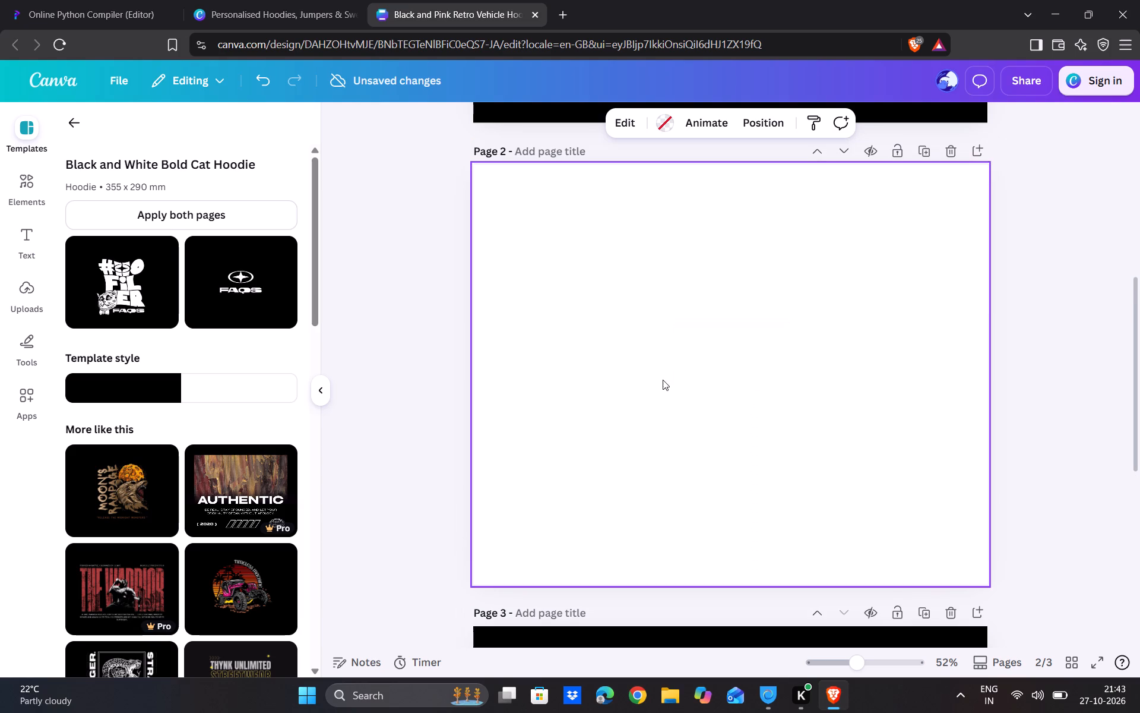
{"action": "left_click", "coordinate": [664, 380]}
{"action": "left_click", "coordinate": [90, 284]}
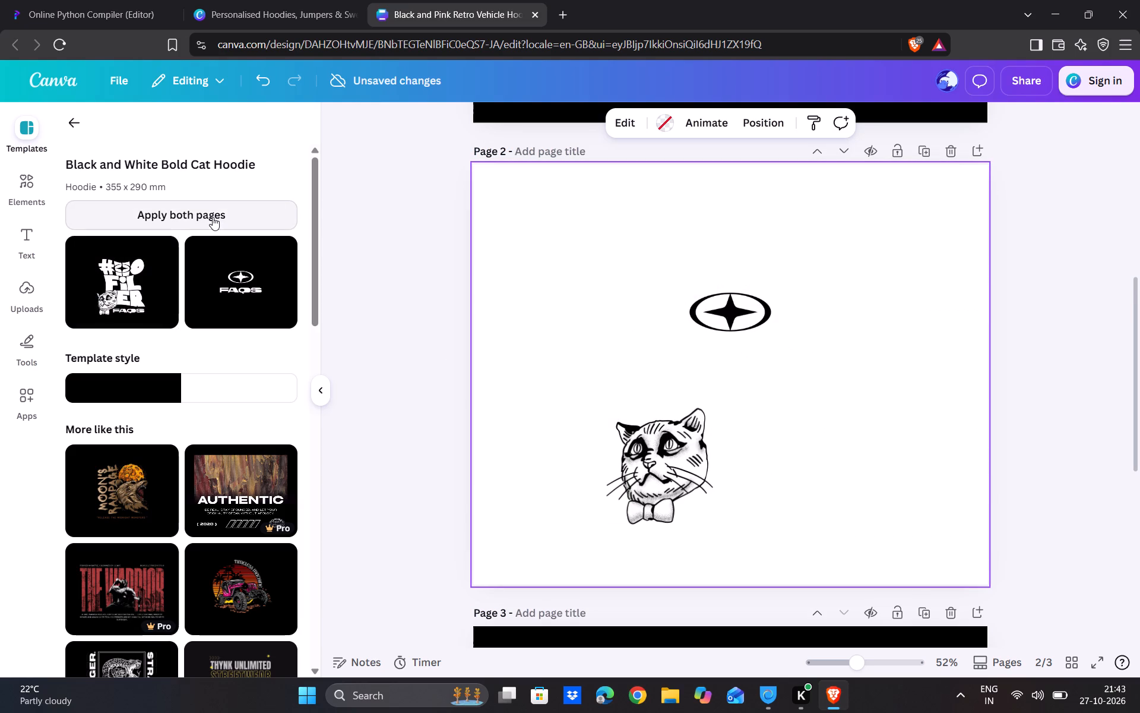
Duplicate the cat illustration on page 2.
{"action": "left_click", "coordinate": [631, 444]}
{"action": "left_click", "coordinate": [664, 372]}
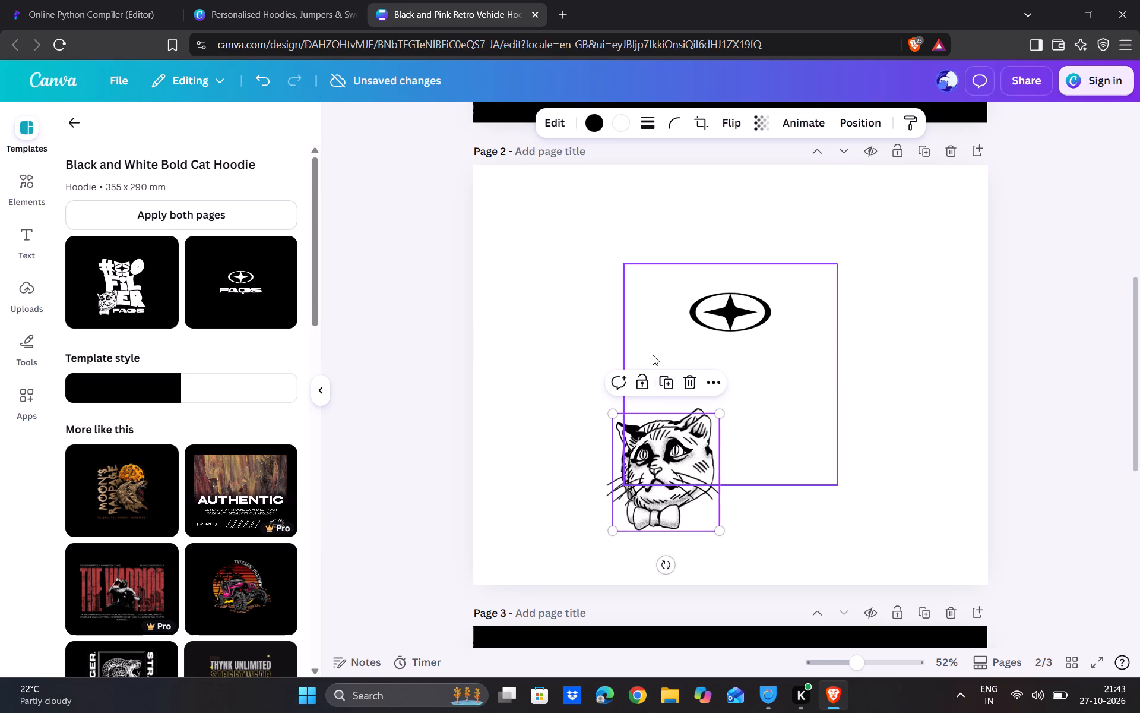
Move the duplicated cat illustration from page 2 up onto the lower part of page 1.
{"action": "scroll", "coordinate": [653, 355], "scroll_direction": "up", "scroll_amount": 4}
{"action": "scroll", "coordinate": [714, 224], "scroll_direction": "up", "scroll_amount": 2}
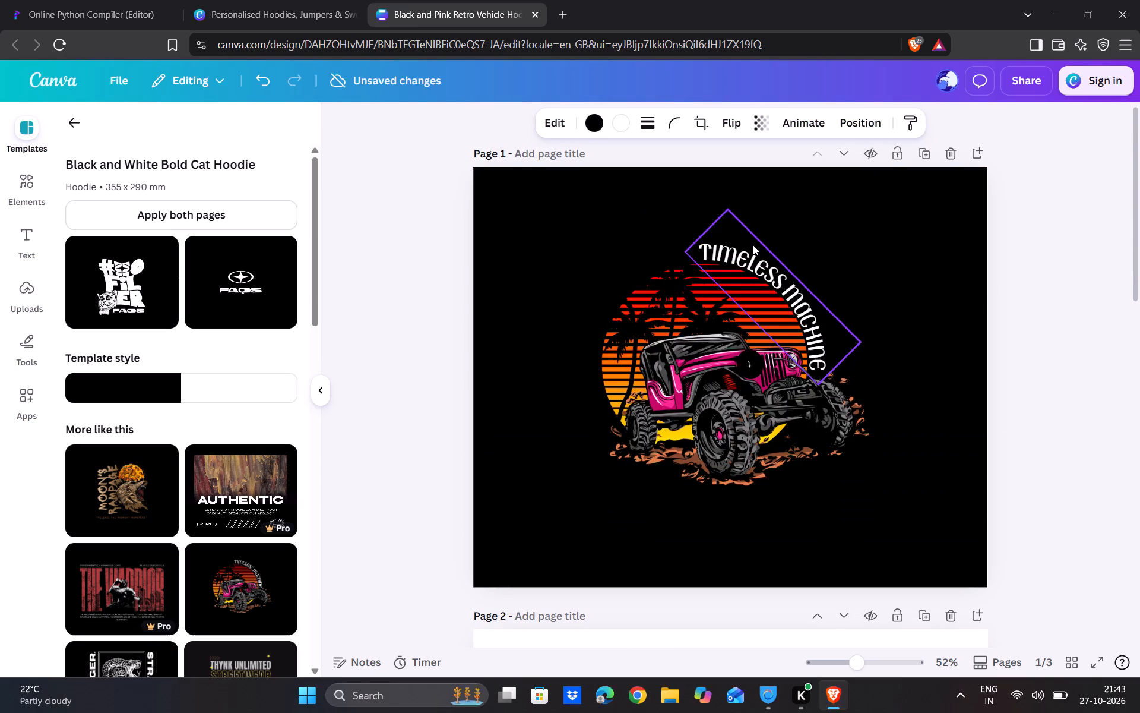
{"action": "left_click", "coordinate": [686, 320]}
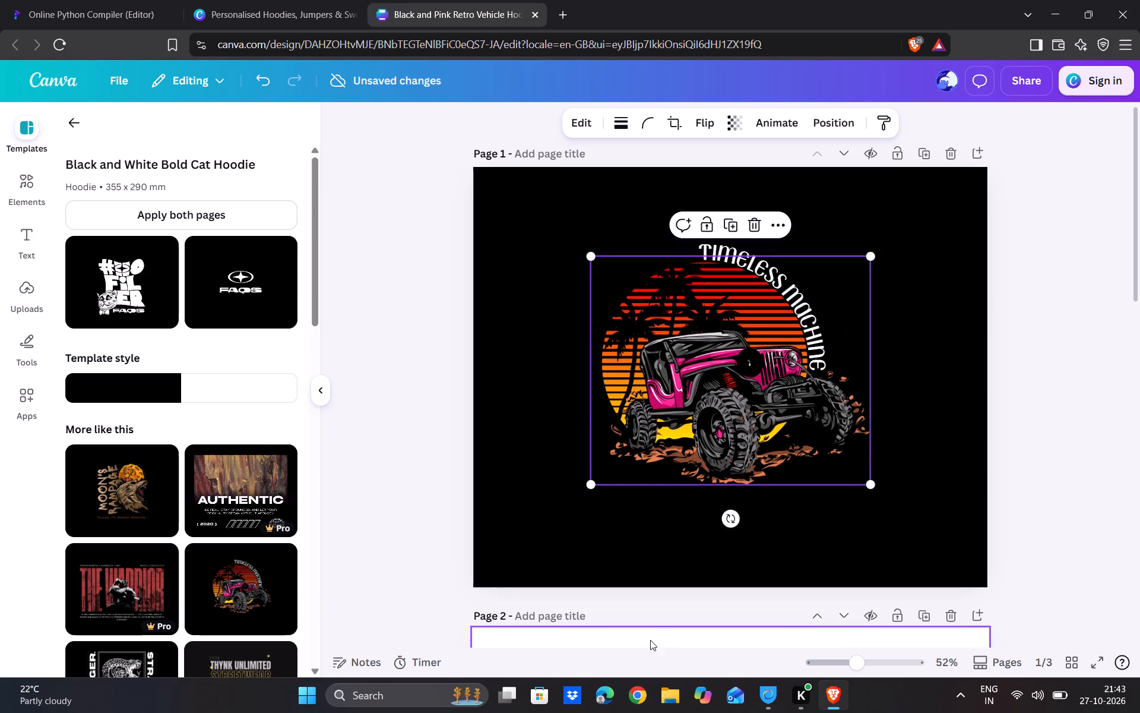
{"action": "scroll", "coordinate": [650, 640], "scroll_direction": "down", "scroll_amount": 5}
{"action": "left_click", "coordinate": [653, 564]}
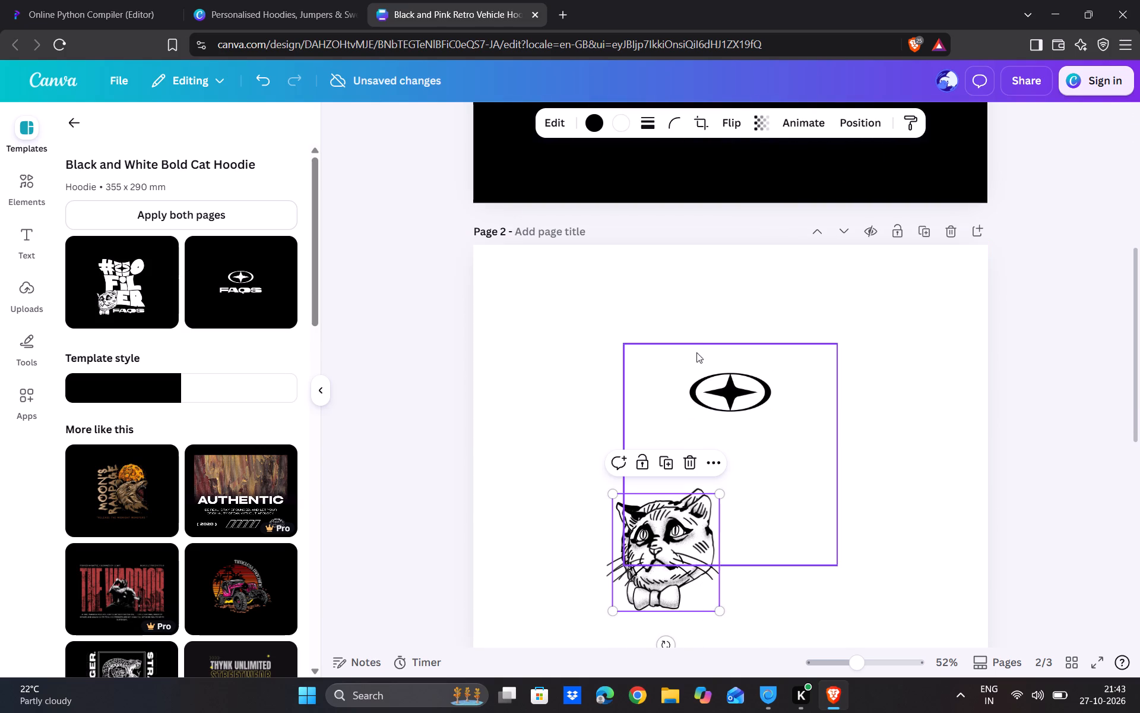
{"action": "left_click_drag", "start_coordinate": [675, 524], "coordinate": [769, 92]}
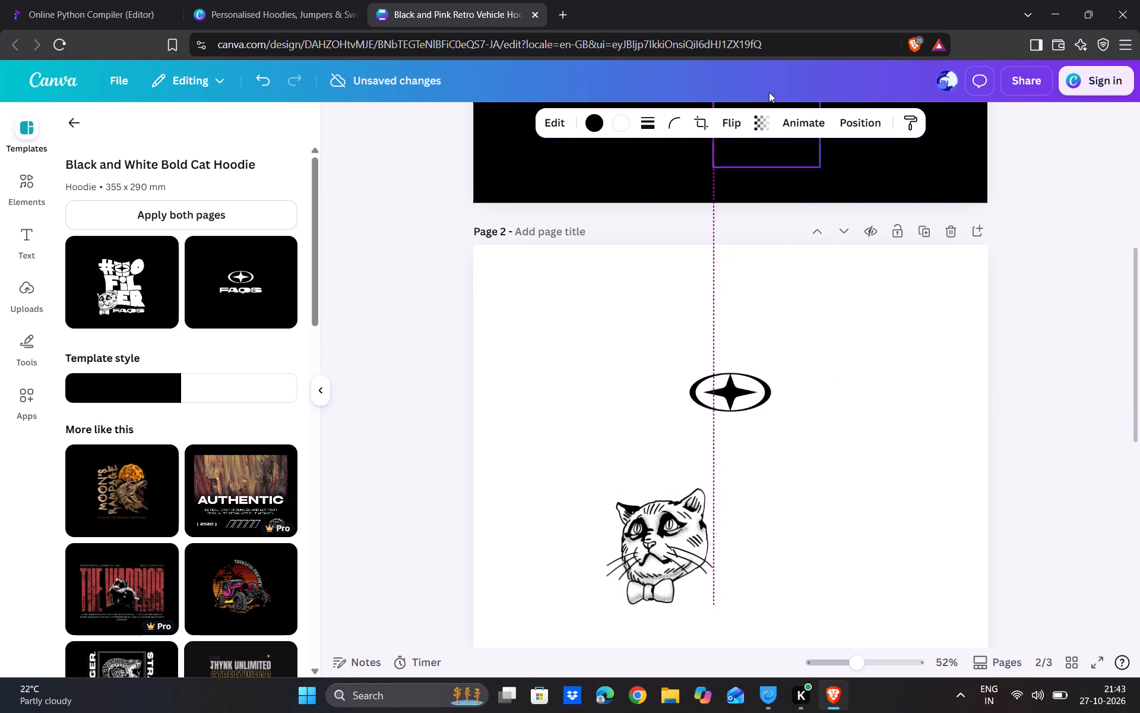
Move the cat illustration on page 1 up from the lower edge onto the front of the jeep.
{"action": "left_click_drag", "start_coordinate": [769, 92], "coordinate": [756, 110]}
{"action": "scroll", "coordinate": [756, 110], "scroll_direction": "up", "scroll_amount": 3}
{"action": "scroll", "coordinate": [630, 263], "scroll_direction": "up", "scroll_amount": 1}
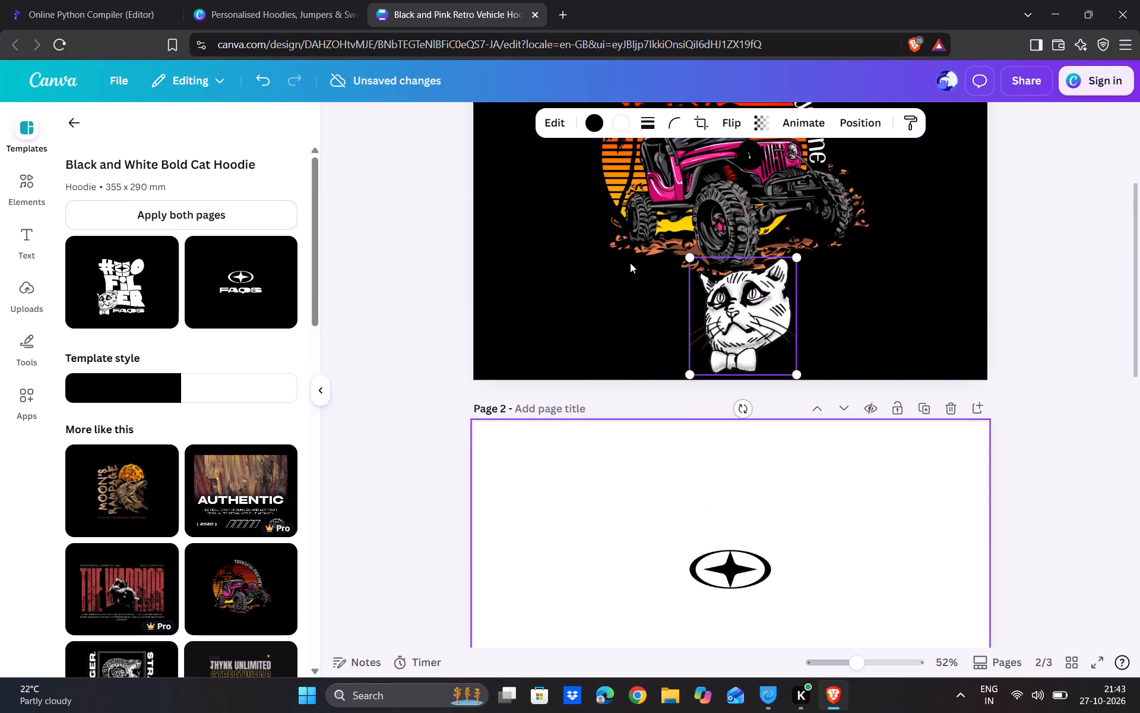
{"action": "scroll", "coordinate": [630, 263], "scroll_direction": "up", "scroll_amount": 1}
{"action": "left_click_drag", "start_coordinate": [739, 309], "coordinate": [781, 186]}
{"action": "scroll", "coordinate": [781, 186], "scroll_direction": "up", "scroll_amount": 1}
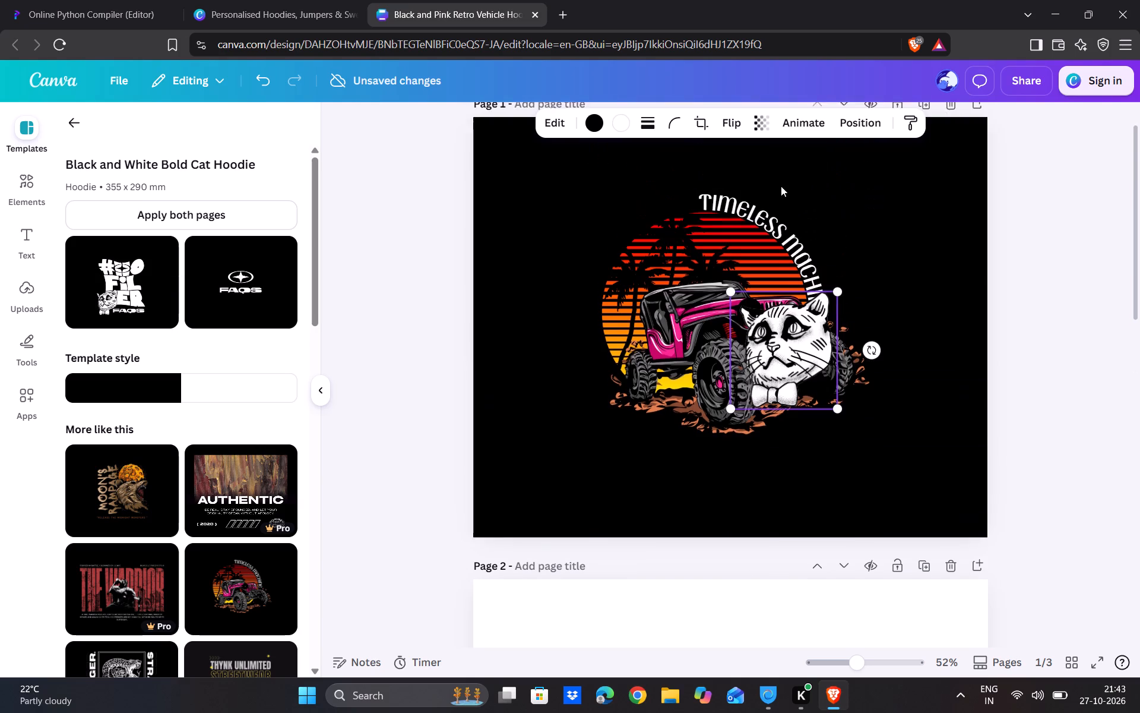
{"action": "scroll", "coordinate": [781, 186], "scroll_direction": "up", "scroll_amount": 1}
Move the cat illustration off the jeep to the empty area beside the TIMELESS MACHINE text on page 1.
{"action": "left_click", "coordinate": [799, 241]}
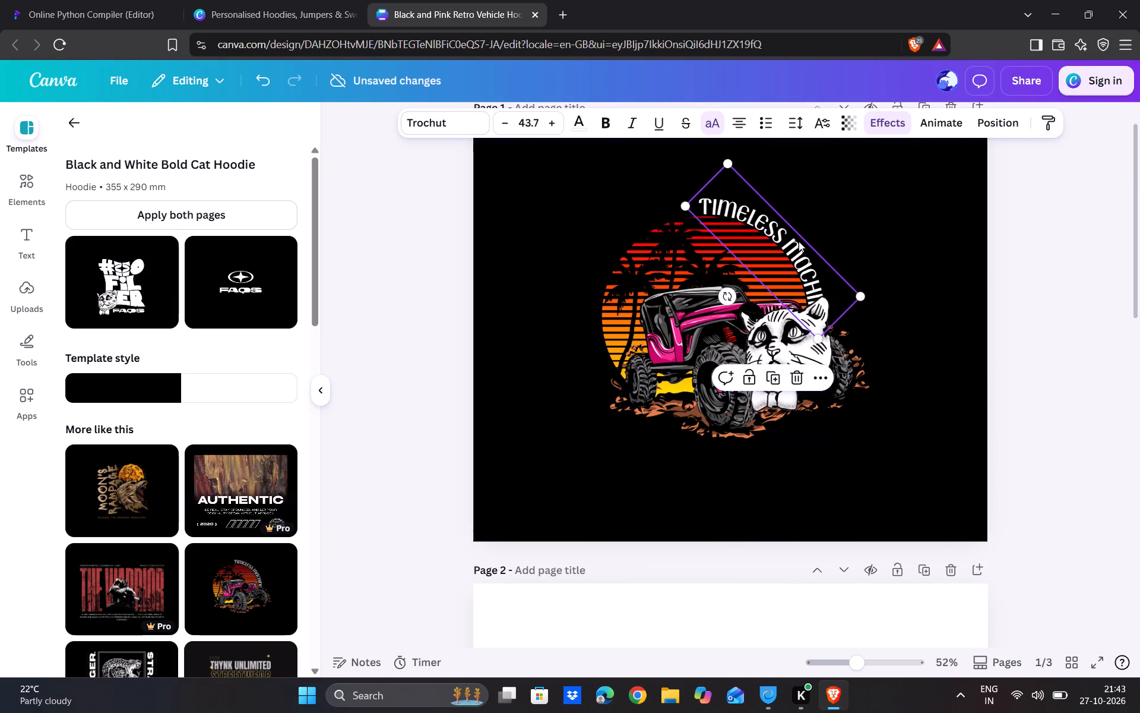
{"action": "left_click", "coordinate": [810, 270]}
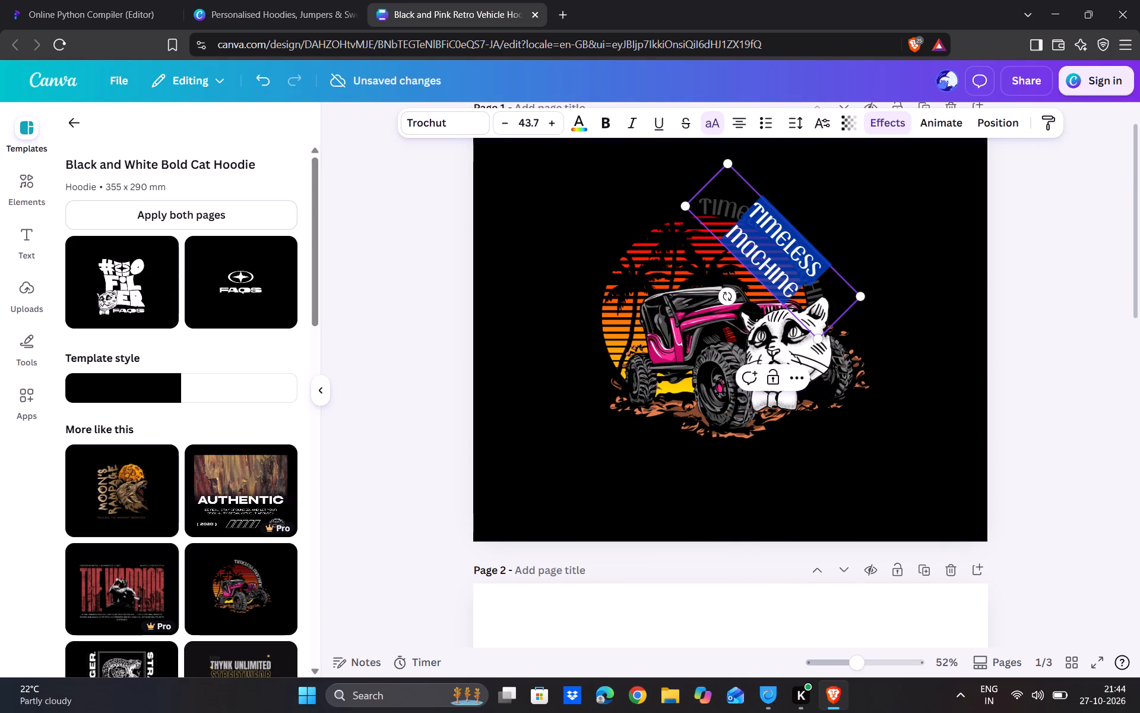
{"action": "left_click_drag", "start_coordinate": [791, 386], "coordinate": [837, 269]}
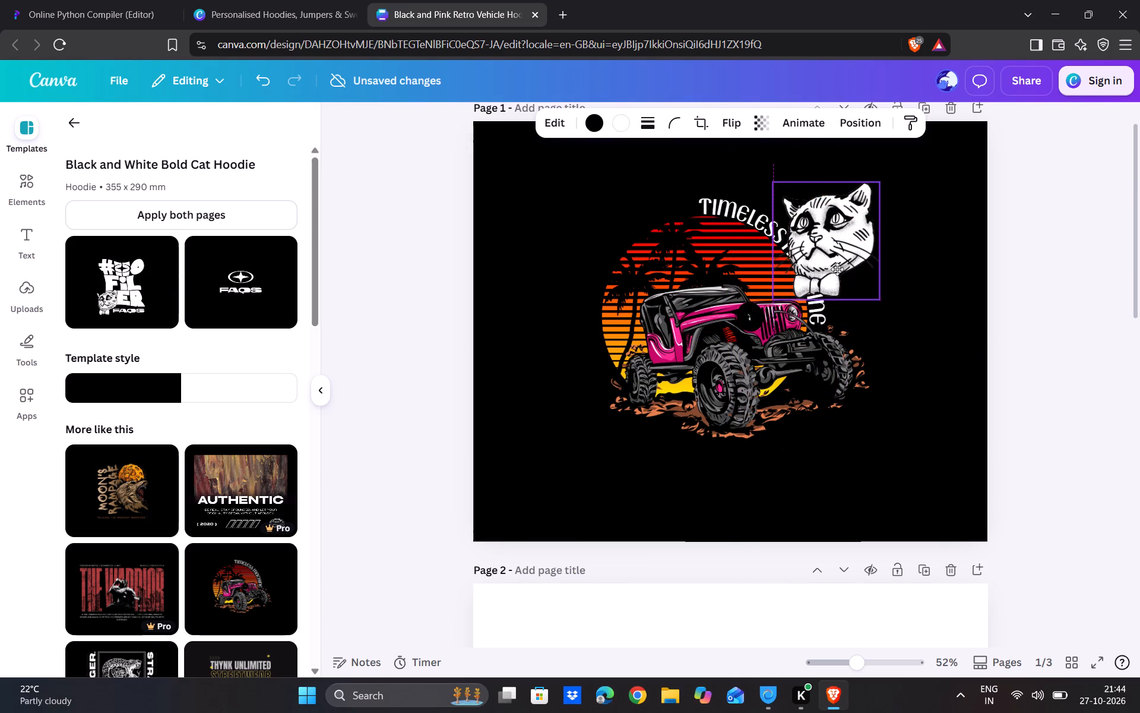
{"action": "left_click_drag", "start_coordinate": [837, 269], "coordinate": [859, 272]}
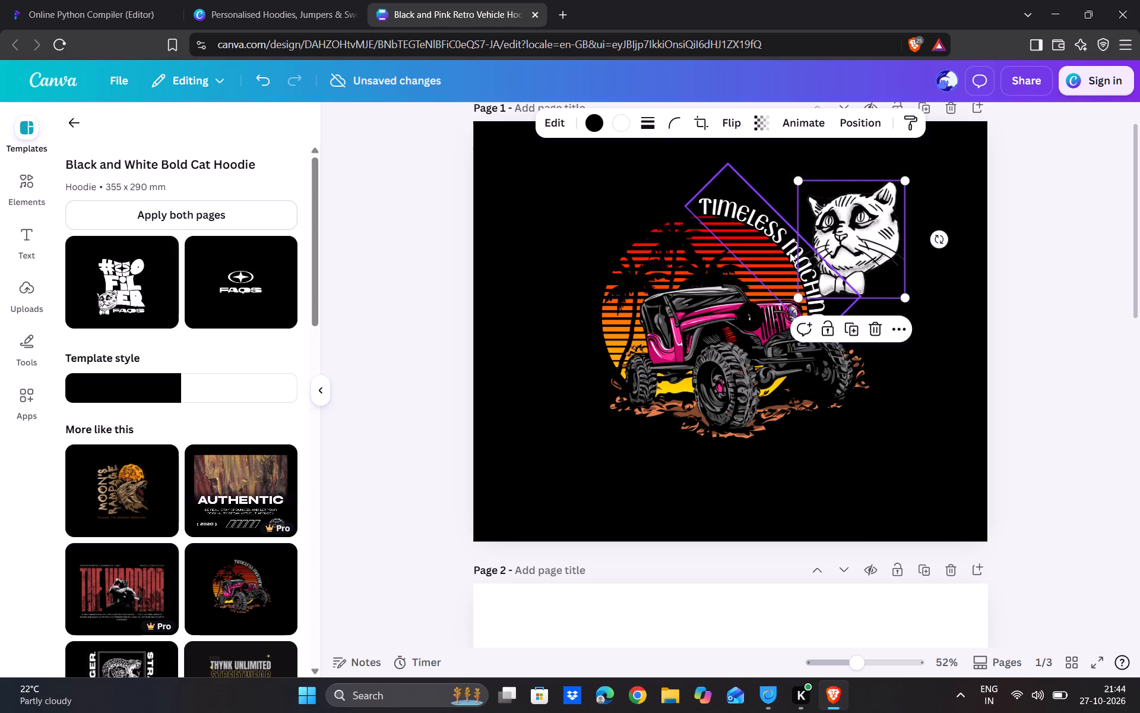
Delete the cat illustration from page 1.
{"action": "left_click", "coordinate": [873, 335]}
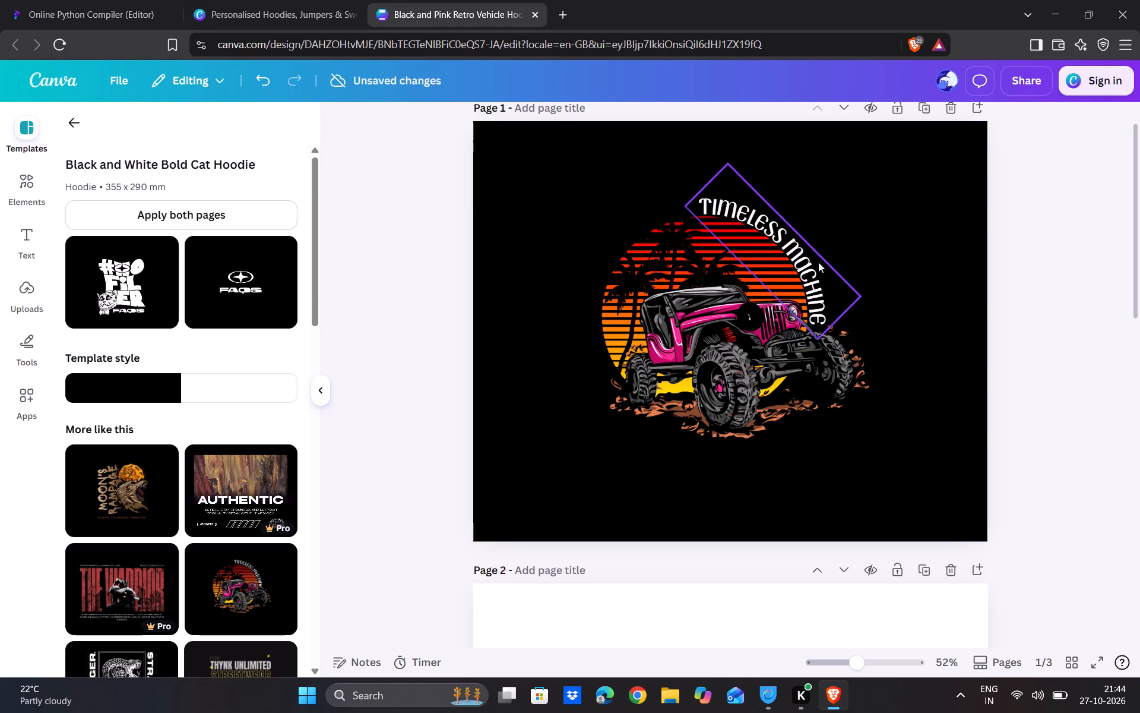
Delete the curved TIMELESS MACHINE text from page 1.
{"action": "left_click", "coordinate": [818, 262]}
{"action": "left_click", "coordinate": [798, 368]}
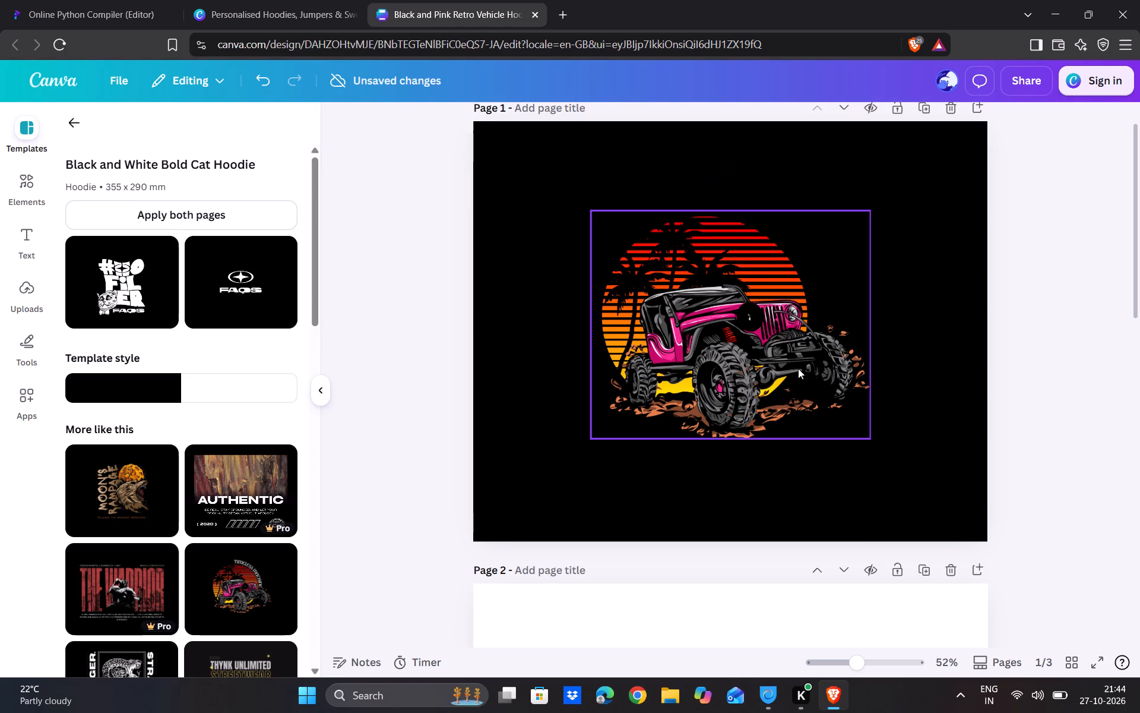
Move the remaining cat illustration from page 2 to page 1, above the front of the jeep at the artwork's upper right.
{"action": "scroll", "coordinate": [705, 460], "scroll_direction": "down", "scroll_amount": 4}
{"action": "left_click_drag", "start_coordinate": [675, 603], "coordinate": [788, 138]}
{"action": "scroll", "coordinate": [689, 167], "scroll_direction": "up", "scroll_amount": 1}
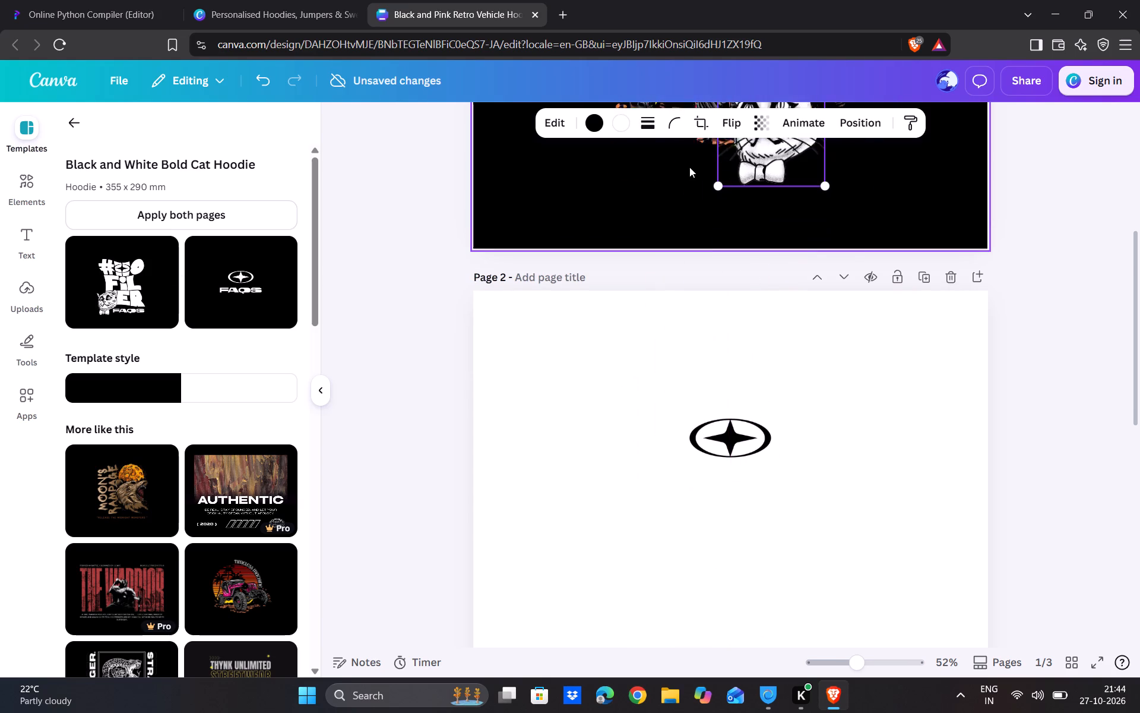
{"action": "scroll", "coordinate": [689, 167], "scroll_direction": "up", "scroll_amount": 2}
{"action": "left_click_drag", "start_coordinate": [757, 321], "coordinate": [826, 128]}
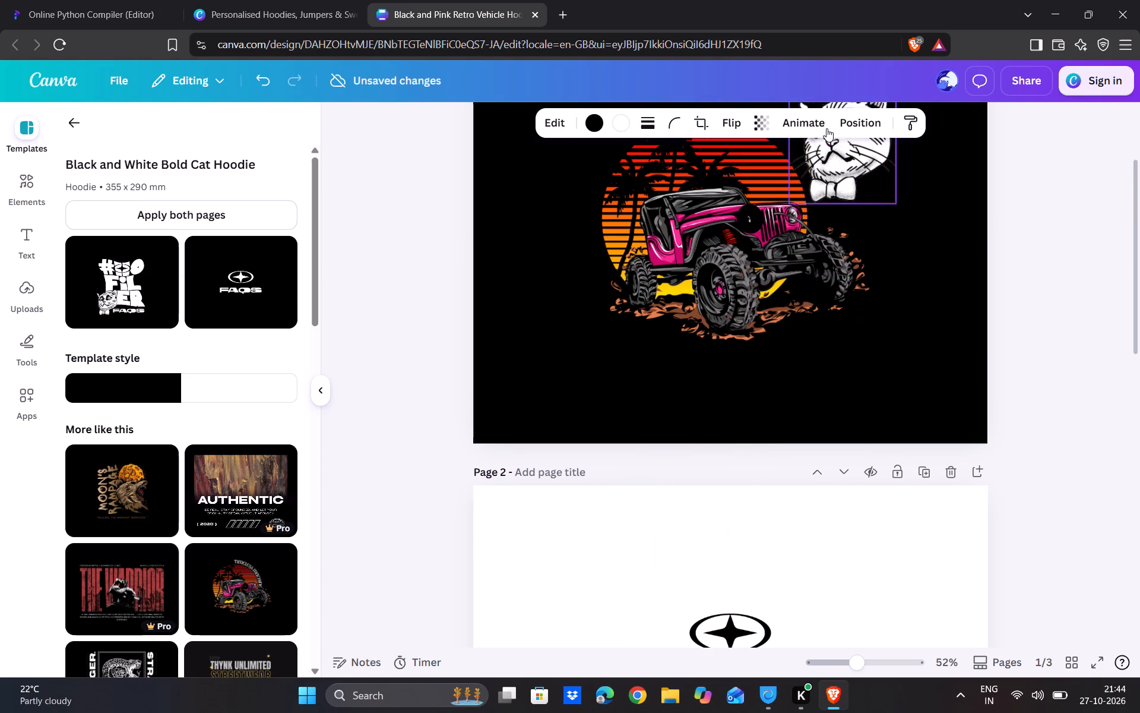
{"action": "left_click_drag", "start_coordinate": [826, 128], "coordinate": [825, 124]}
Browse the templates similar to Black and White Bold Cat Hoodie, ending back at the main template list.
{"action": "scroll", "coordinate": [825, 124], "scroll_direction": "up", "scroll_amount": 2}
{"action": "scroll", "coordinate": [182, 411], "scroll_direction": "down", "scroll_amount": 3}
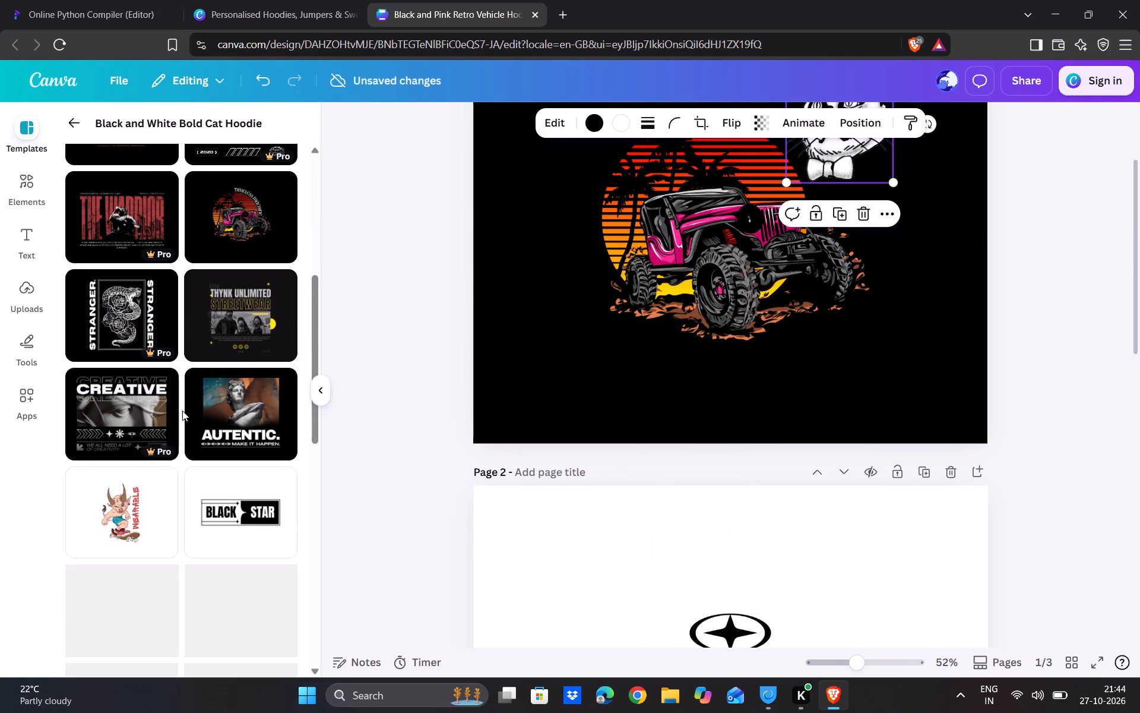
{"action": "scroll", "coordinate": [182, 411], "scroll_direction": "down", "scroll_amount": 9}
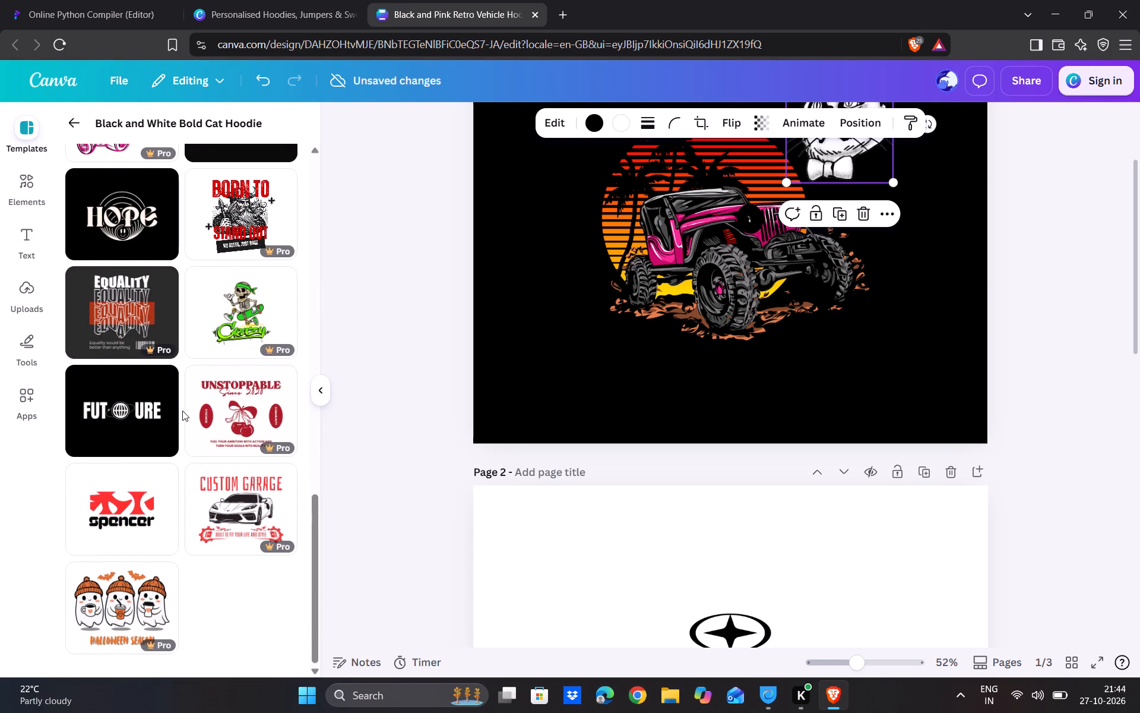
{"action": "scroll", "coordinate": [182, 411], "scroll_direction": "down", "scroll_amount": 4}
{"action": "scroll", "coordinate": [182, 411], "scroll_direction": "up", "scroll_amount": 9}
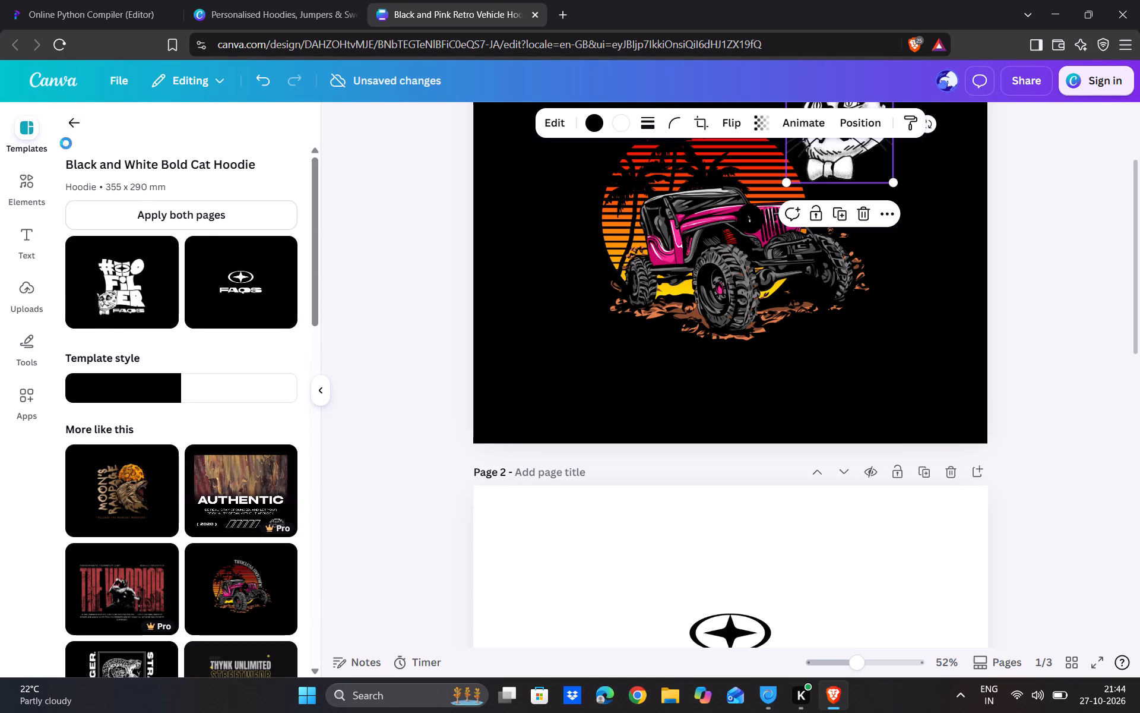
{"action": "left_click", "coordinate": [66, 131]}
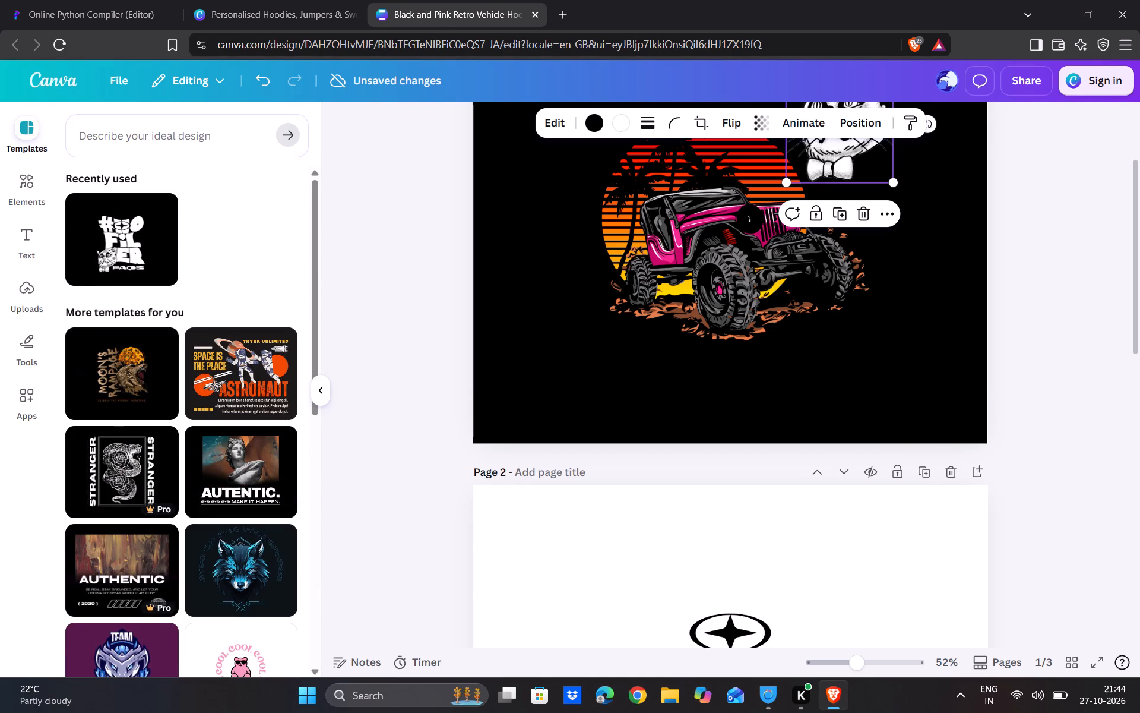
Search the templates for "lost" and apply the Black And White Modern Graphic Hoodies template to page 3.
{"action": "left_click", "coordinate": [173, 140]}
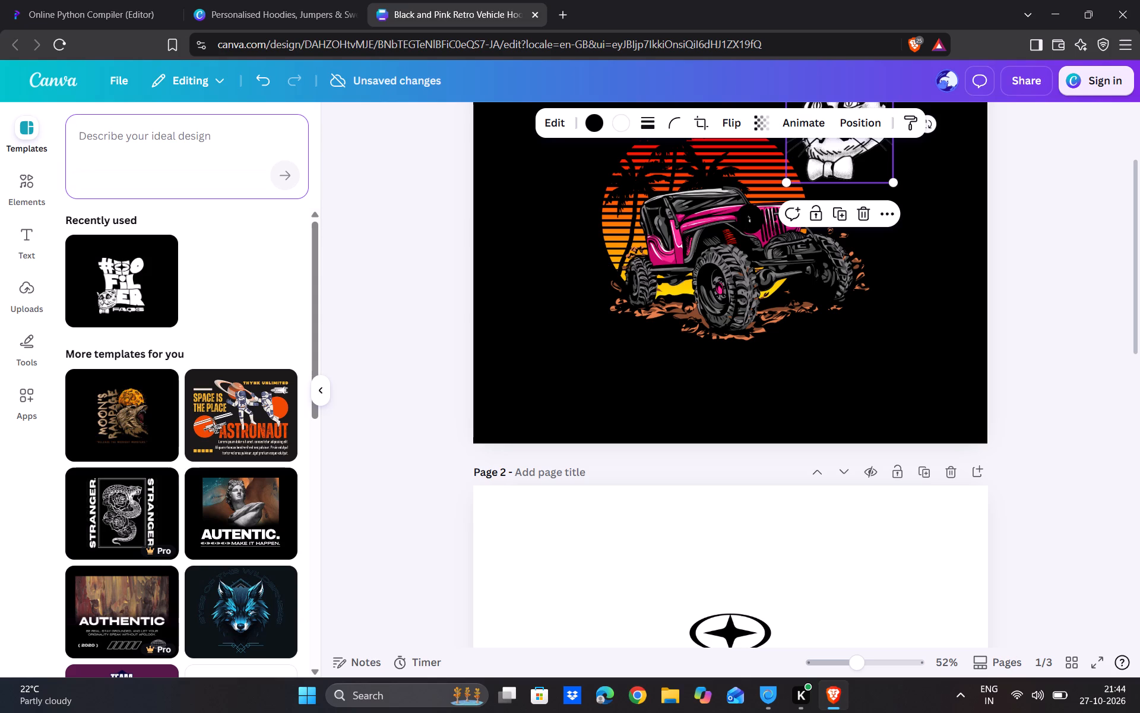
{"action": "type", "text": "lost"}
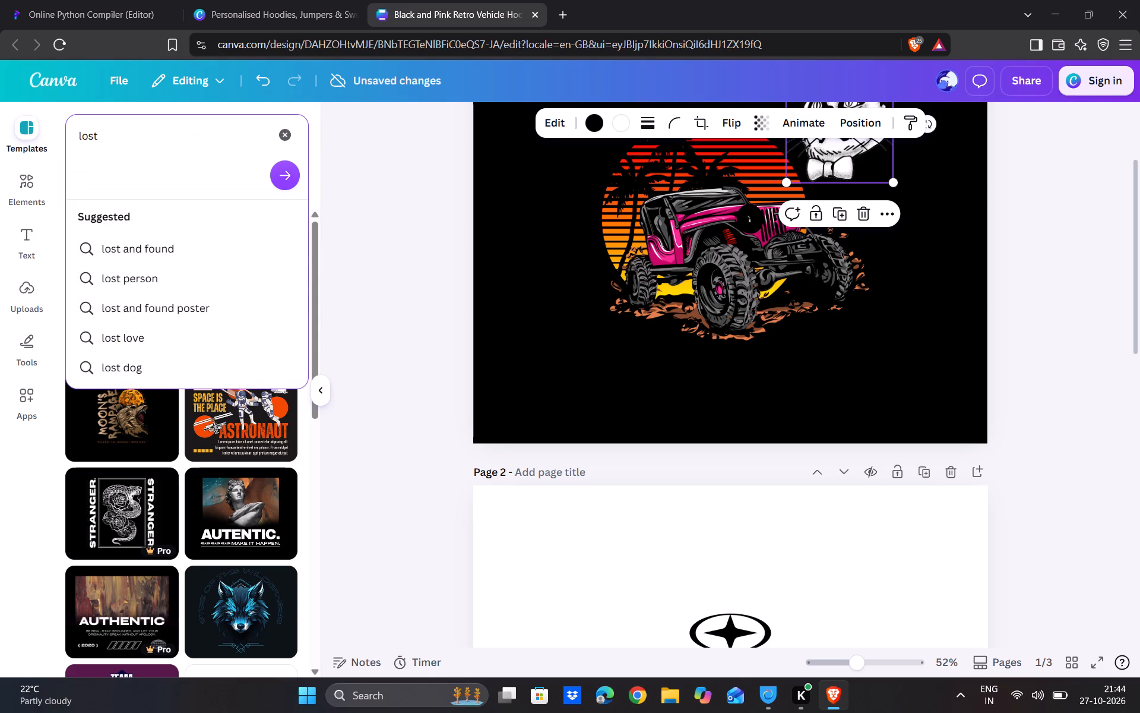
{"action": "key", "text": "Return"}
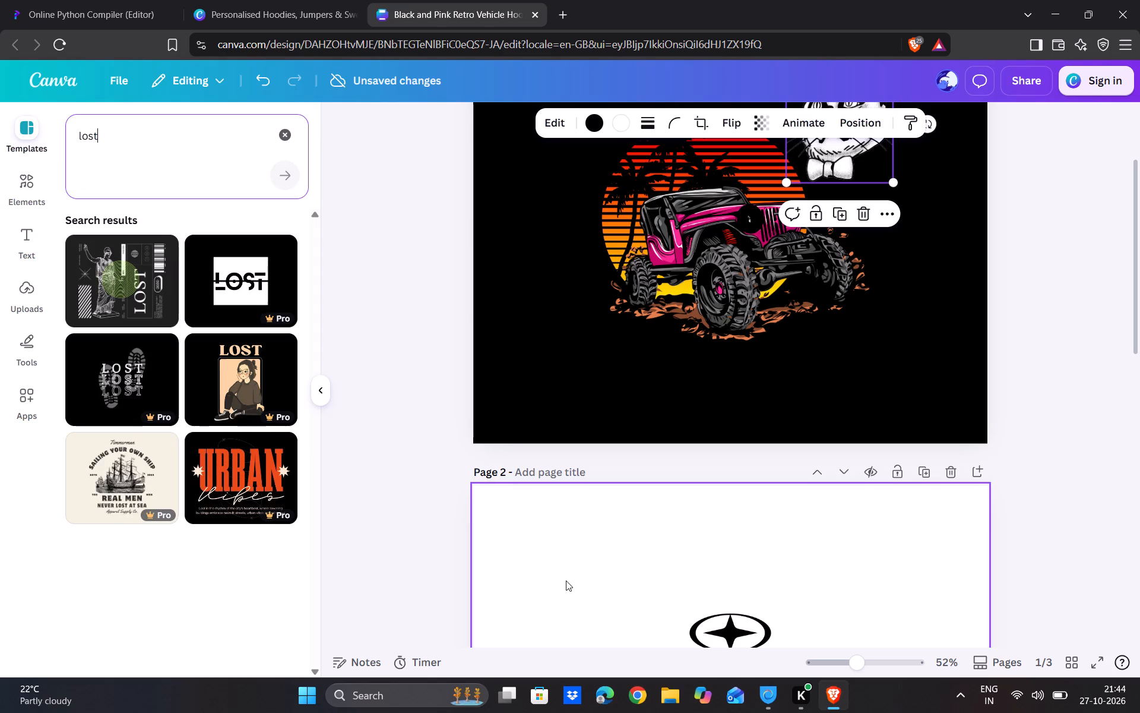
{"action": "scroll", "coordinate": [566, 581], "scroll_direction": "down", "scroll_amount": 6}
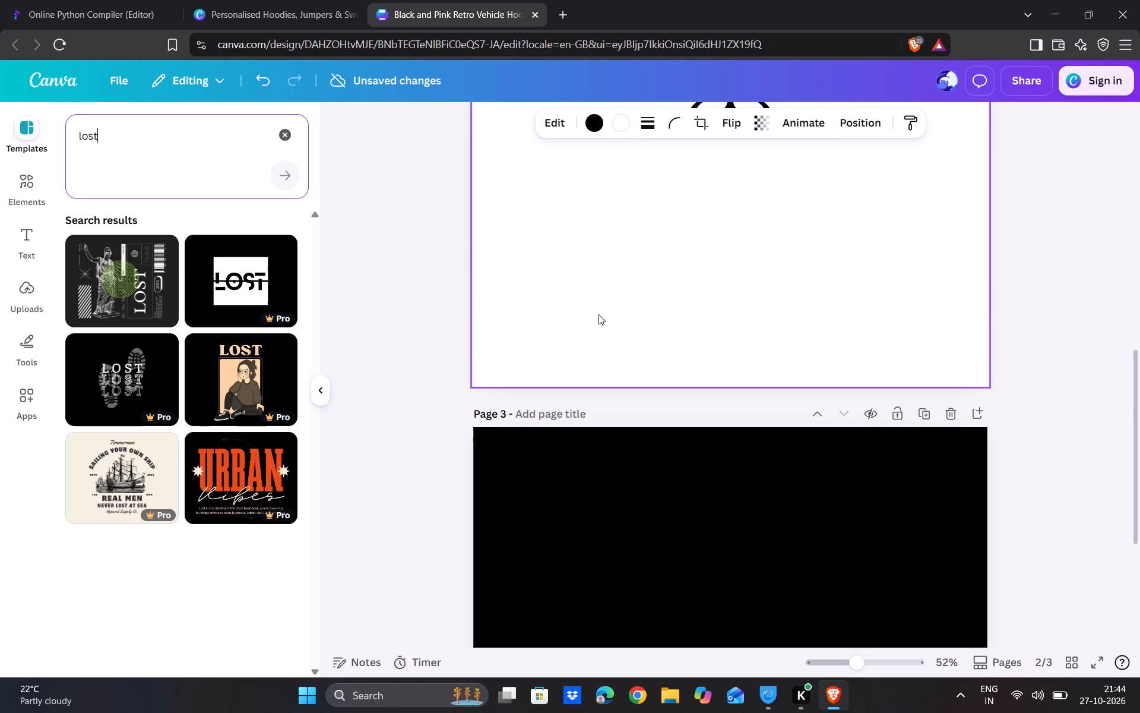
{"action": "scroll", "coordinate": [650, 592], "scroll_direction": "down", "scroll_amount": 4}
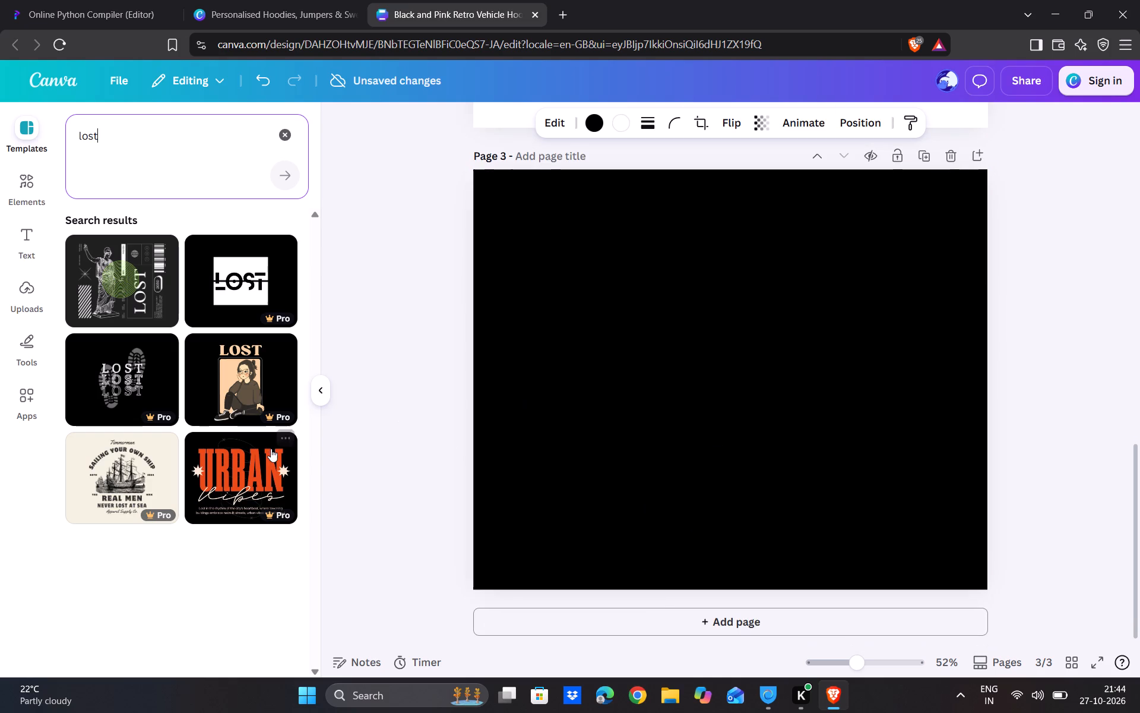
{"action": "left_click", "coordinate": [604, 438]}
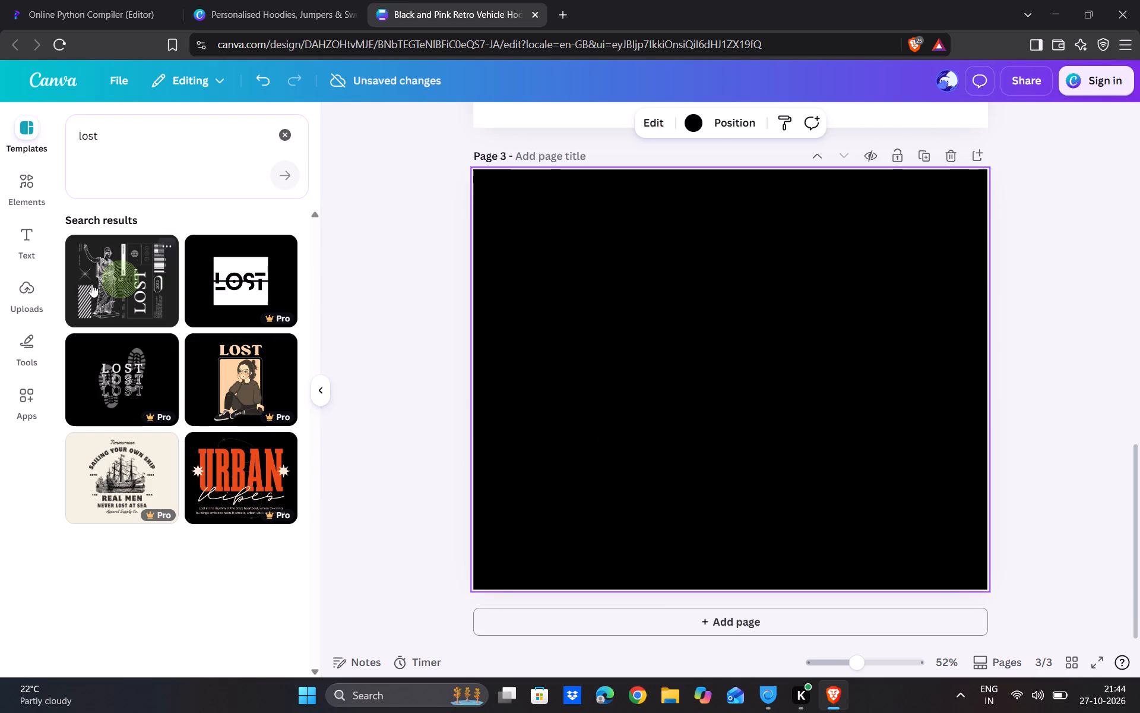
{"action": "left_click", "coordinate": [98, 285]}
{"action": "left_click", "coordinate": [799, 458]}
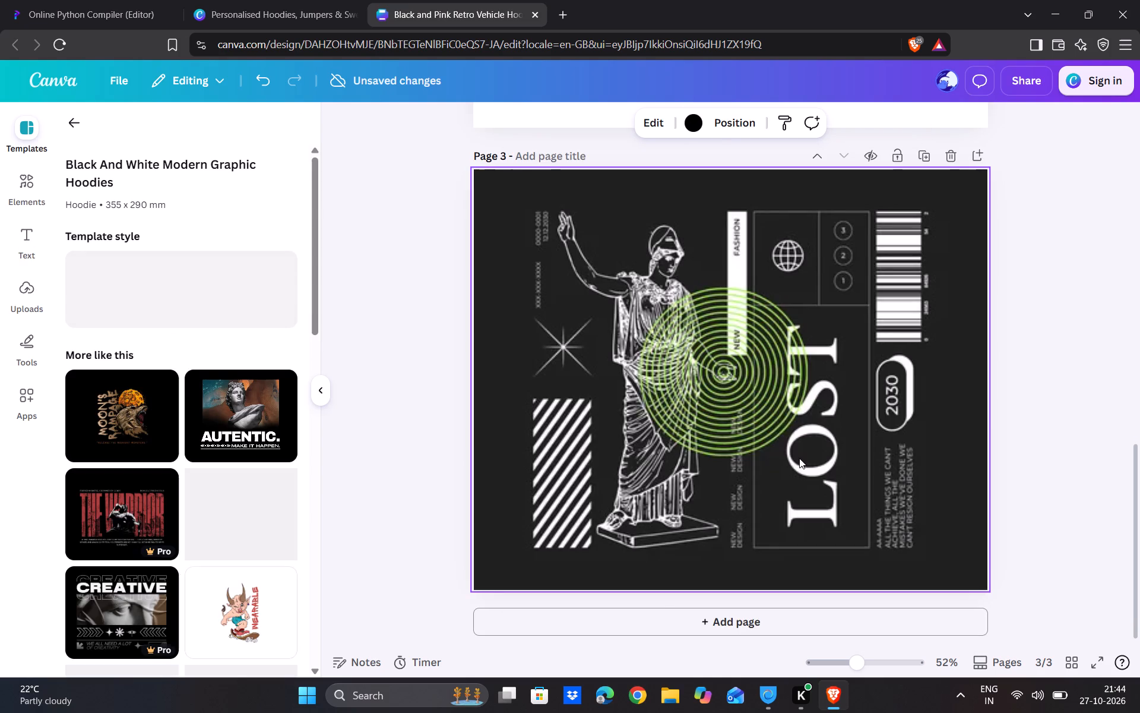
Apply the Black And White Modern Graphic Hoodies template style, with Radley and Montserrat fonts, to page 1.
{"action": "scroll", "coordinate": [491, 448], "scroll_direction": "up", "scroll_amount": 5}
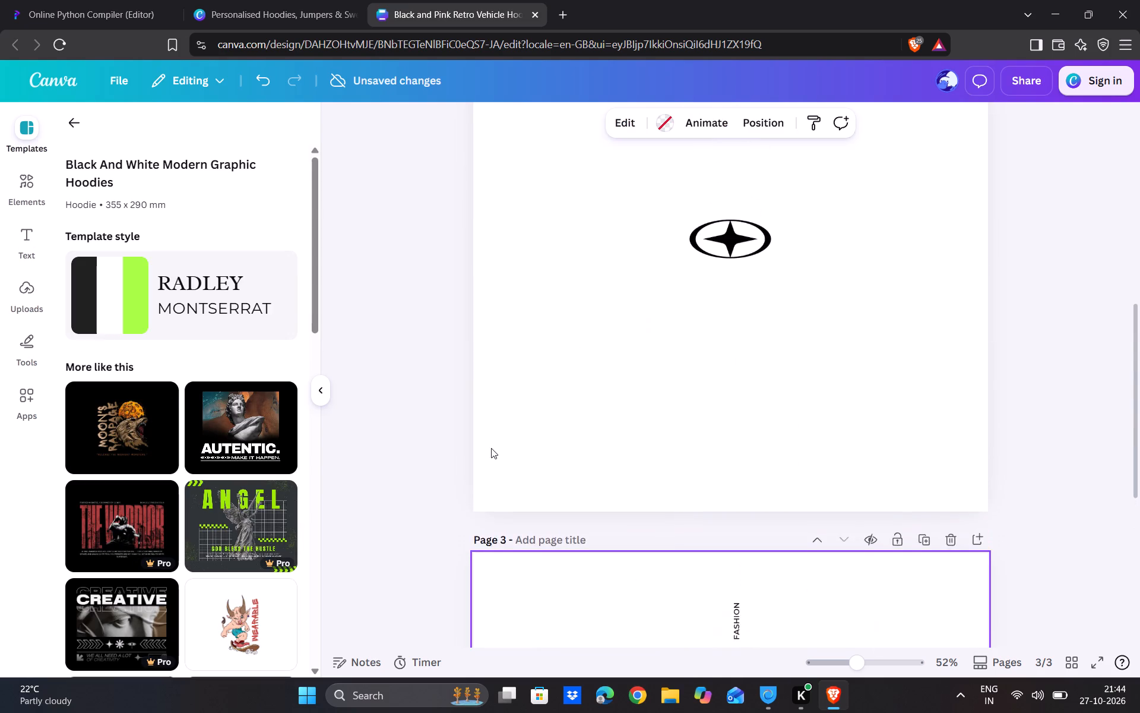
{"action": "scroll", "coordinate": [491, 448], "scroll_direction": "up", "scroll_amount": 5}
{"action": "left_click", "coordinate": [81, 301]}
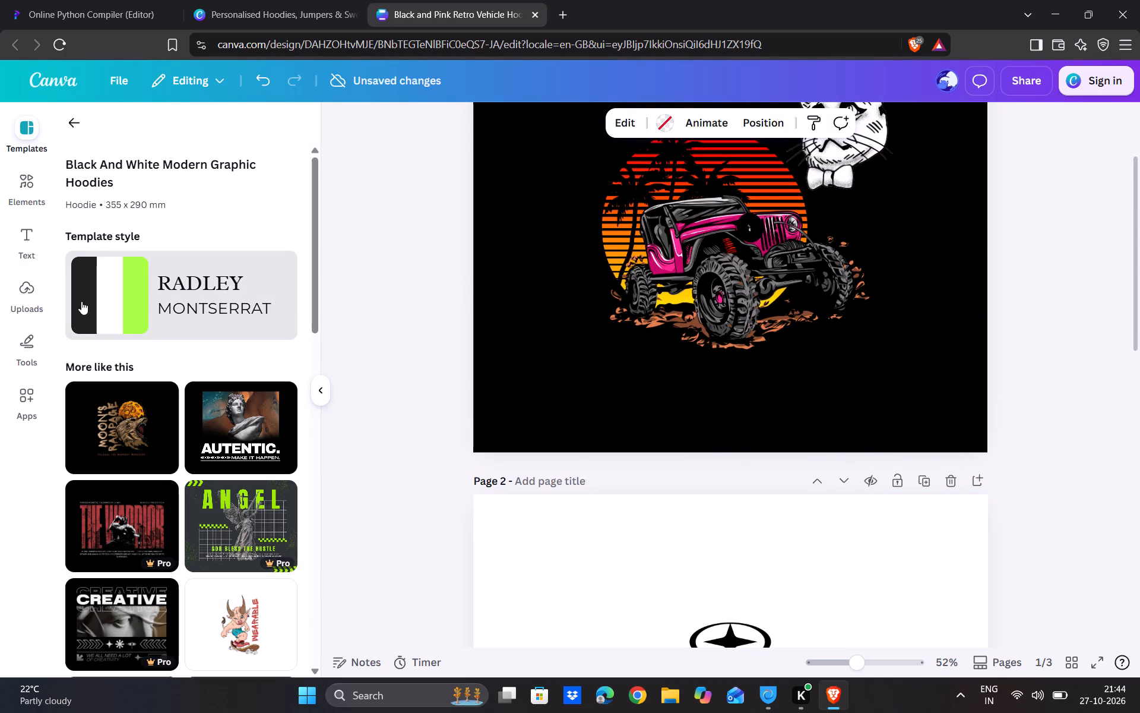
{"action": "scroll", "coordinate": [523, 425], "scroll_direction": "down", "scroll_amount": 1}
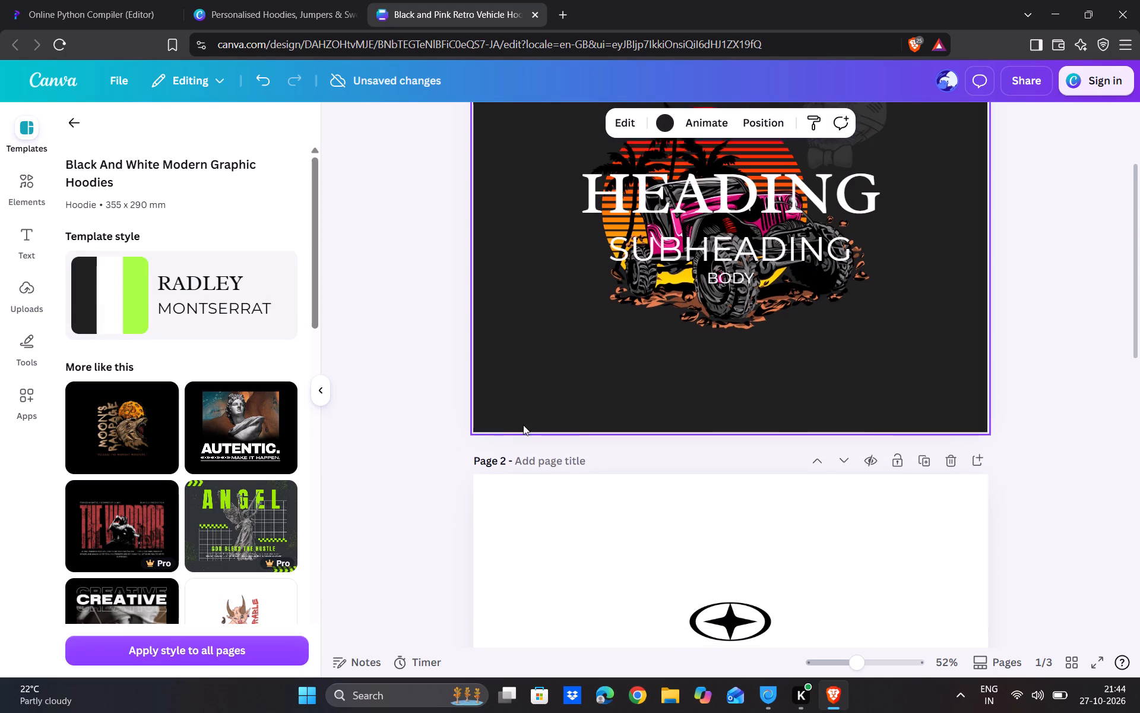
{"action": "scroll", "coordinate": [523, 425], "scroll_direction": "down", "scroll_amount": 1}
{"action": "left_click", "coordinate": [564, 513]}
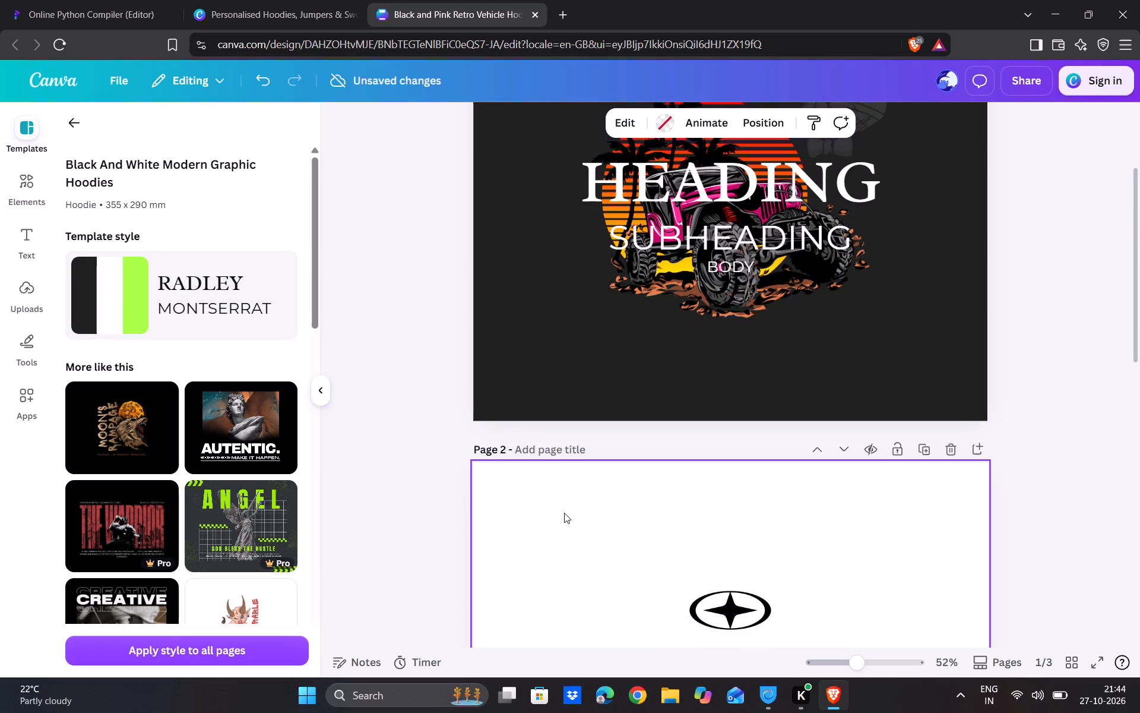
Delete the HEADING, SUBHEADING and BODY placeholder texts from page 1.
{"action": "left_click", "coordinate": [677, 178]}
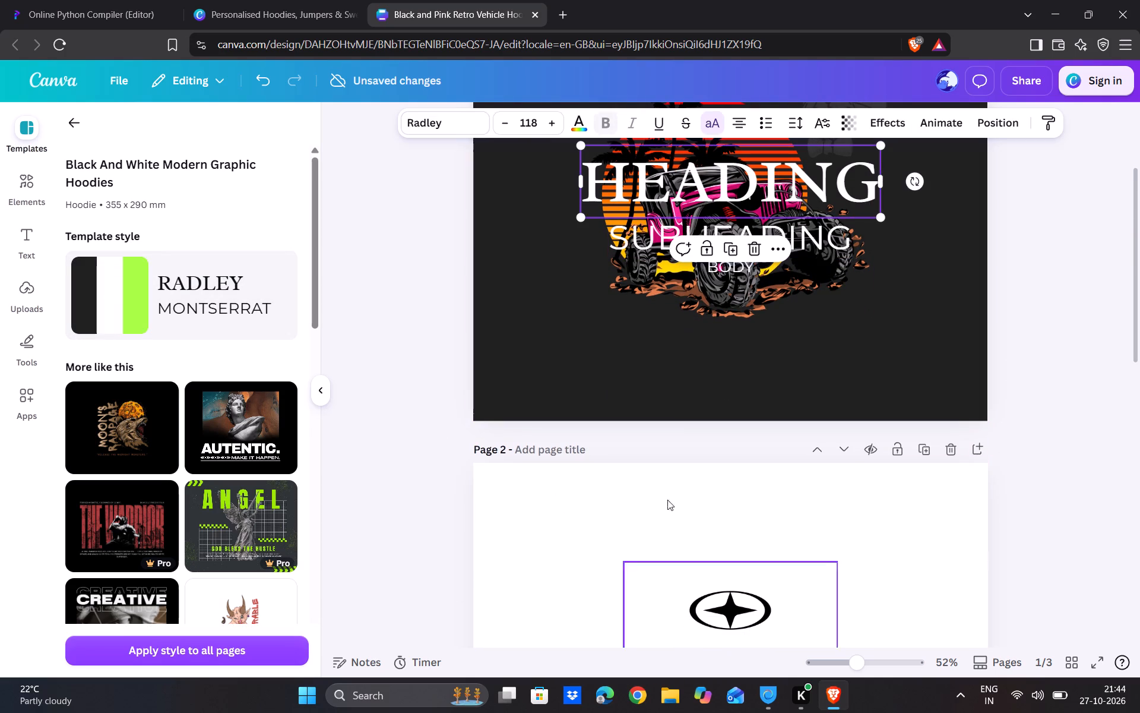
{"action": "left_click", "coordinate": [752, 248]}
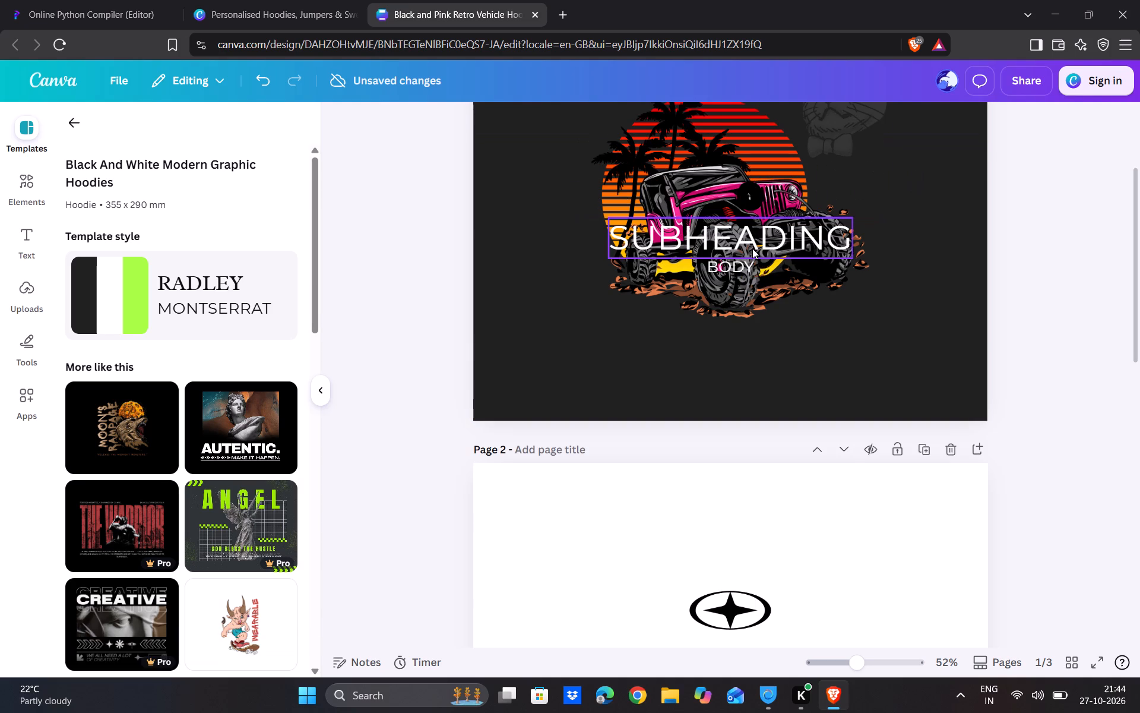
{"action": "left_click", "coordinate": [741, 232]}
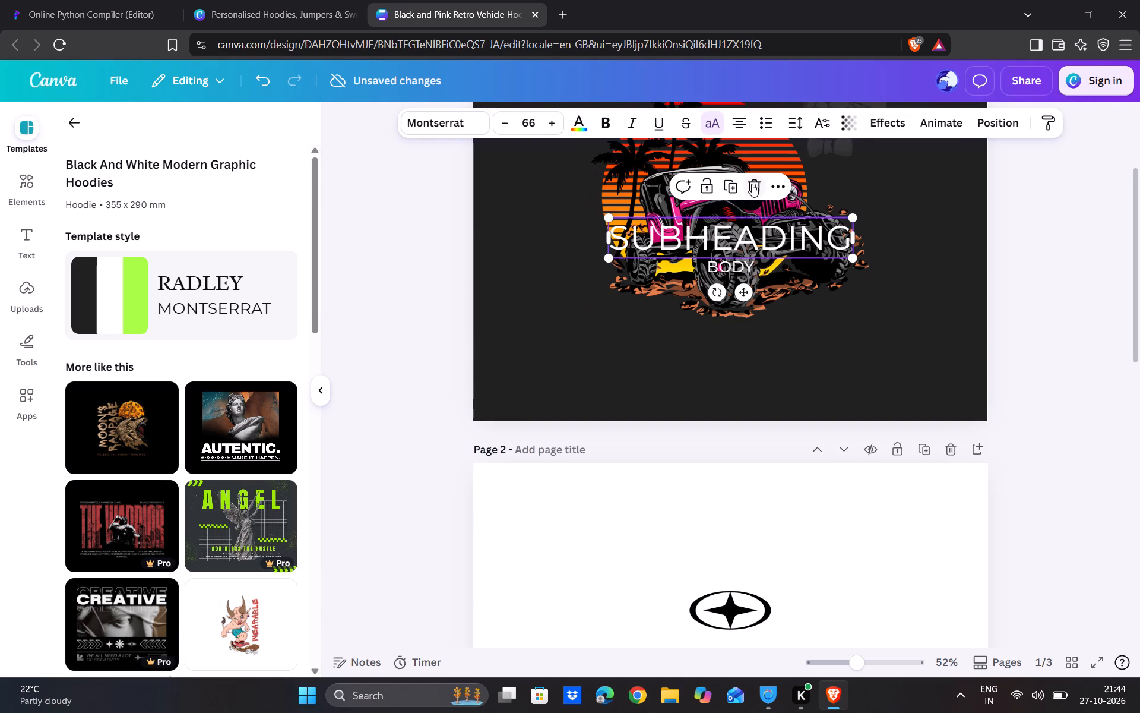
{"action": "left_click", "coordinate": [752, 184]}
{"action": "left_click", "coordinate": [733, 273]}
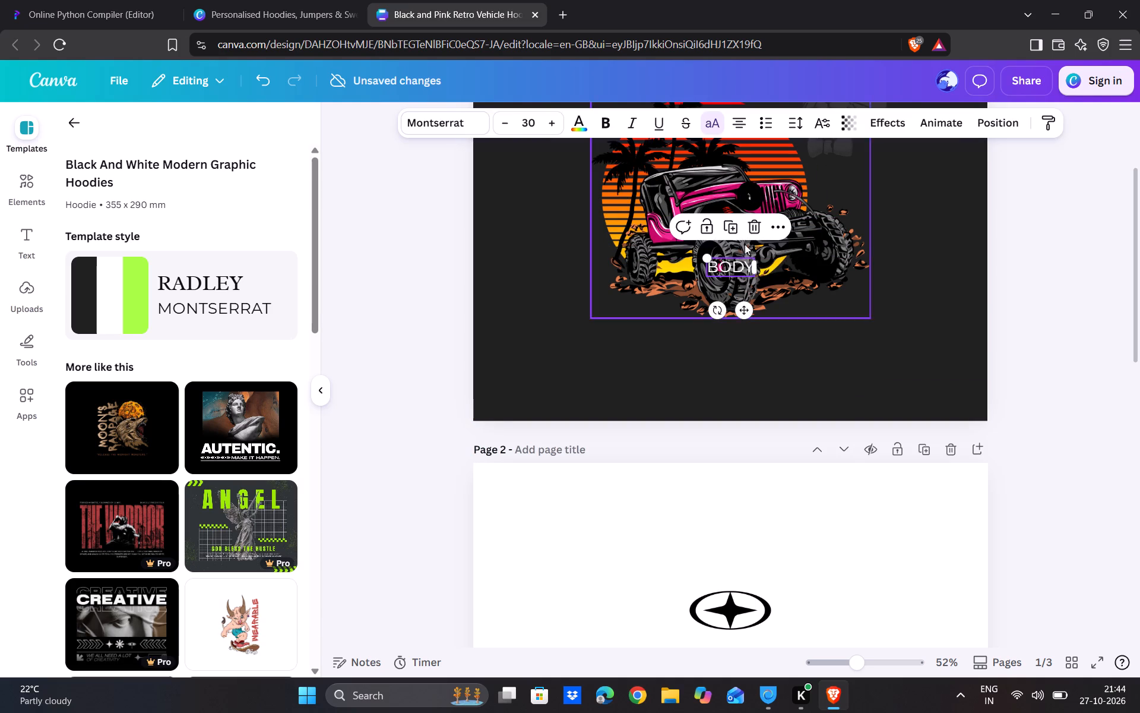
{"action": "left_click", "coordinate": [752, 216]}
Move the jeep artwork slightly lower on page 1, keeping it horizontally centred.
{"action": "left_click_drag", "start_coordinate": [716, 232], "coordinate": [719, 266]}
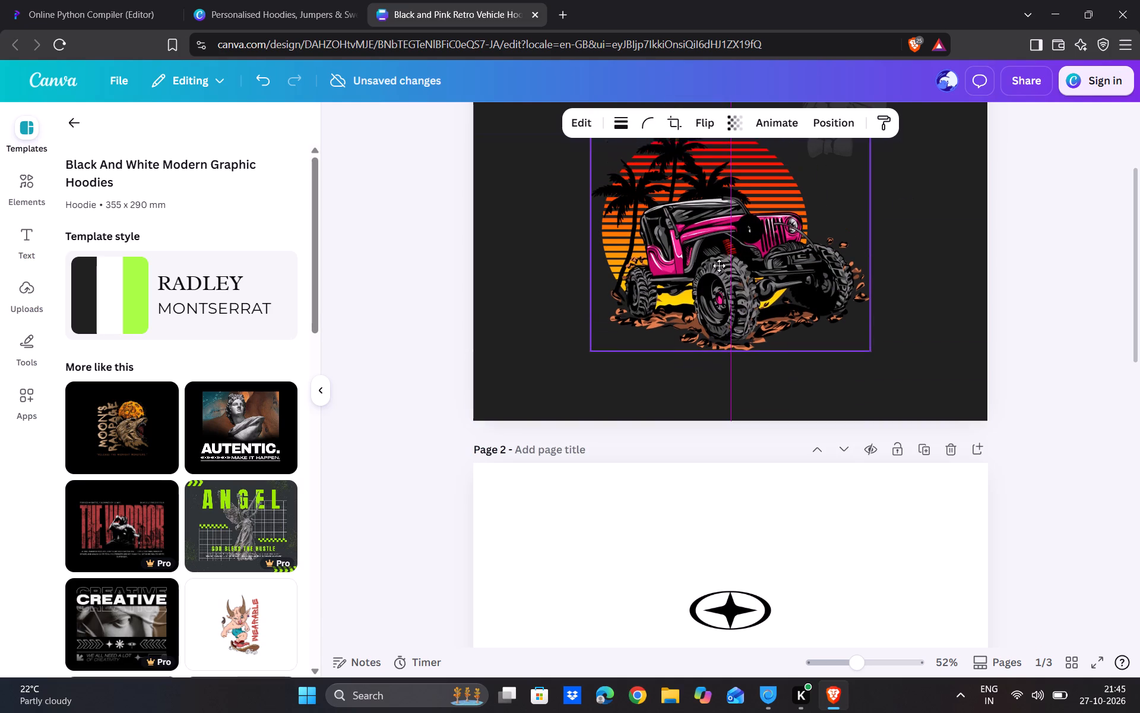
{"action": "left_click_drag", "start_coordinate": [719, 266], "coordinate": [718, 248]}
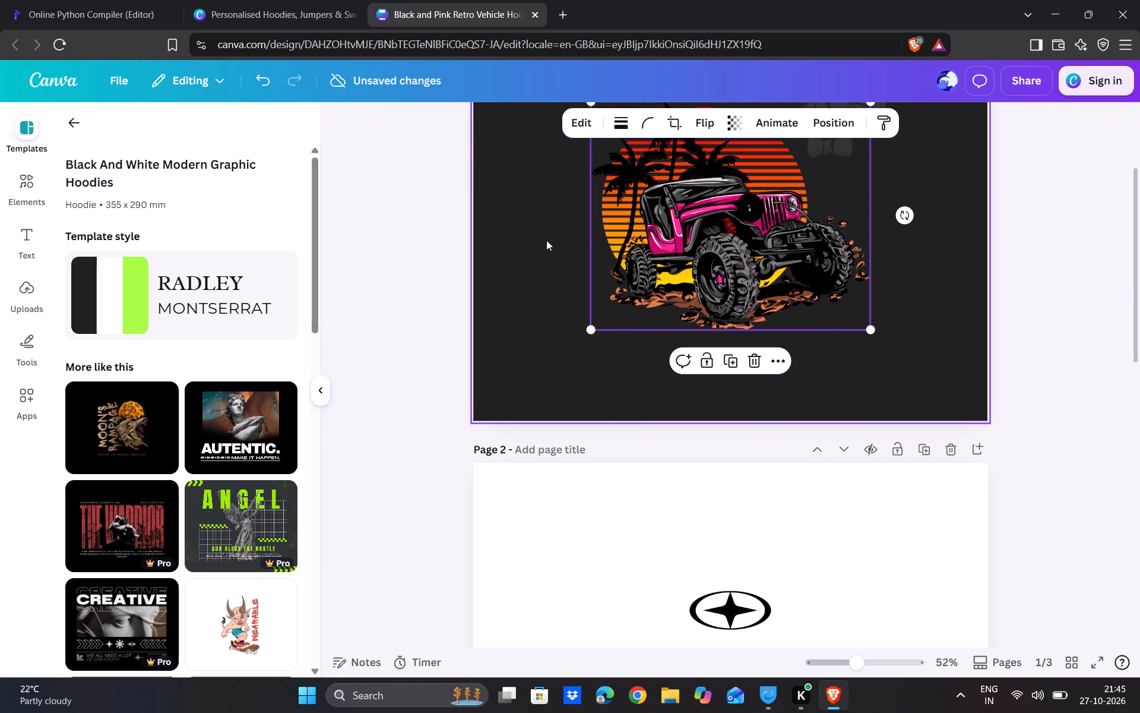
Duplicate the cat illustration on page 1 and place the copy overlapping the original, offset slightly to its right.
{"action": "scroll", "coordinate": [546, 240], "scroll_direction": "up", "scroll_amount": 2}
{"action": "left_click", "coordinate": [828, 249]}
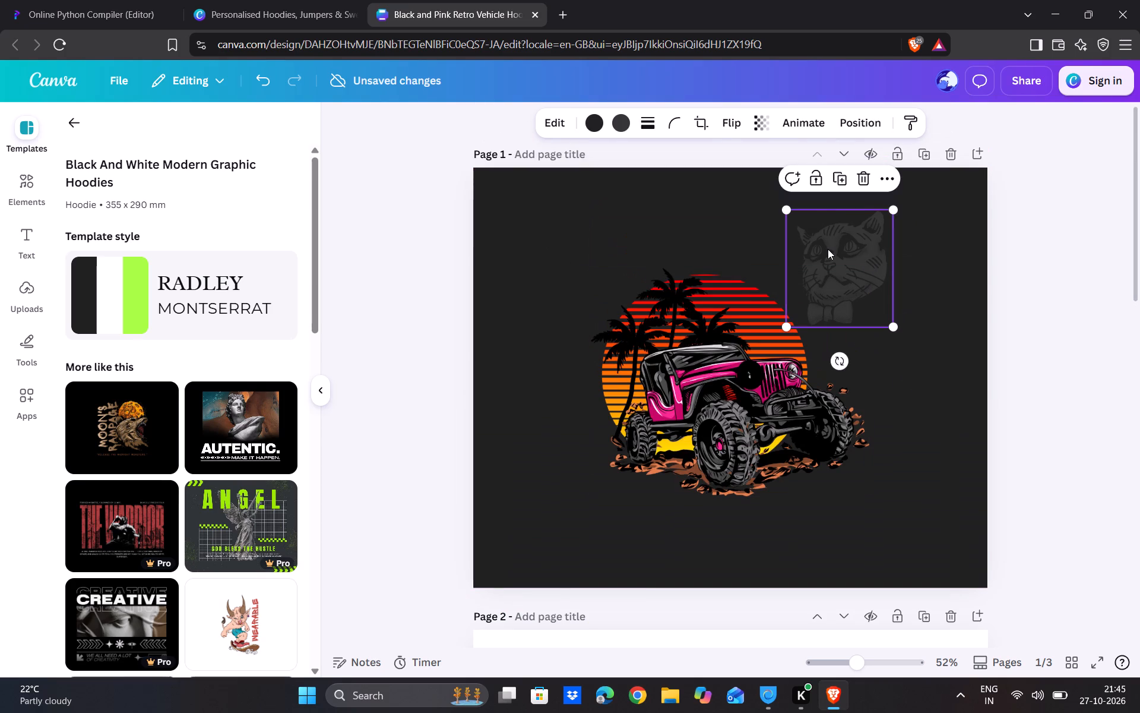
{"action": "left_click", "coordinate": [838, 173]}
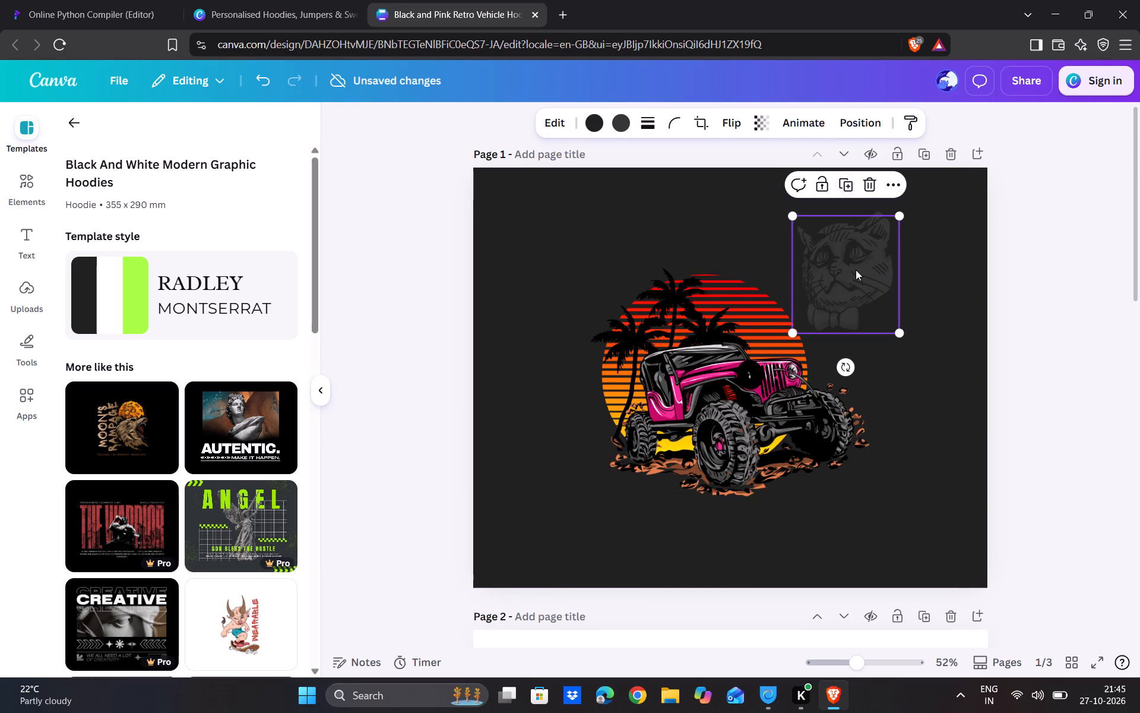
{"action": "left_click_drag", "start_coordinate": [856, 270], "coordinate": [965, 302]}
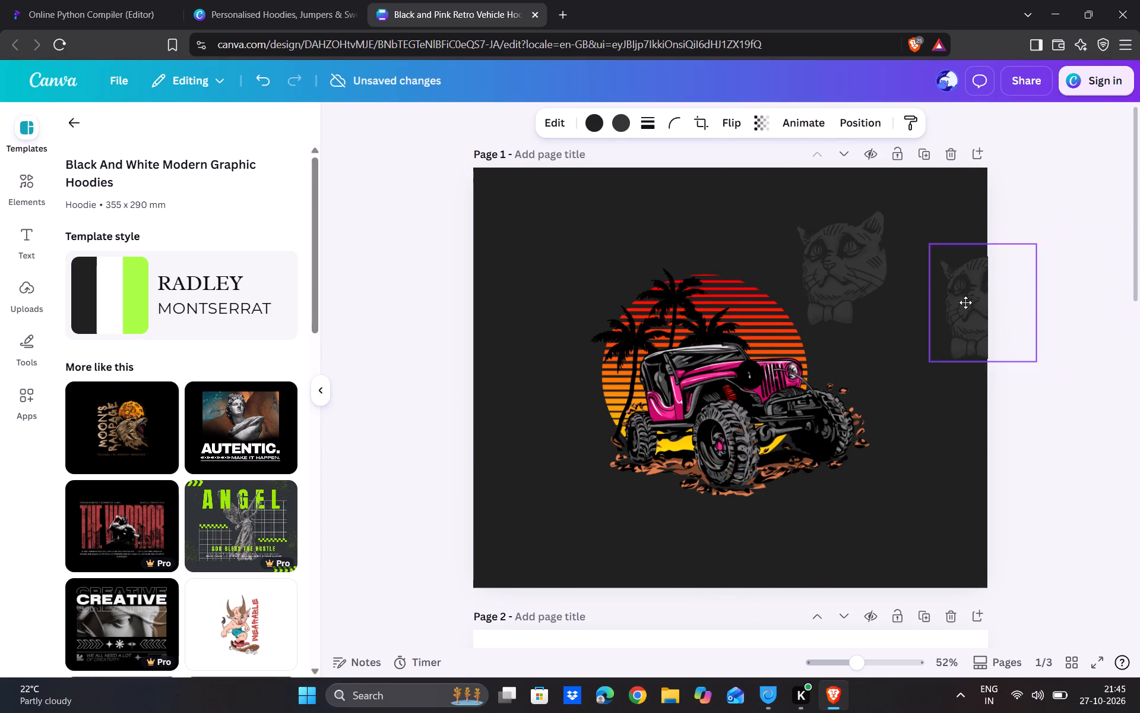
{"action": "left_click_drag", "start_coordinate": [965, 302], "coordinate": [867, 271]}
{"action": "left_click", "coordinate": [619, 254]}
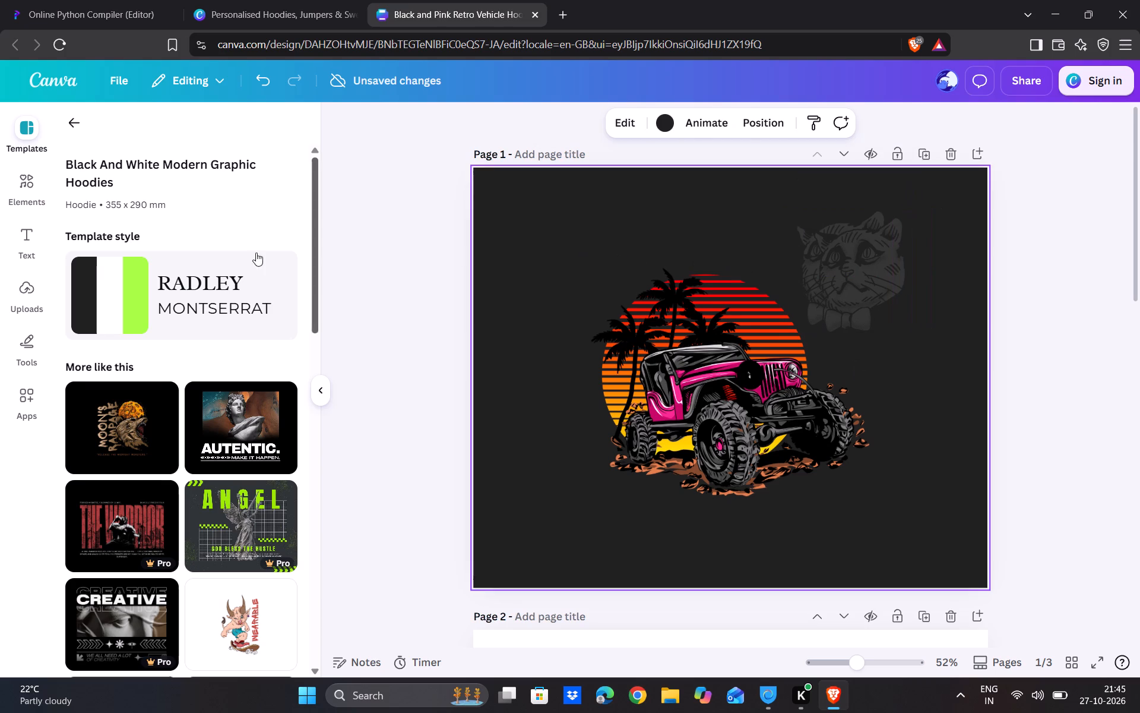
Shuffle the Black And White Modern Graphic Hoodies template style on page 1 until it gives a white background with lime-green cats.
{"action": "left_click", "coordinate": [110, 283]}
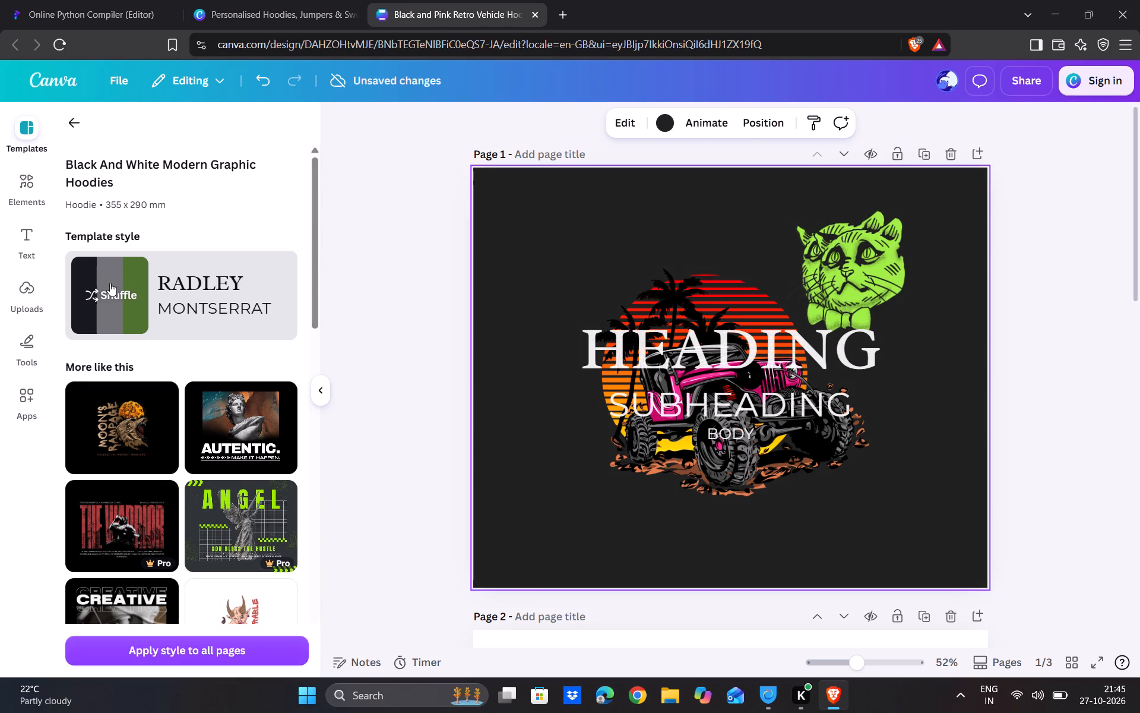
{"action": "double_click", "coordinate": [110, 283]}
{"action": "left_click", "coordinate": [110, 283]}
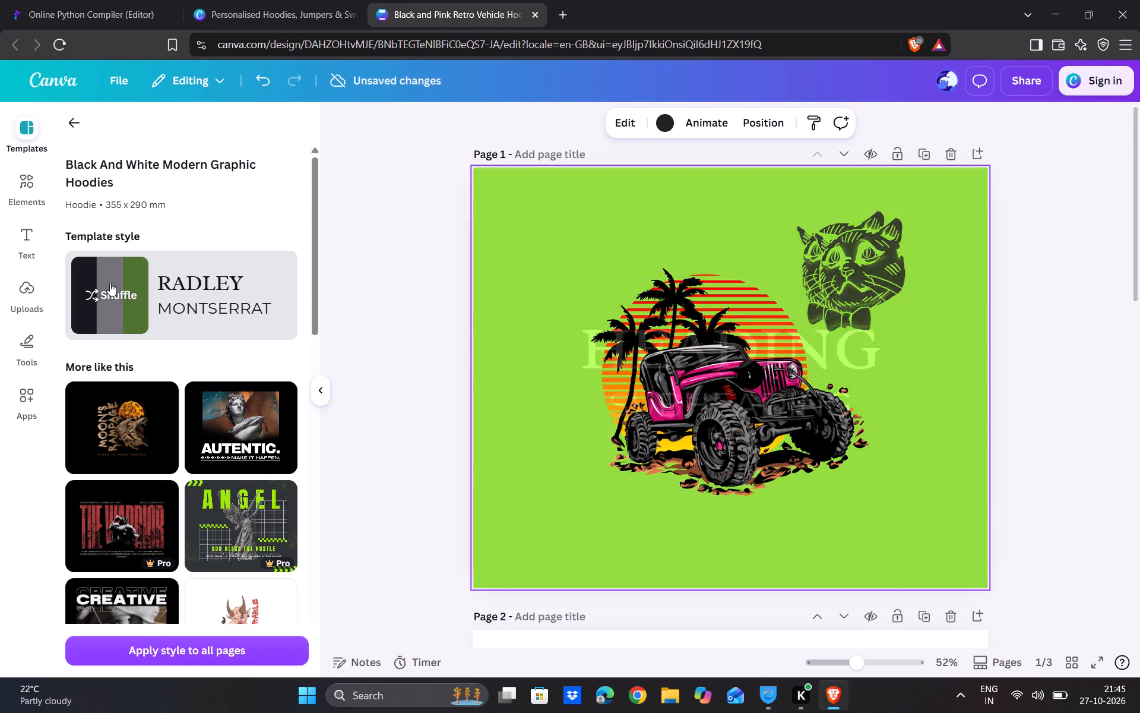
{"action": "left_click", "coordinate": [110, 283]}
{"action": "left_click", "coordinate": [110, 283]}
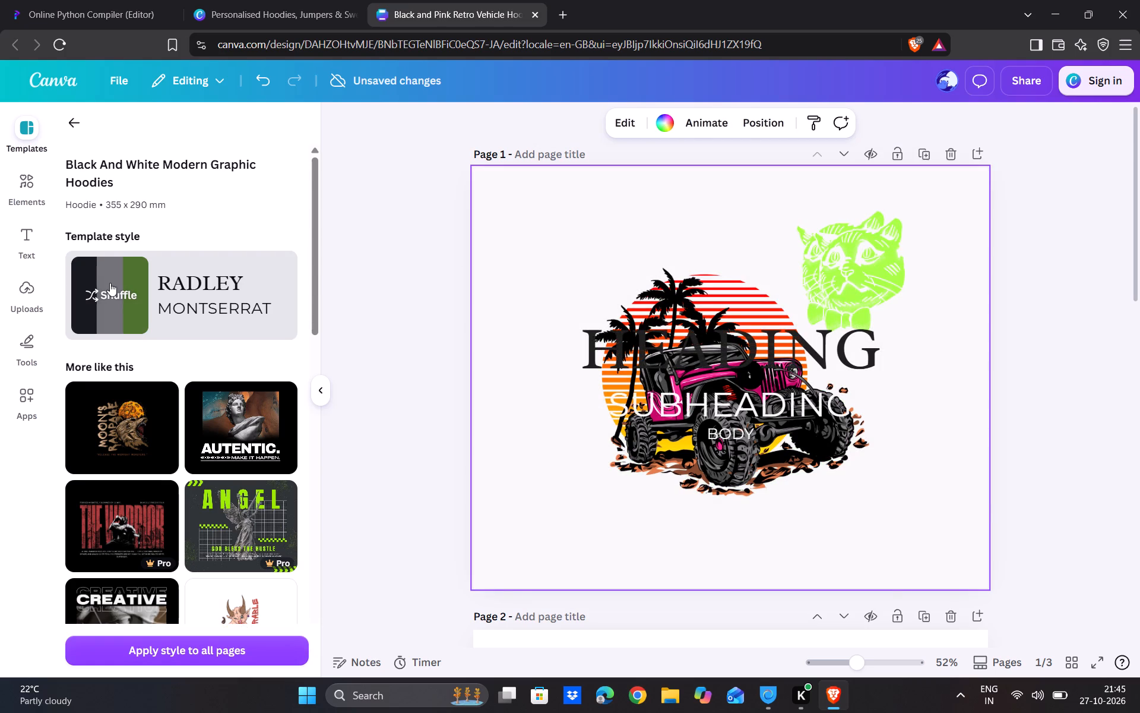
{"action": "left_click", "coordinate": [110, 283]}
{"action": "left_click", "coordinate": [110, 283]}
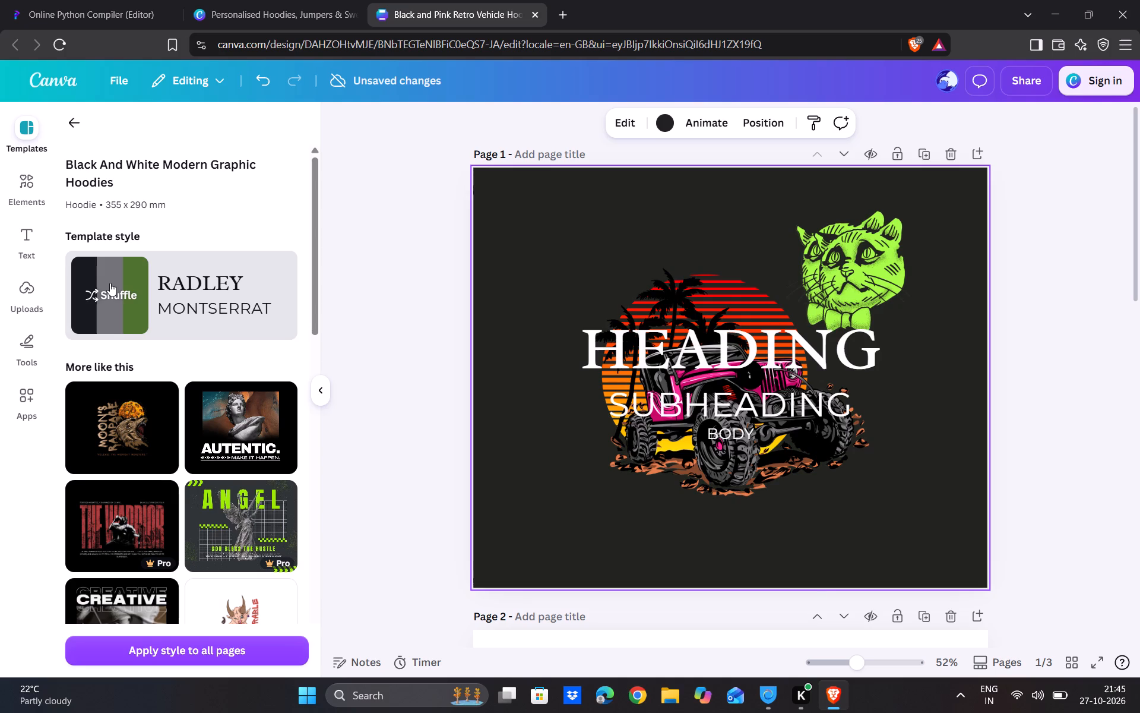
Delete both overlapping cat illustrations from page 1.
{"action": "left_click", "coordinate": [847, 247]}
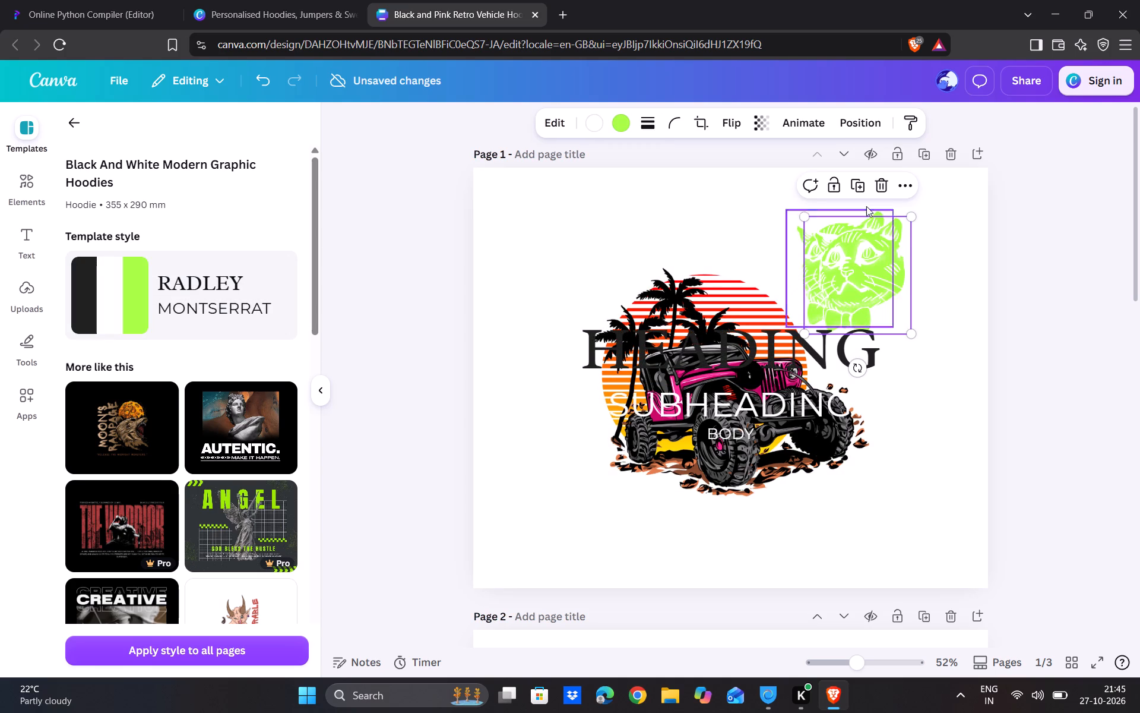
{"action": "left_click", "coordinate": [883, 197]}
{"action": "left_click", "coordinate": [828, 272]}
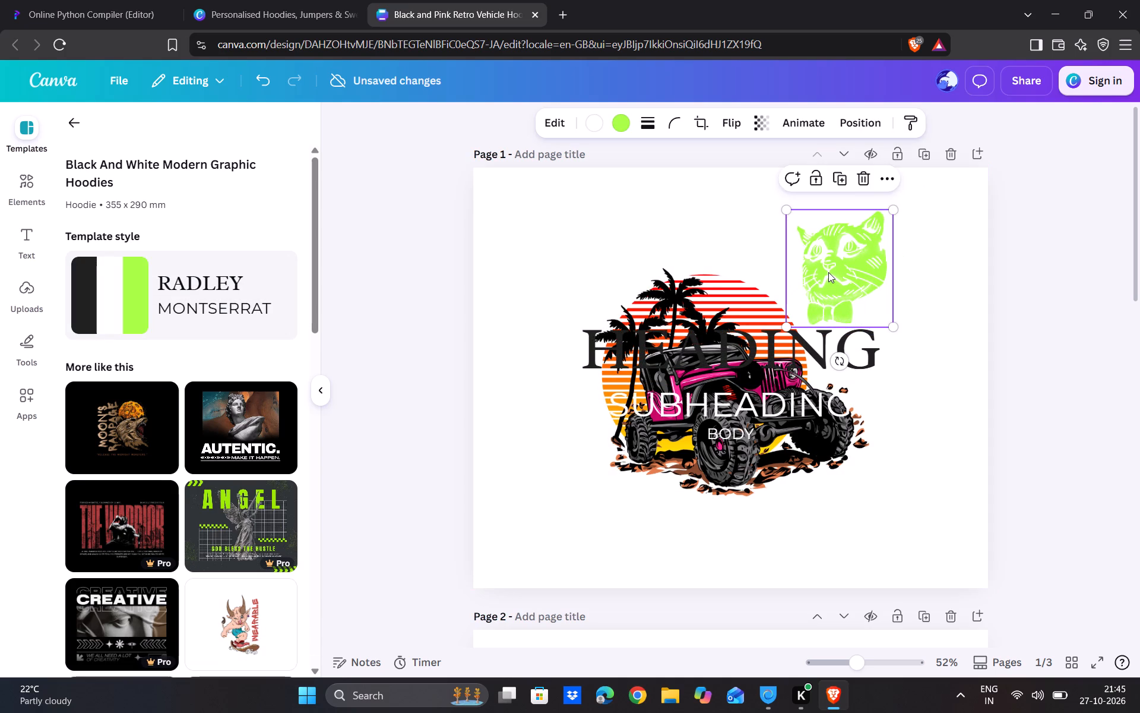
{"action": "left_click", "coordinate": [861, 176]}
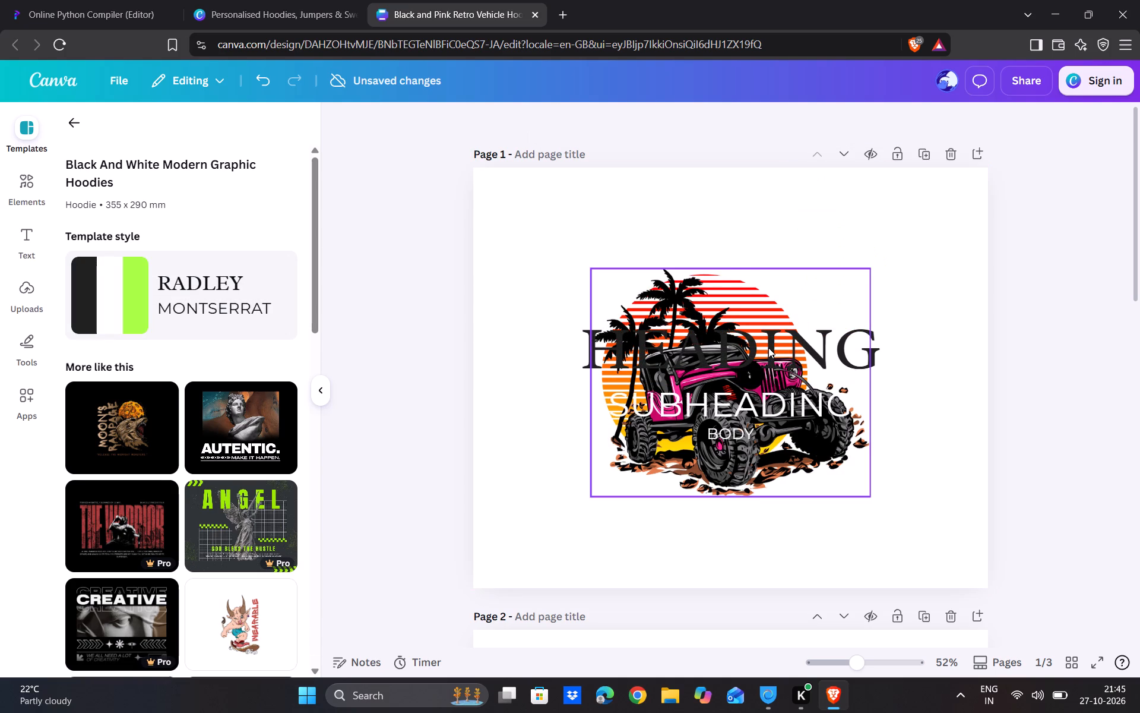
Delete the HEADING, SUBHEADING and BODY placeholder texts from page 1.
{"action": "left_click_drag", "start_coordinate": [768, 348], "coordinate": [778, 267]}
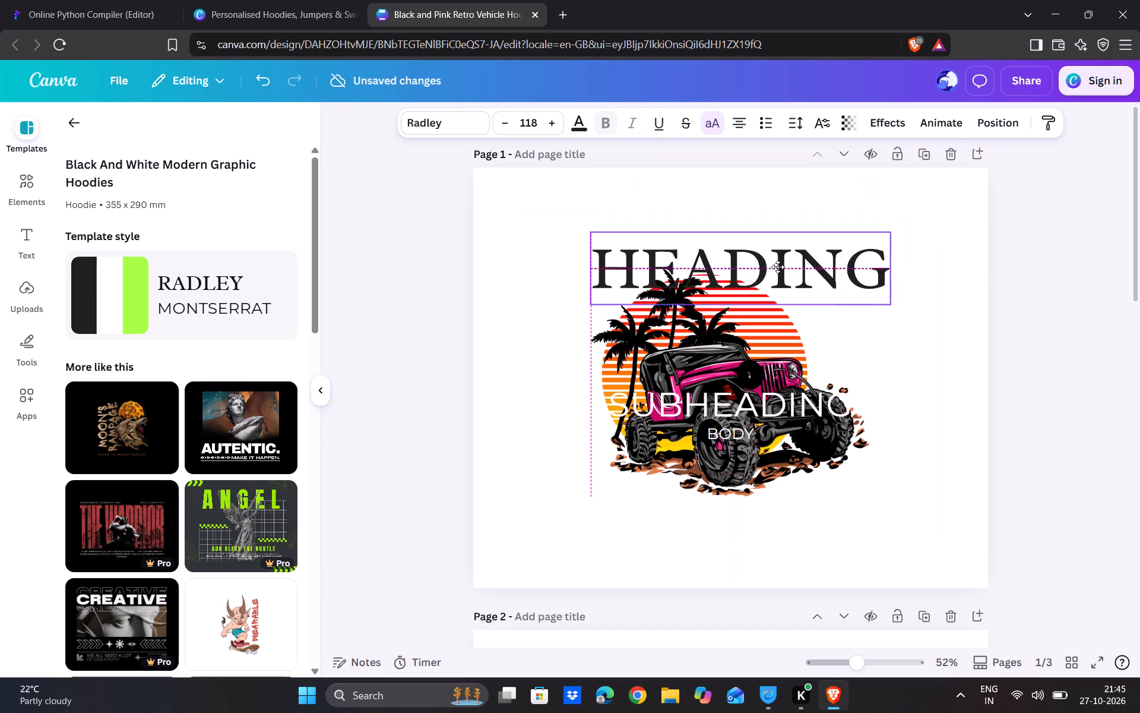
{"action": "left_click_drag", "start_coordinate": [778, 267], "coordinate": [775, 254]}
{"action": "left_click", "coordinate": [764, 191]}
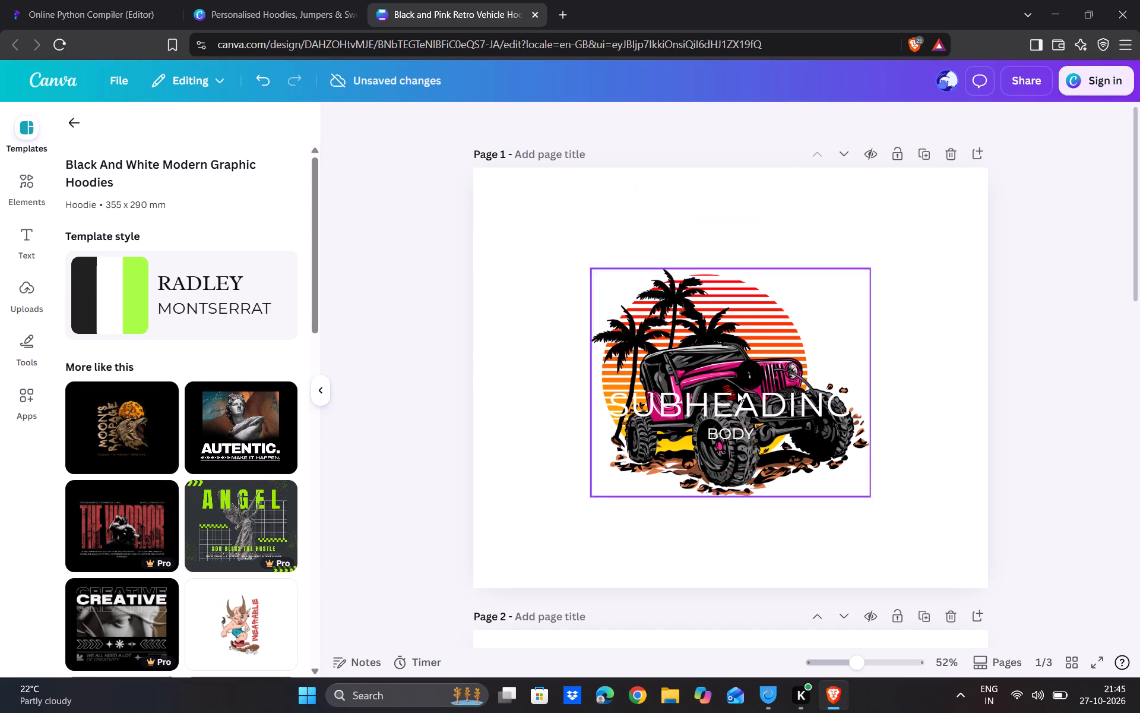
{"action": "left_click", "coordinate": [731, 417]}
{"action": "left_click", "coordinate": [755, 361]}
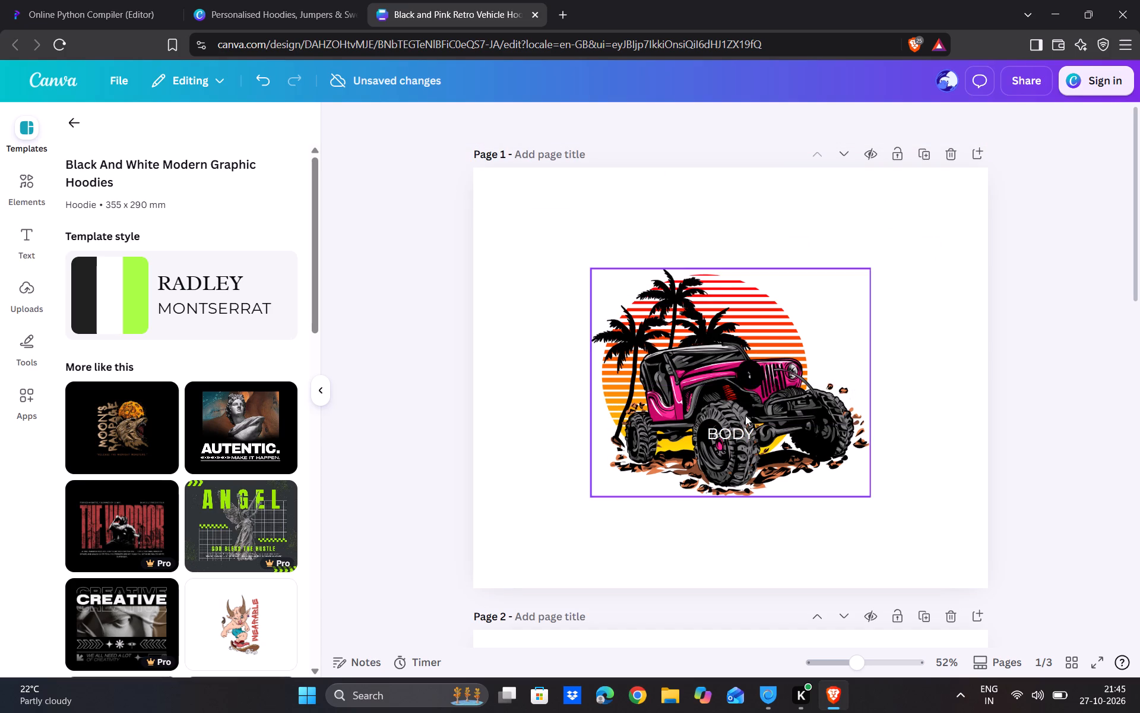
{"action": "left_click", "coordinate": [726, 437]}
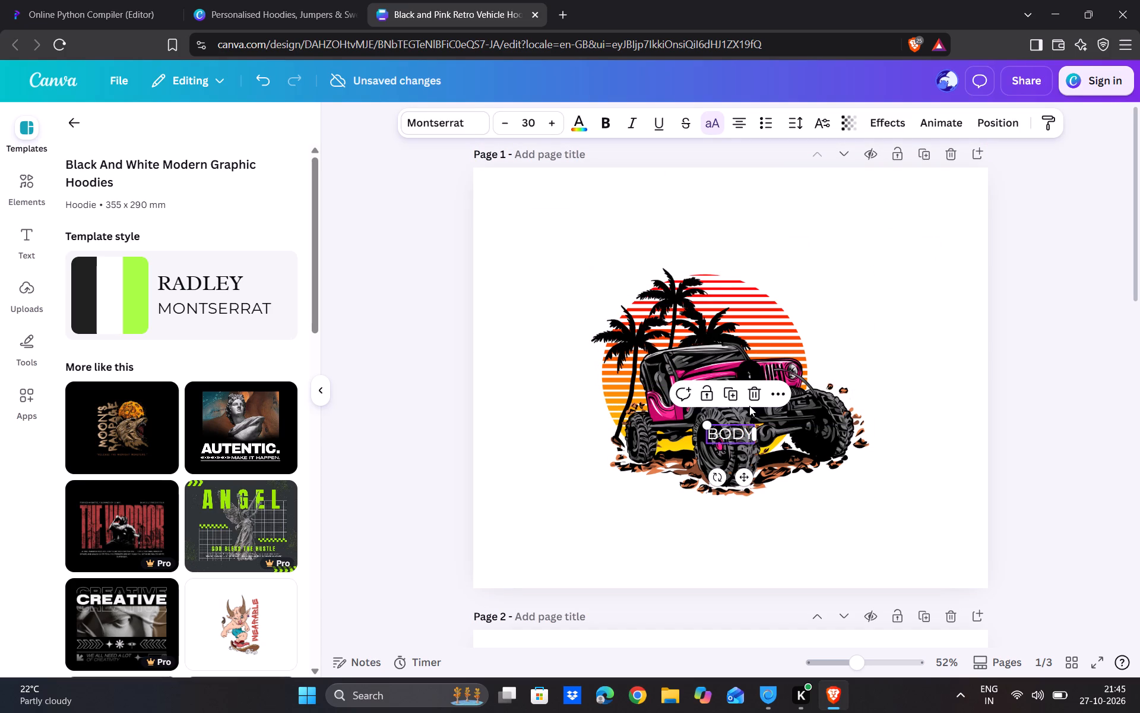
{"action": "left_click", "coordinate": [755, 392]}
Apply the Black And White Modern Graphic Hoodies template style to page 3, giving it a dark background with white text.
{"action": "scroll", "coordinate": [661, 566], "scroll_direction": "down", "scroll_amount": 7}
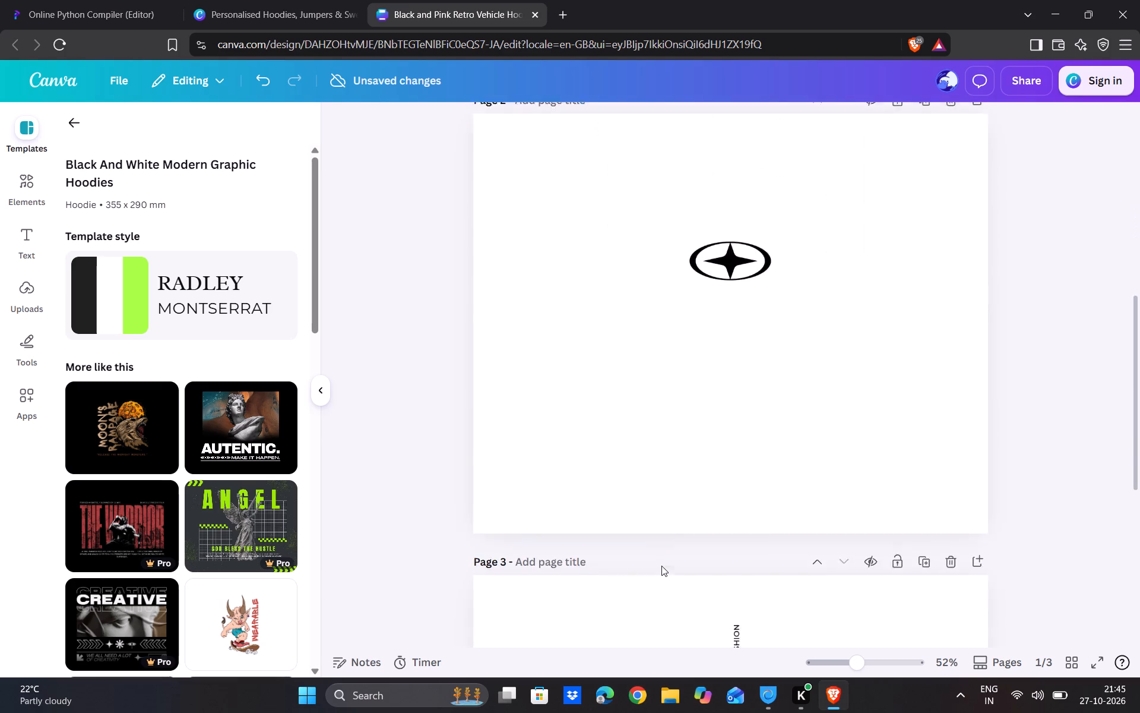
{"action": "scroll", "coordinate": [661, 566], "scroll_direction": "down", "scroll_amount": 2}
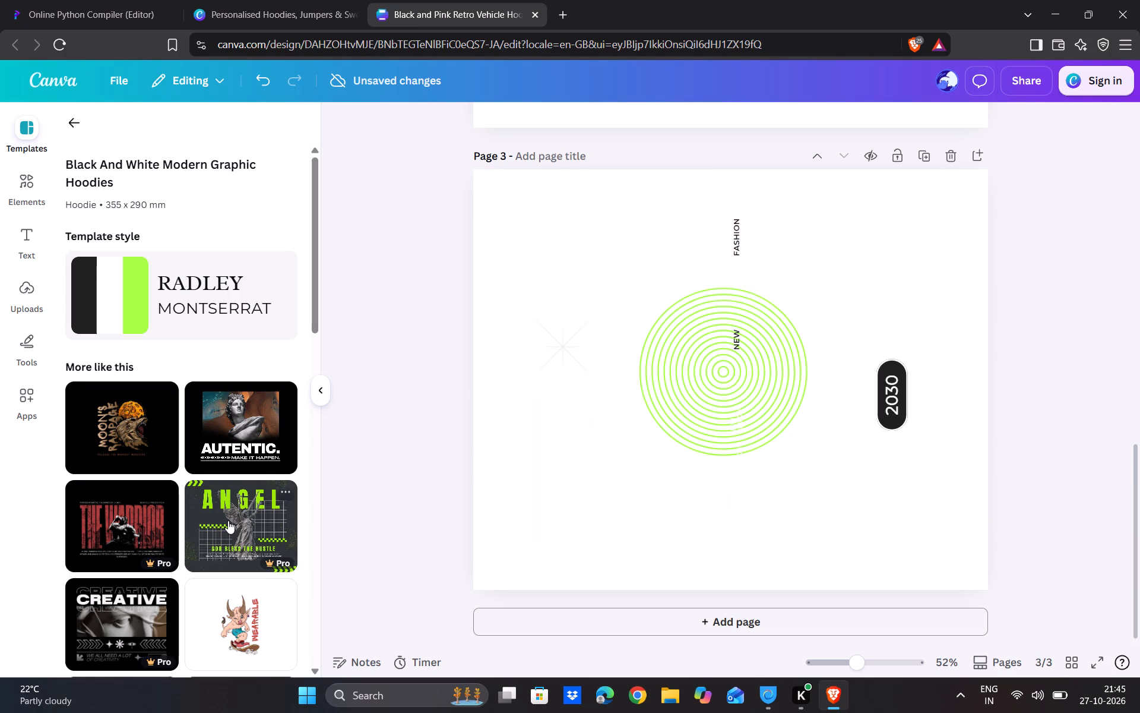
{"action": "left_click", "coordinate": [612, 396]}
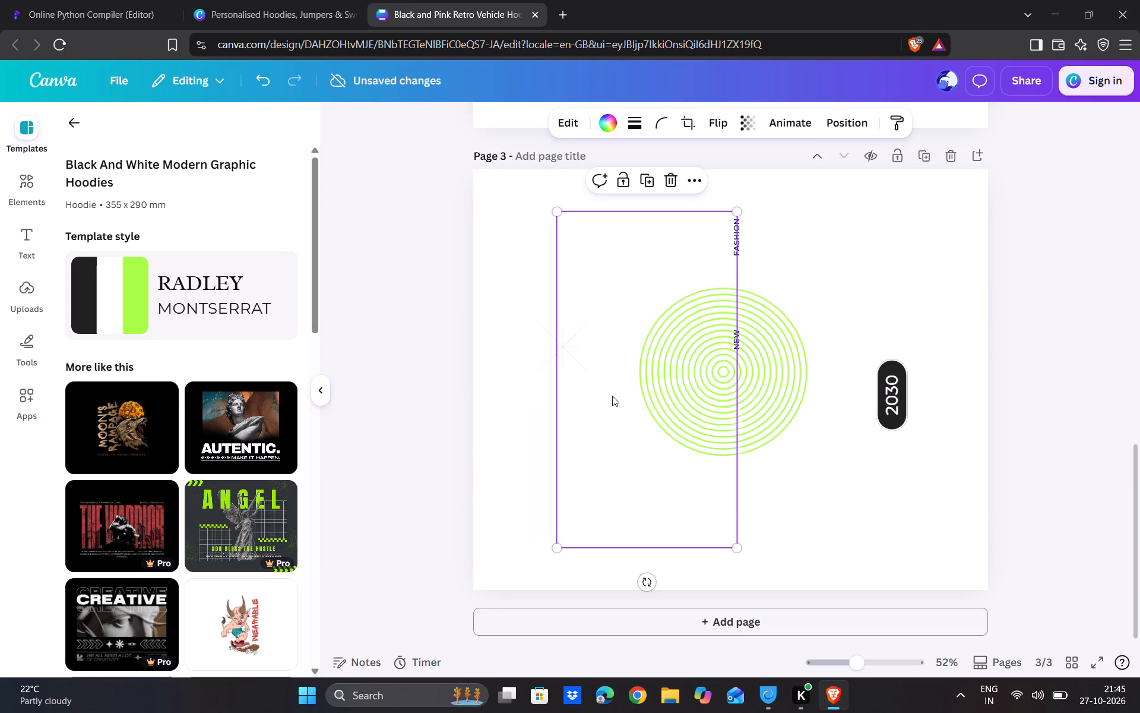
{"action": "left_click", "coordinate": [536, 238]}
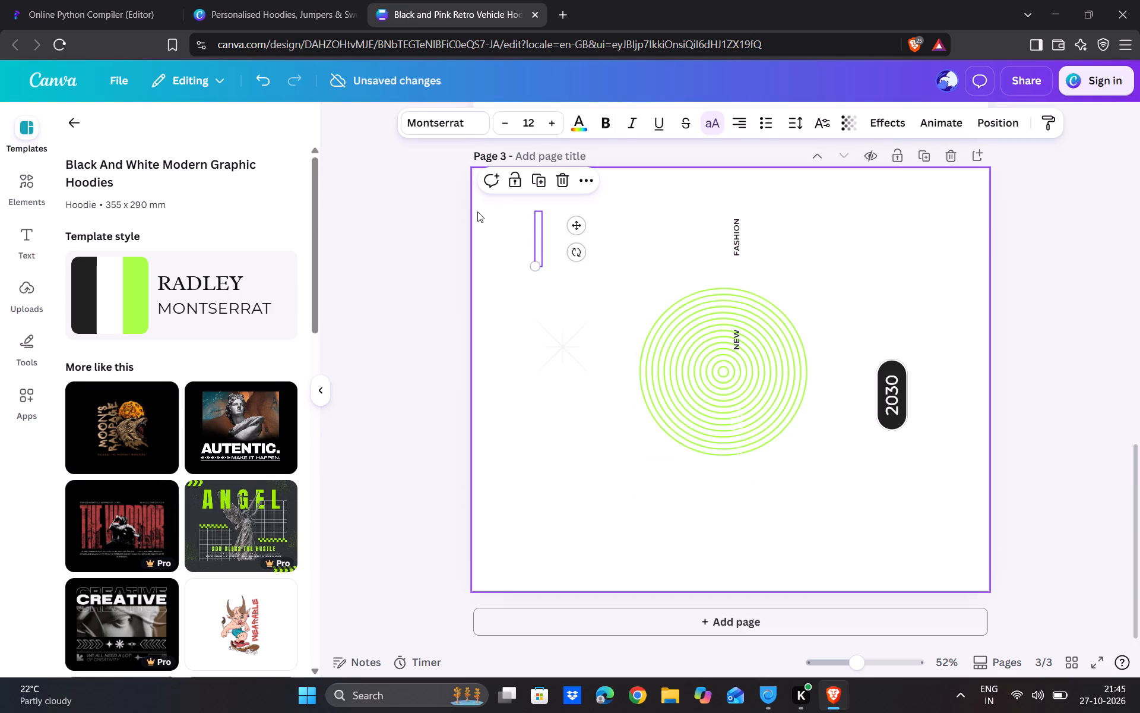
{"action": "left_click", "coordinate": [479, 209]}
{"action": "left_click", "coordinate": [78, 291]}
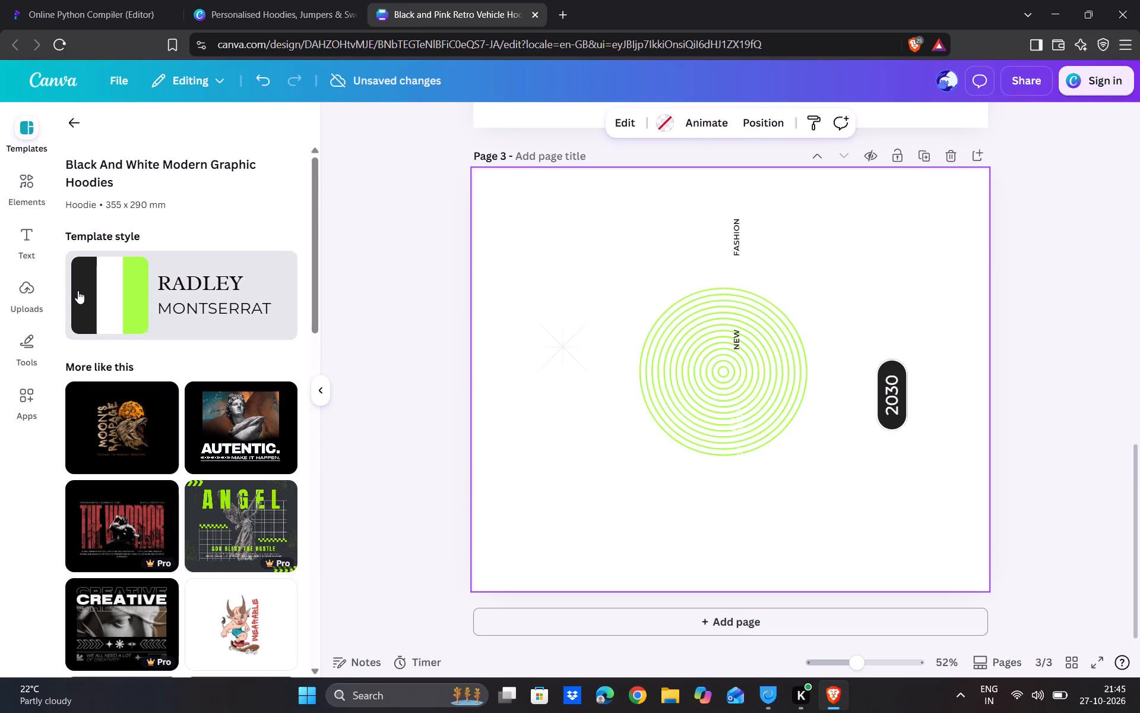
Narrow the table frame around the LOST text slightly and move it off the side of page 3.
{"action": "double_click", "coordinate": [832, 404]}
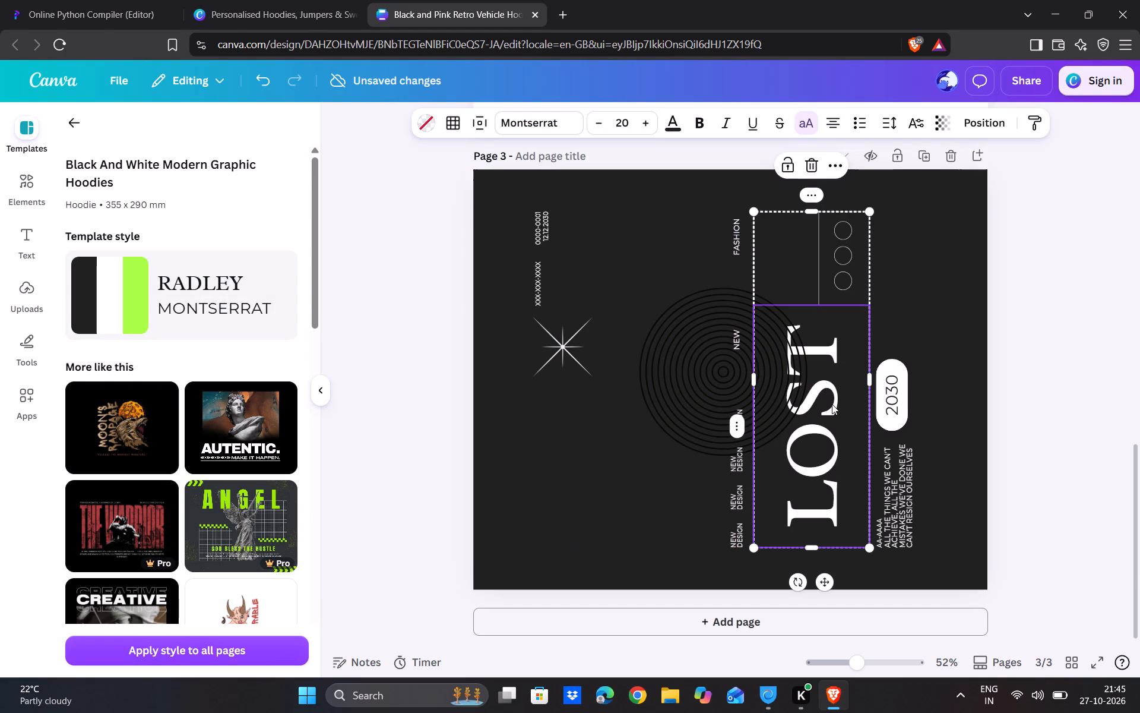
{"action": "left_click", "coordinate": [876, 394]}
{"action": "left_click_drag", "start_coordinate": [876, 394], "coordinate": [828, 402]}
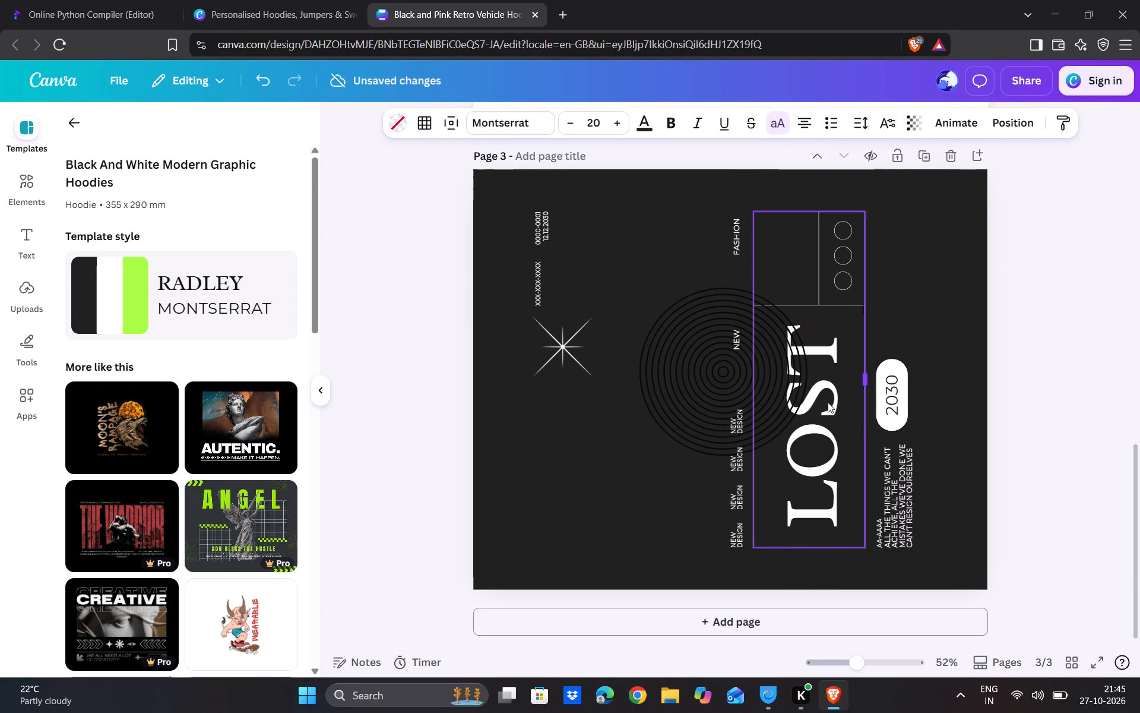
{"action": "left_click_drag", "start_coordinate": [828, 402], "coordinate": [827, 403]}
{"action": "left_click_drag", "start_coordinate": [827, 403], "coordinate": [1070, 463]}
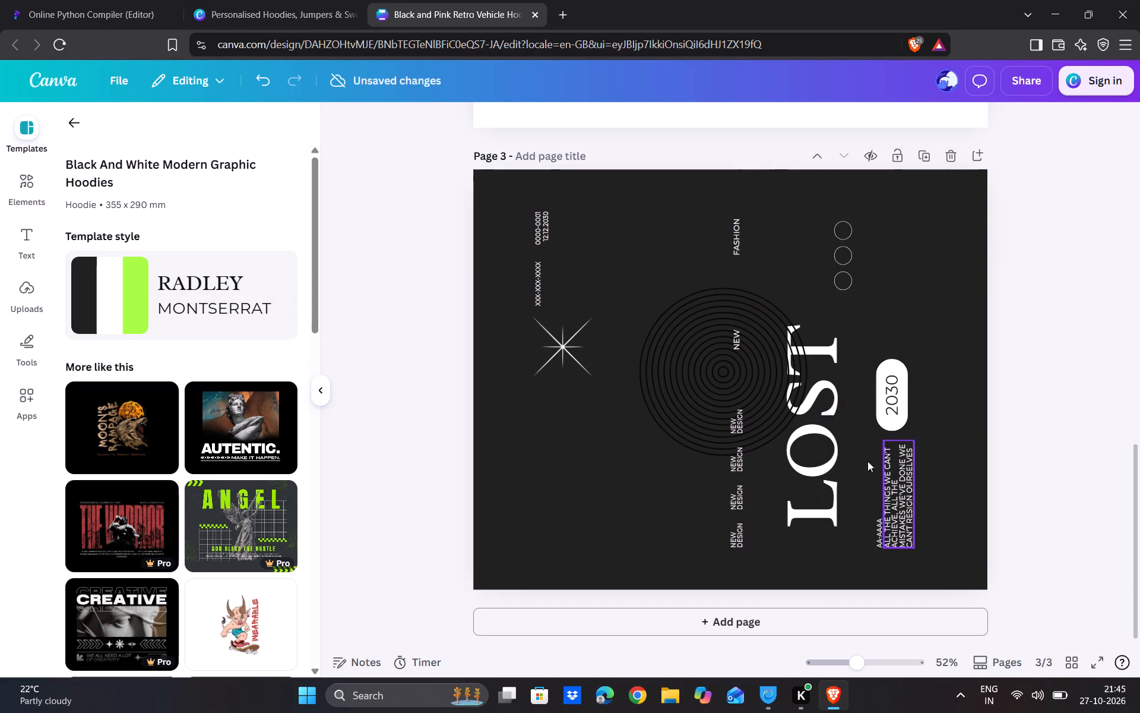
Duplicate the vertical LOST text on page 3 and move the copy up towards page 2.
{"action": "left_click", "coordinate": [826, 468]}
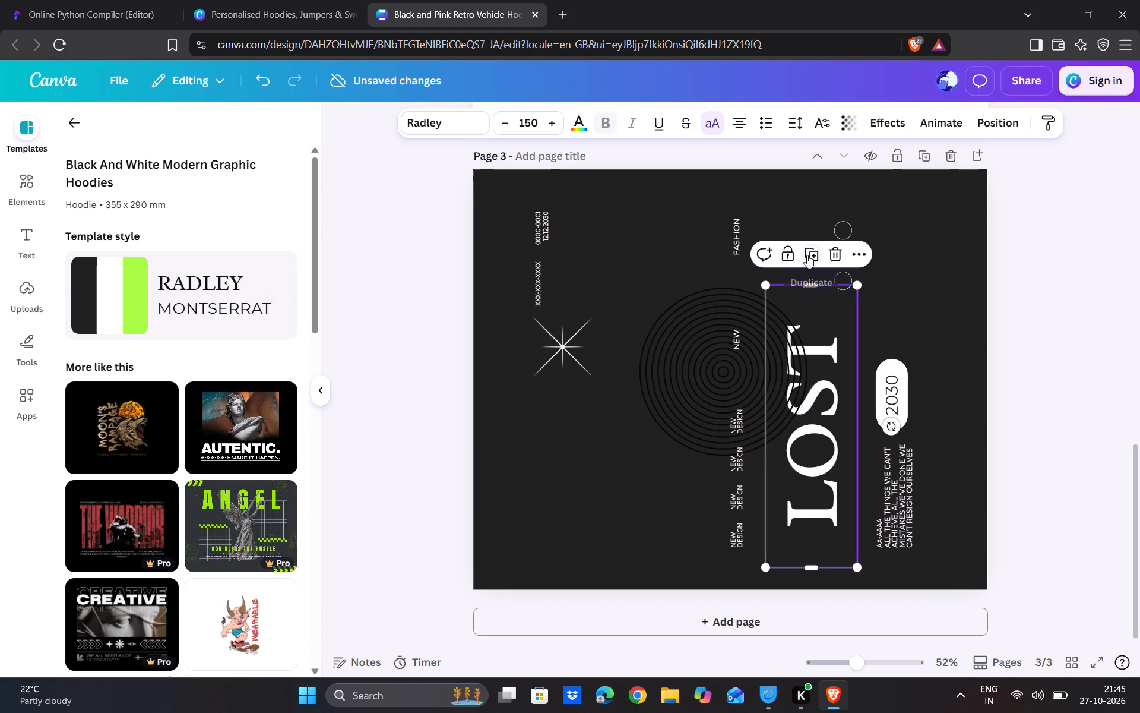
{"action": "left_click", "coordinate": [807, 255]}
{"action": "left_click_drag", "start_coordinate": [818, 405], "coordinate": [771, 89]}
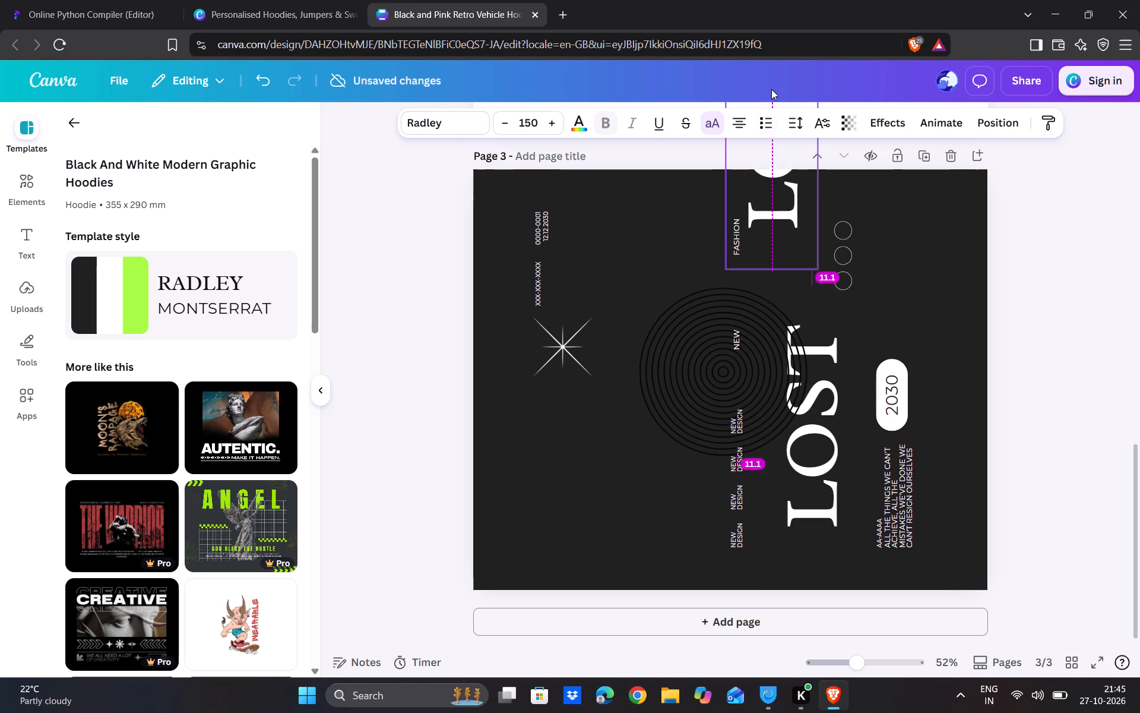
{"action": "left_click_drag", "start_coordinate": [771, 89], "coordinate": [769, 0]}
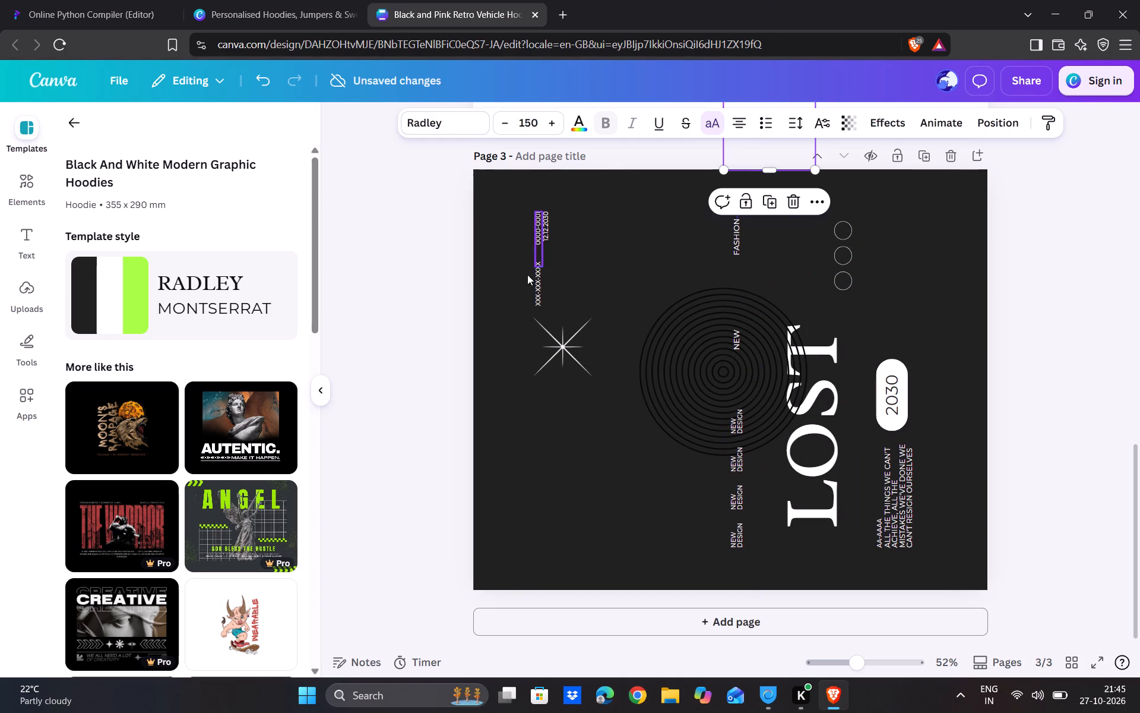
Move the large white graphic from the centre of page 2 to the page's upper-left corner.
{"action": "scroll", "coordinate": [527, 275], "scroll_direction": "up", "scroll_amount": 5}
{"action": "left_click_drag", "start_coordinate": [769, 375], "coordinate": [769, 349]}
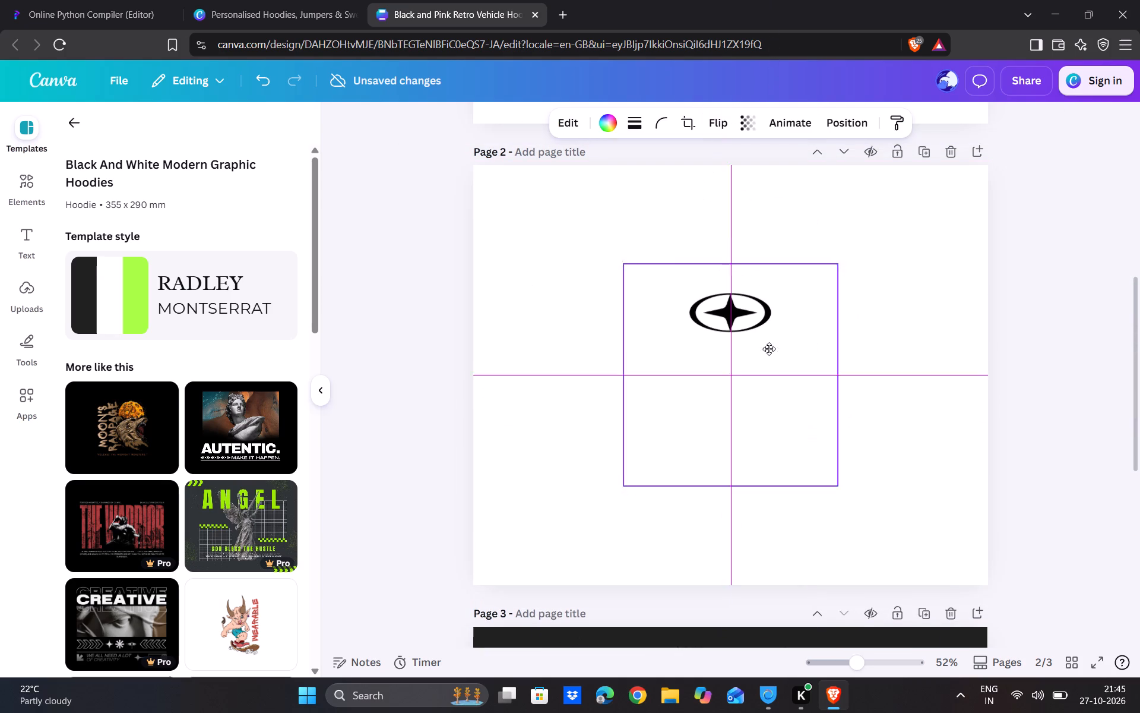
{"action": "left_click_drag", "start_coordinate": [769, 349], "coordinate": [624, 253]}
Move the white FAQS graphic to the lower-left area of page 2, leaving crop mode without cropping it.
{"action": "left_click", "coordinate": [786, 567]}
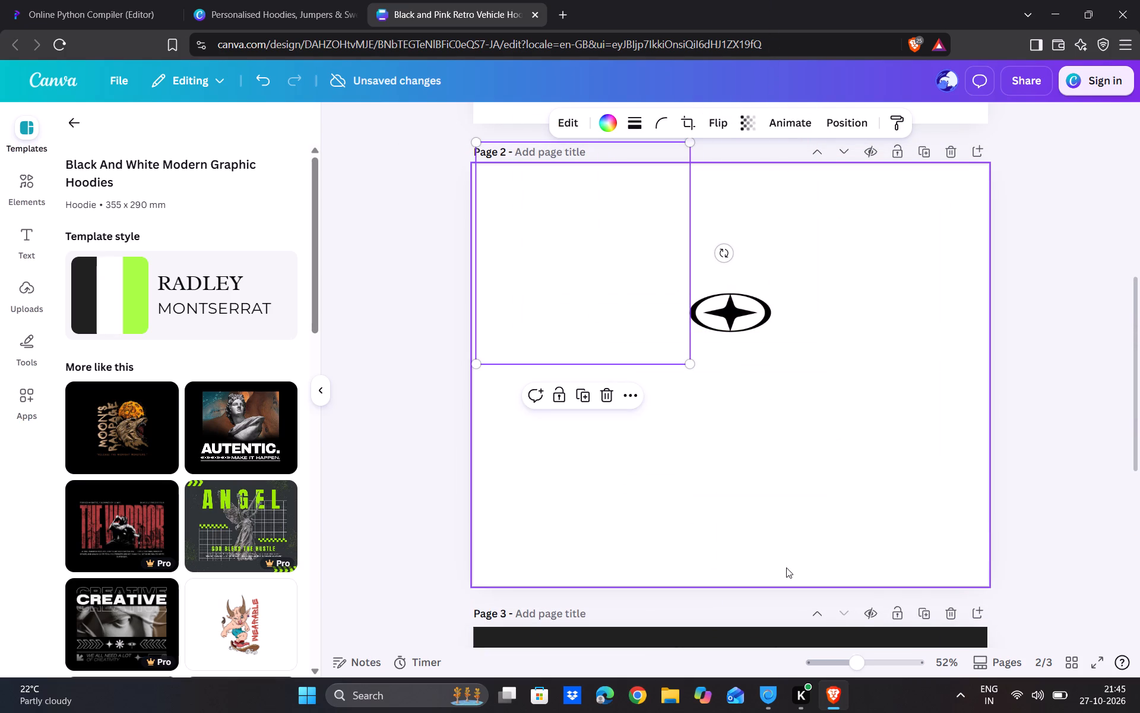
{"action": "left_click_drag", "start_coordinate": [786, 567], "coordinate": [764, 409]}
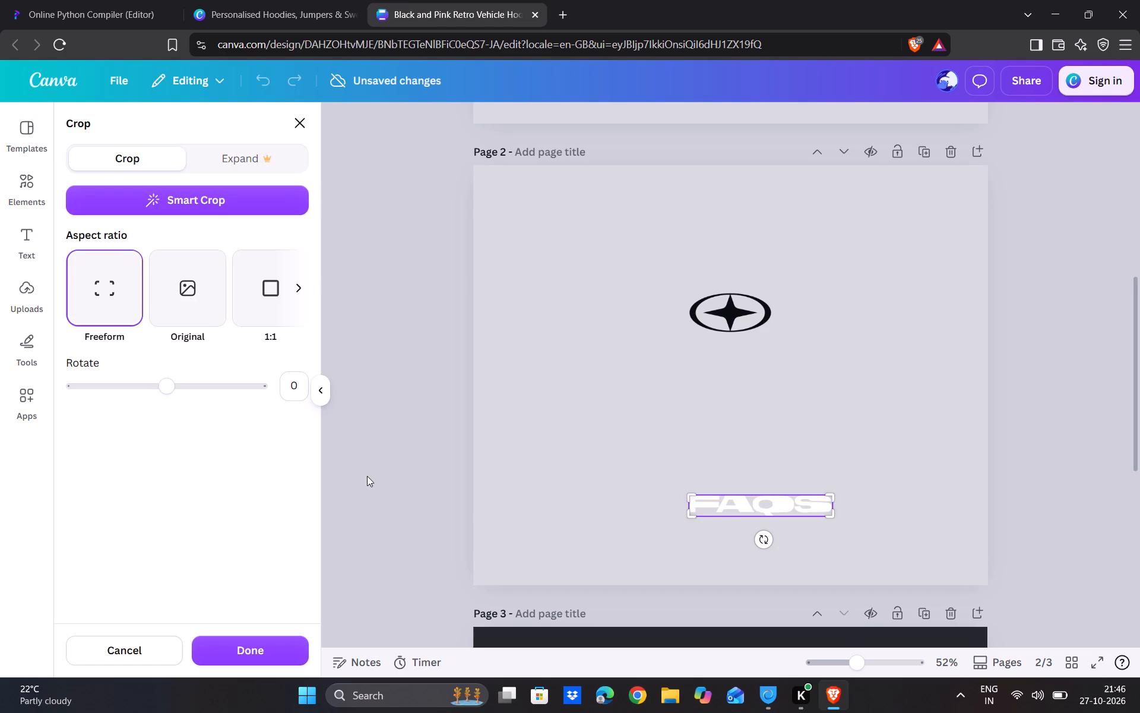
{"action": "left_click_drag", "start_coordinate": [859, 403], "coordinate": [743, 510]}
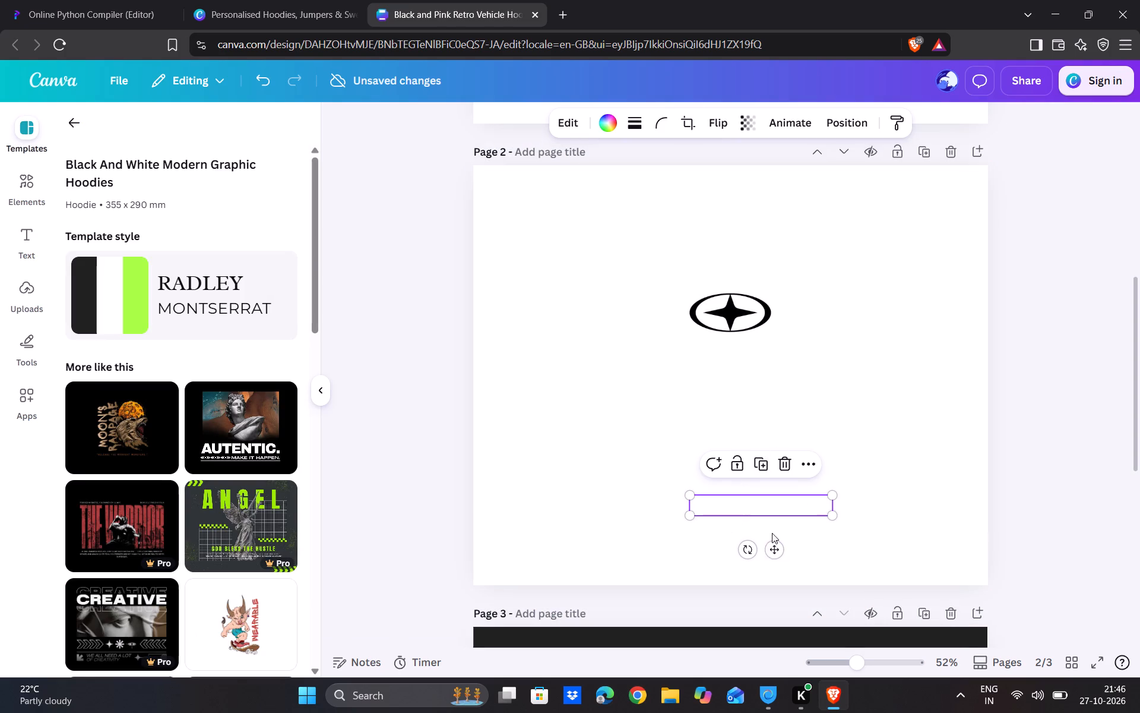
{"action": "left_click_drag", "start_coordinate": [778, 500], "coordinate": [691, 71]}
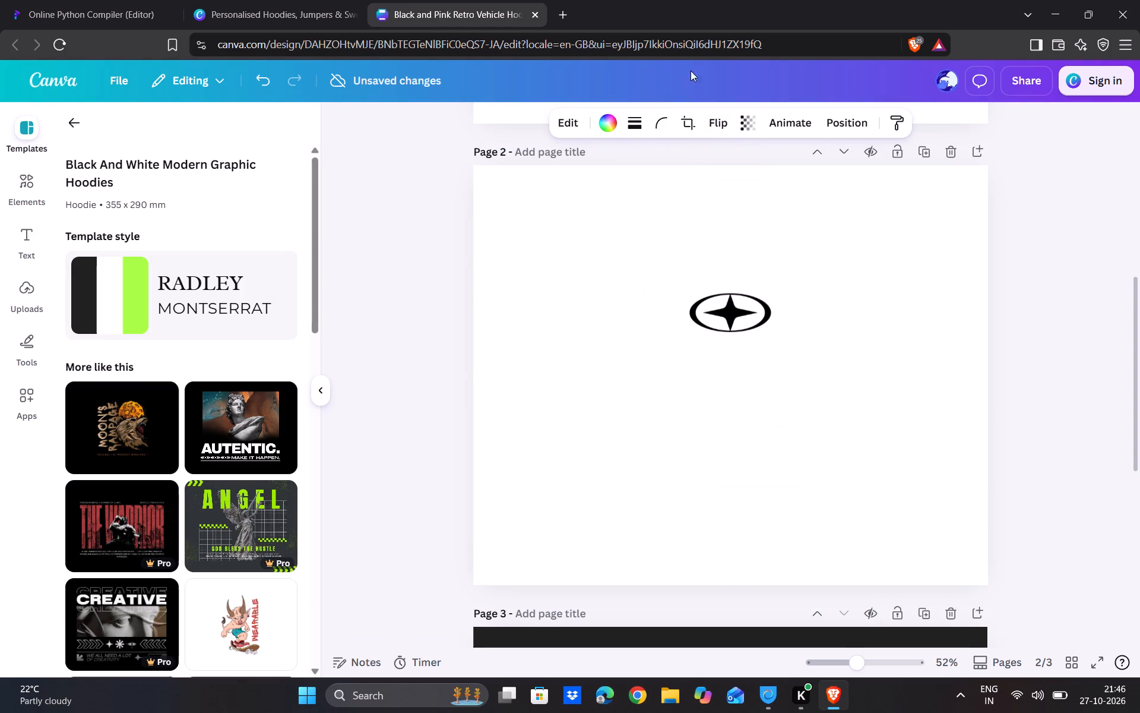
{"action": "left_click_drag", "start_coordinate": [691, 71], "coordinate": [572, 484]}
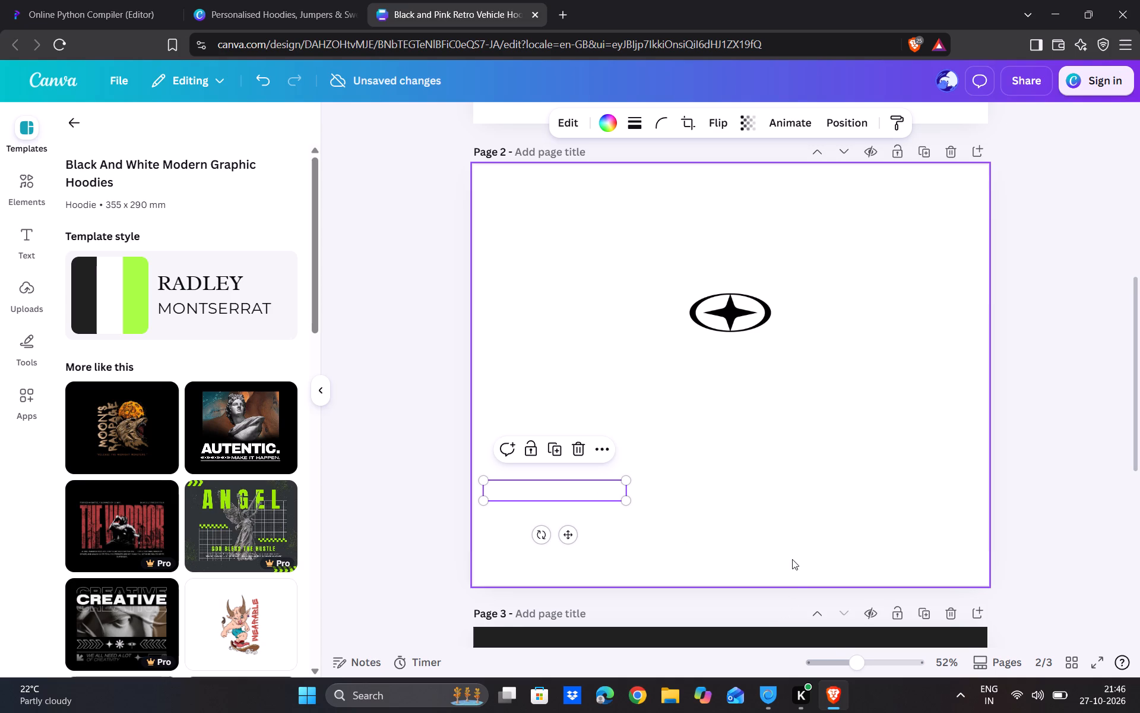
Duplicate the vertical LOST text on page 3 again.
{"action": "scroll", "coordinate": [792, 559], "scroll_direction": "down", "scroll_amount": 4}
{"action": "left_click", "coordinate": [816, 451]}
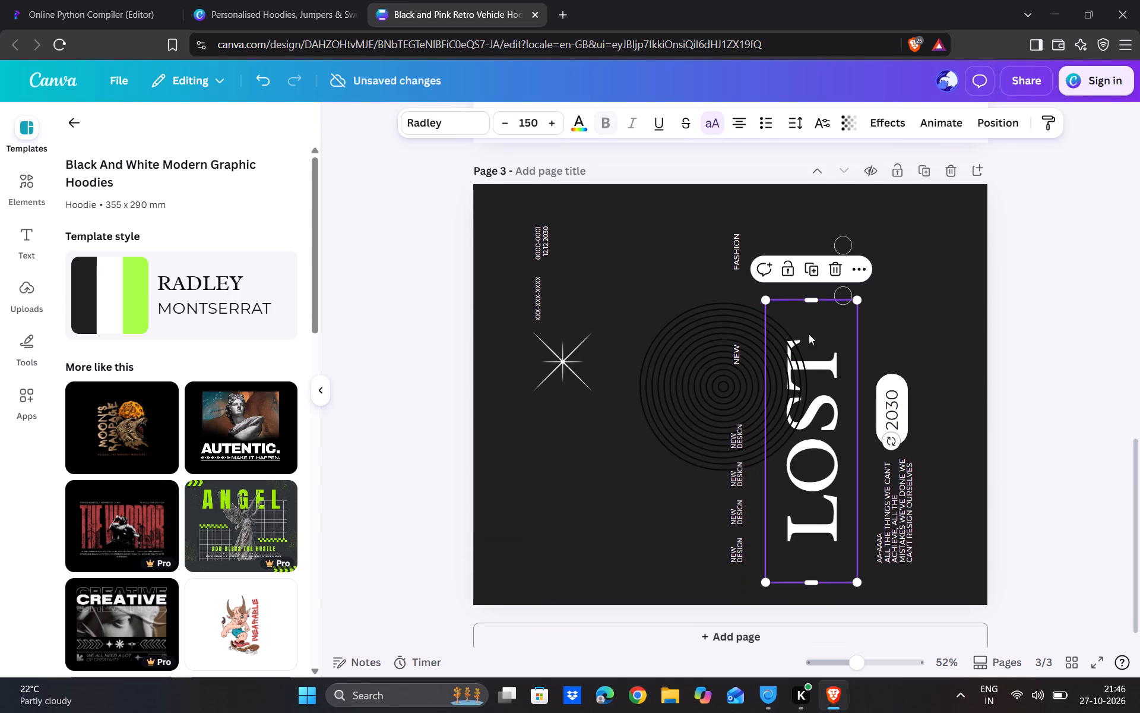
{"action": "left_click", "coordinate": [807, 272]}
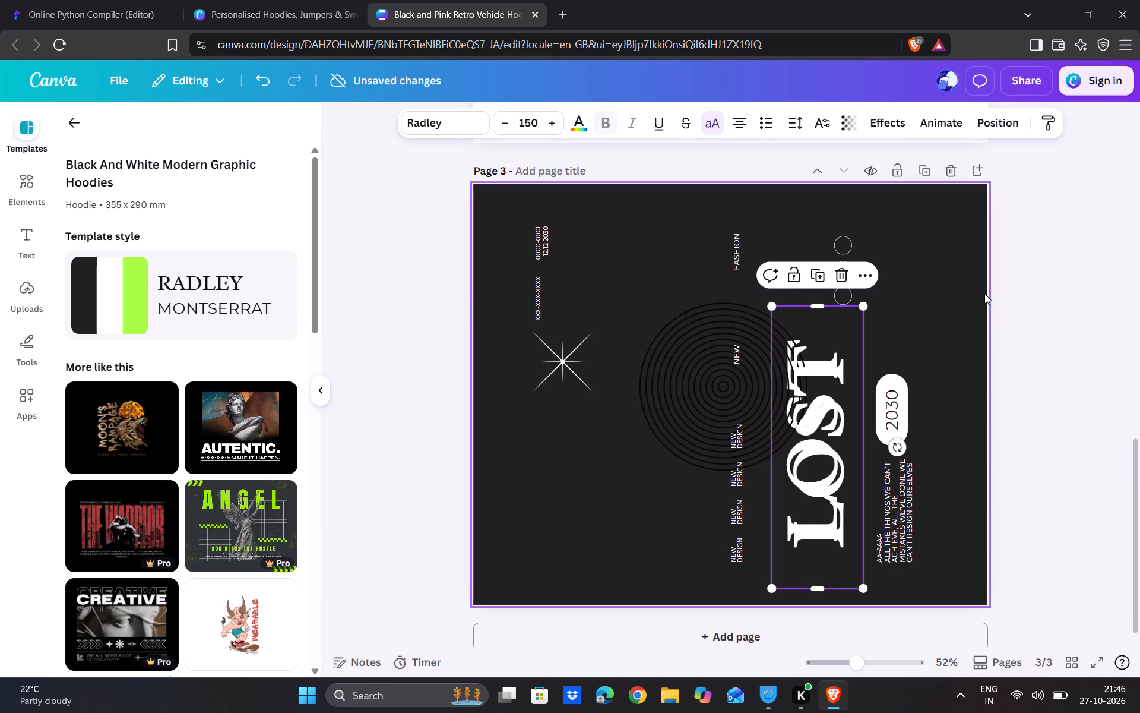
Apply the Black And White Modern Graphic Hoodies template style to page 2, giving it a dark background.
{"action": "scroll", "coordinate": [476, 261], "scroll_direction": "up", "scroll_amount": 3}
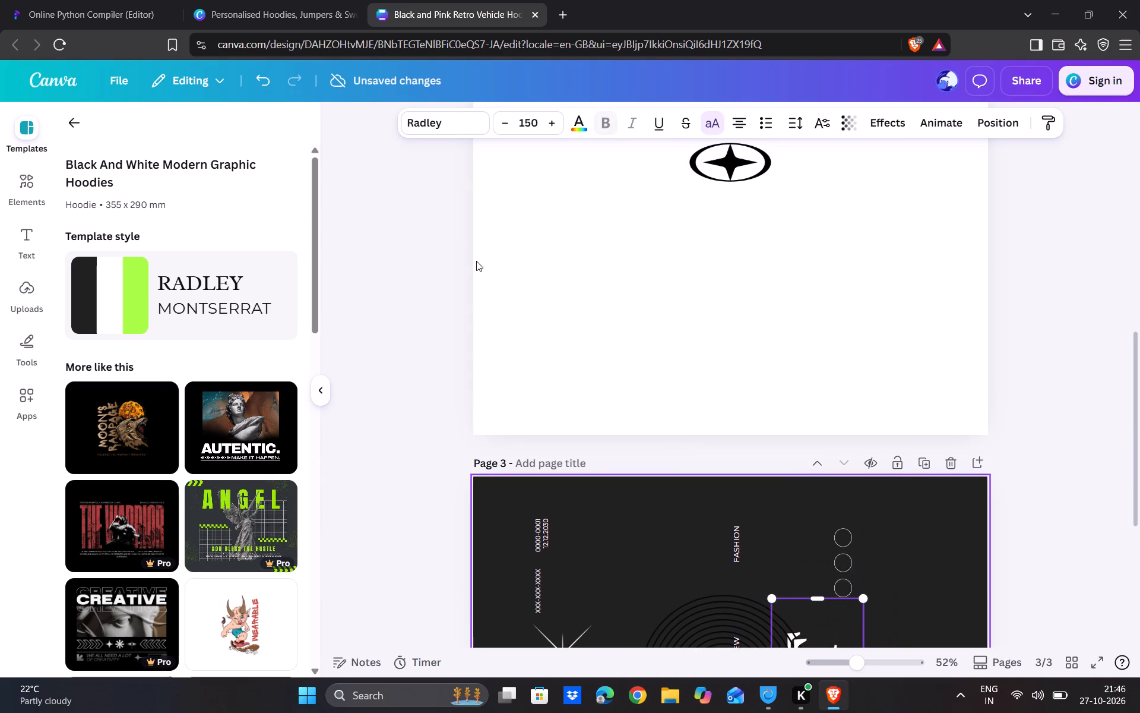
{"action": "left_click", "coordinate": [533, 265]}
{"action": "left_click", "coordinate": [74, 309]}
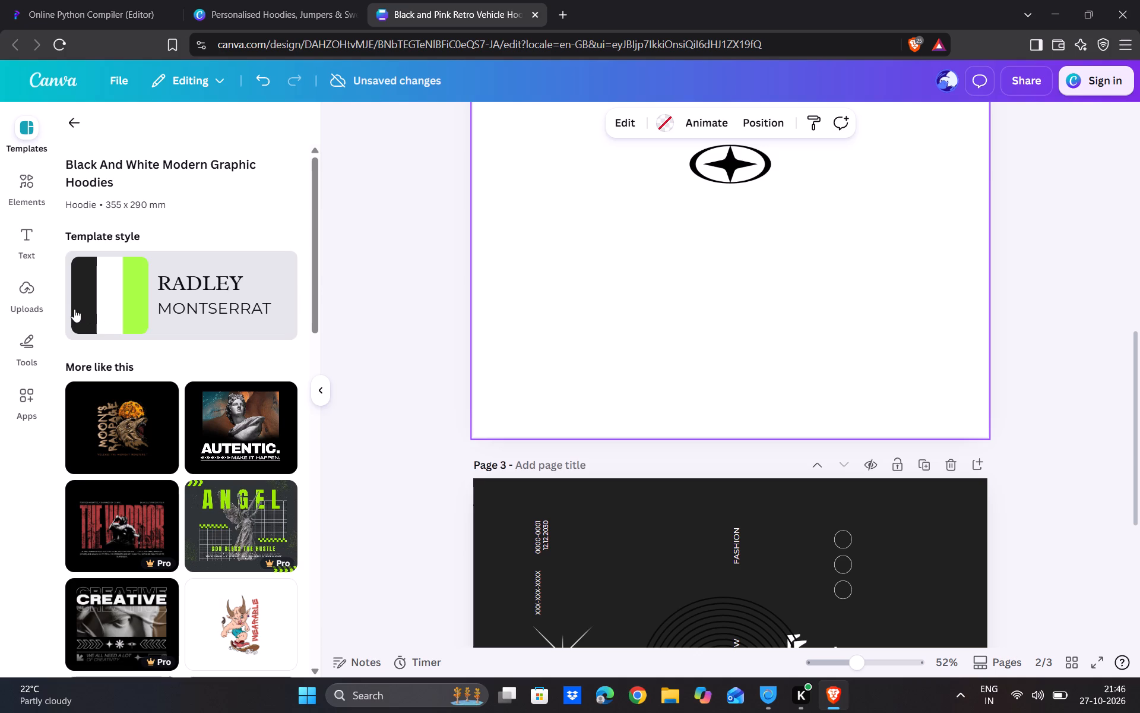
Move the new LOST copy from page 3 onto page 2, over the right part of the placeholder texts.
{"action": "scroll", "coordinate": [715, 496], "scroll_direction": "down", "scroll_amount": 6}
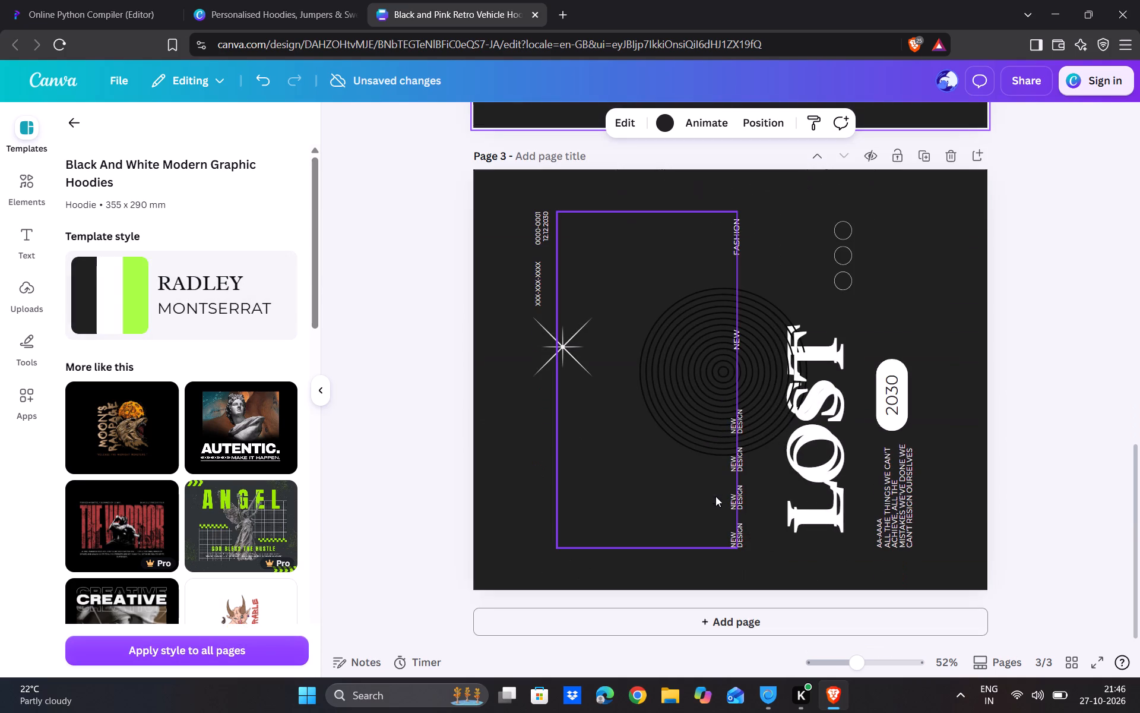
{"action": "left_click_drag", "start_coordinate": [838, 539], "coordinate": [803, 101]}
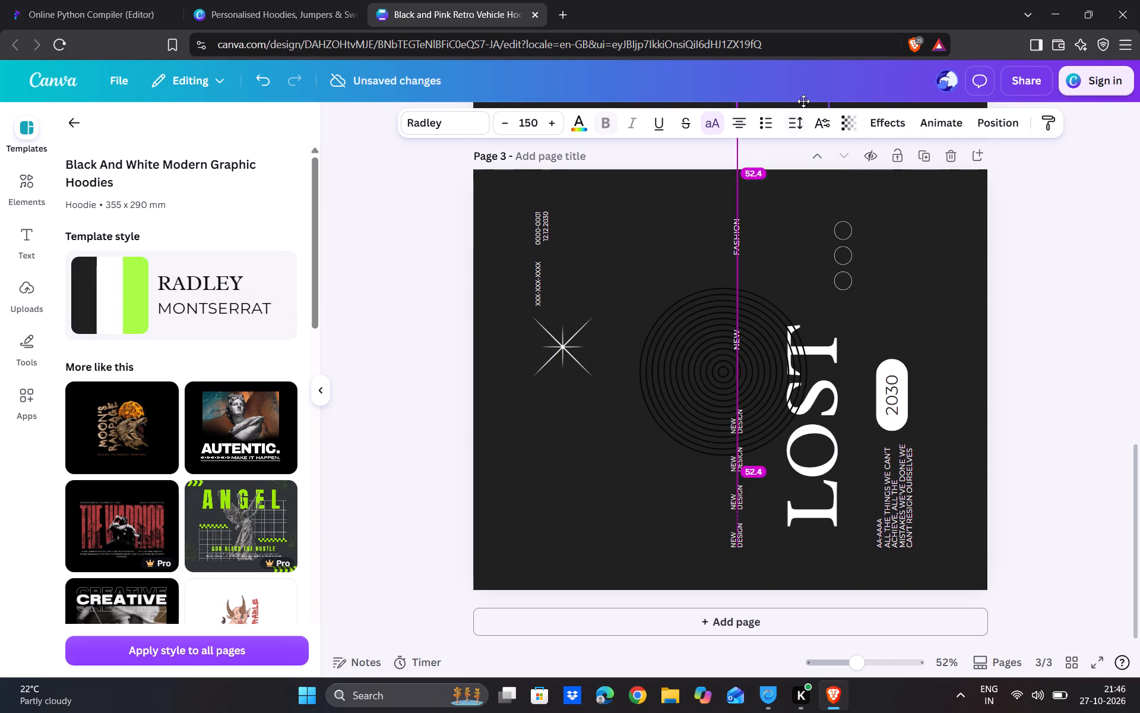
{"action": "left_click_drag", "start_coordinate": [803, 101], "coordinate": [803, 72]}
{"action": "scroll", "coordinate": [688, 229], "scroll_direction": "up", "scroll_amount": 3}
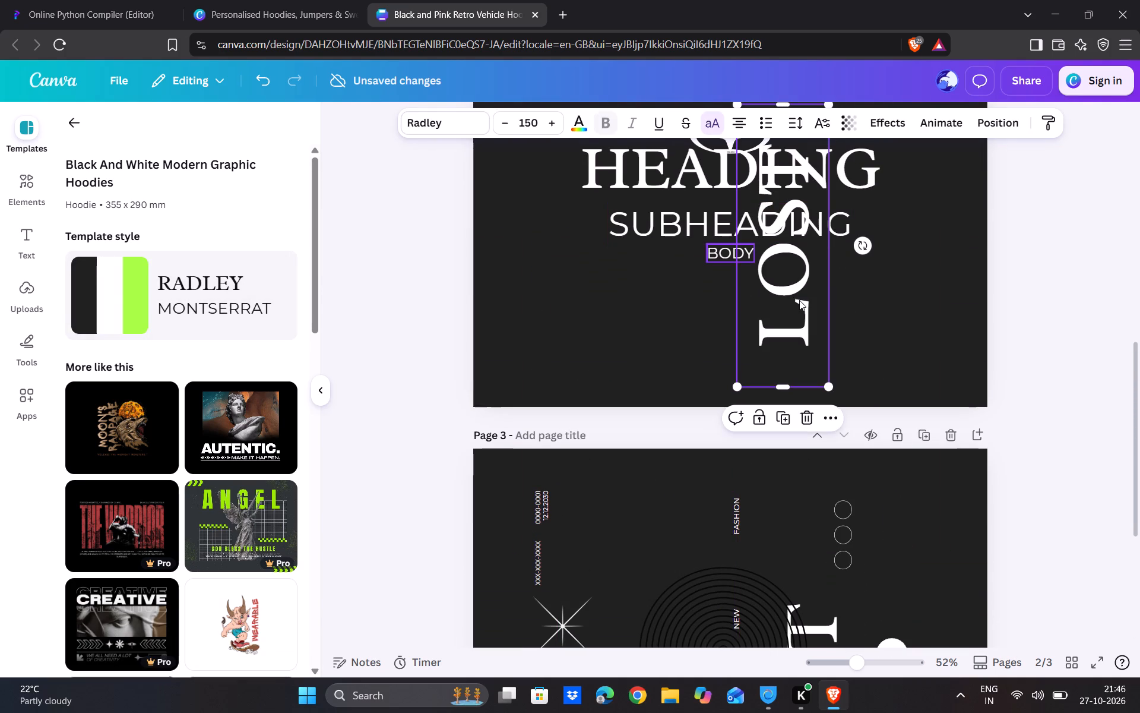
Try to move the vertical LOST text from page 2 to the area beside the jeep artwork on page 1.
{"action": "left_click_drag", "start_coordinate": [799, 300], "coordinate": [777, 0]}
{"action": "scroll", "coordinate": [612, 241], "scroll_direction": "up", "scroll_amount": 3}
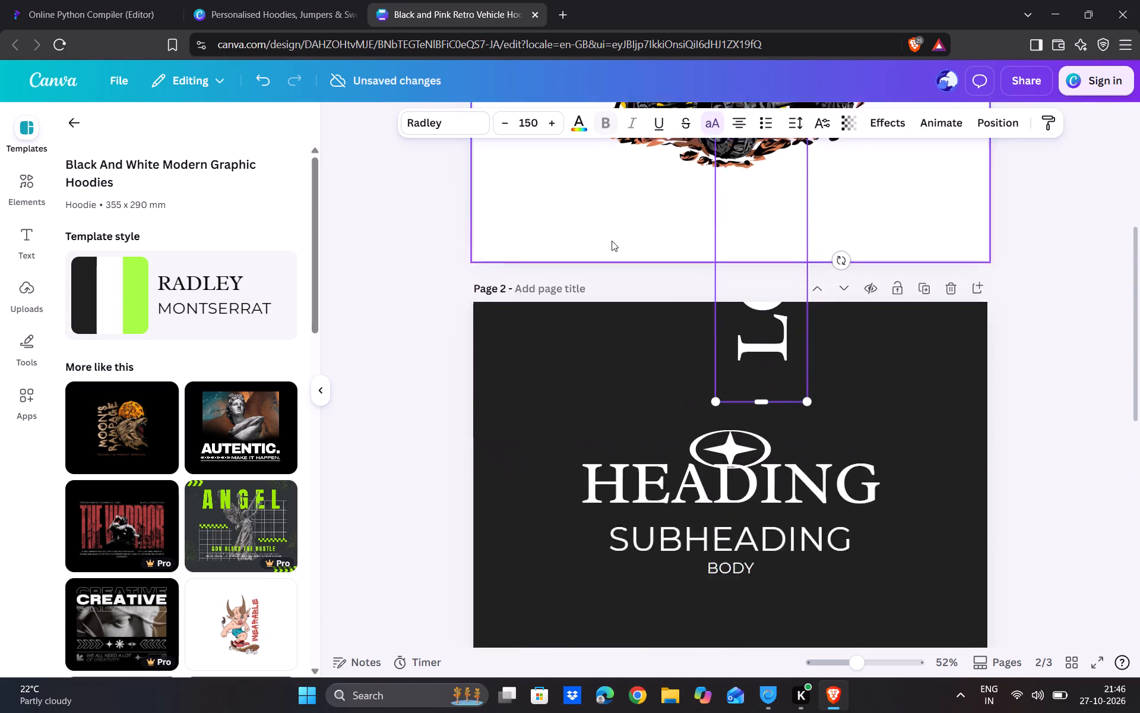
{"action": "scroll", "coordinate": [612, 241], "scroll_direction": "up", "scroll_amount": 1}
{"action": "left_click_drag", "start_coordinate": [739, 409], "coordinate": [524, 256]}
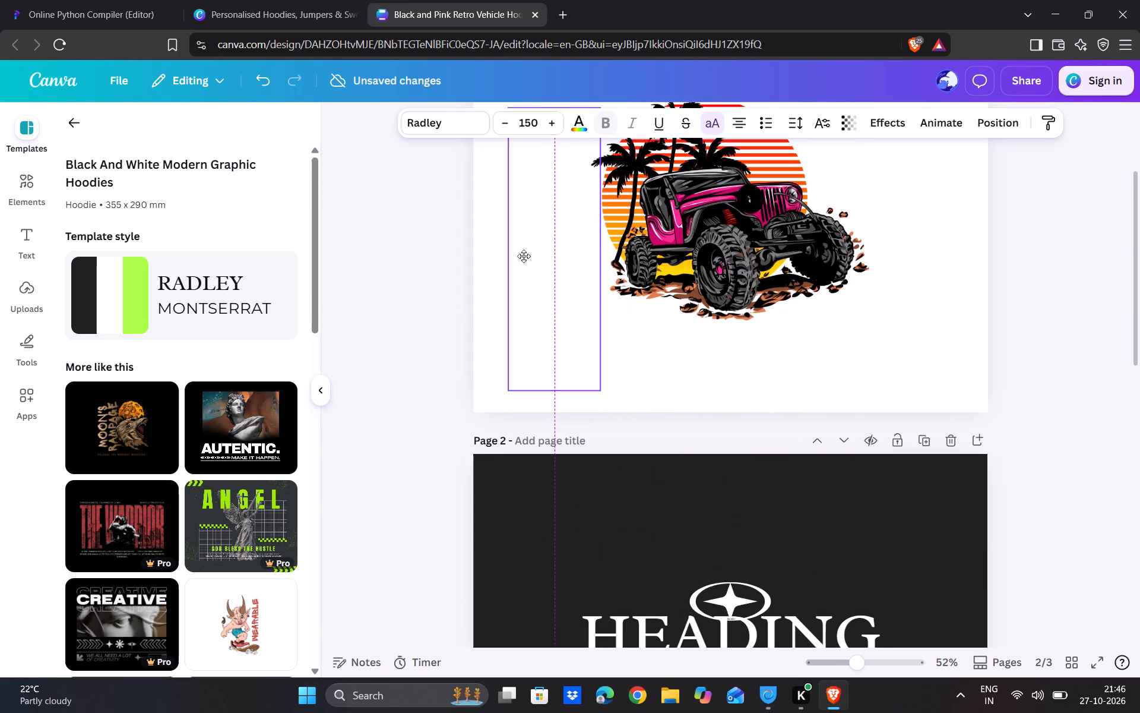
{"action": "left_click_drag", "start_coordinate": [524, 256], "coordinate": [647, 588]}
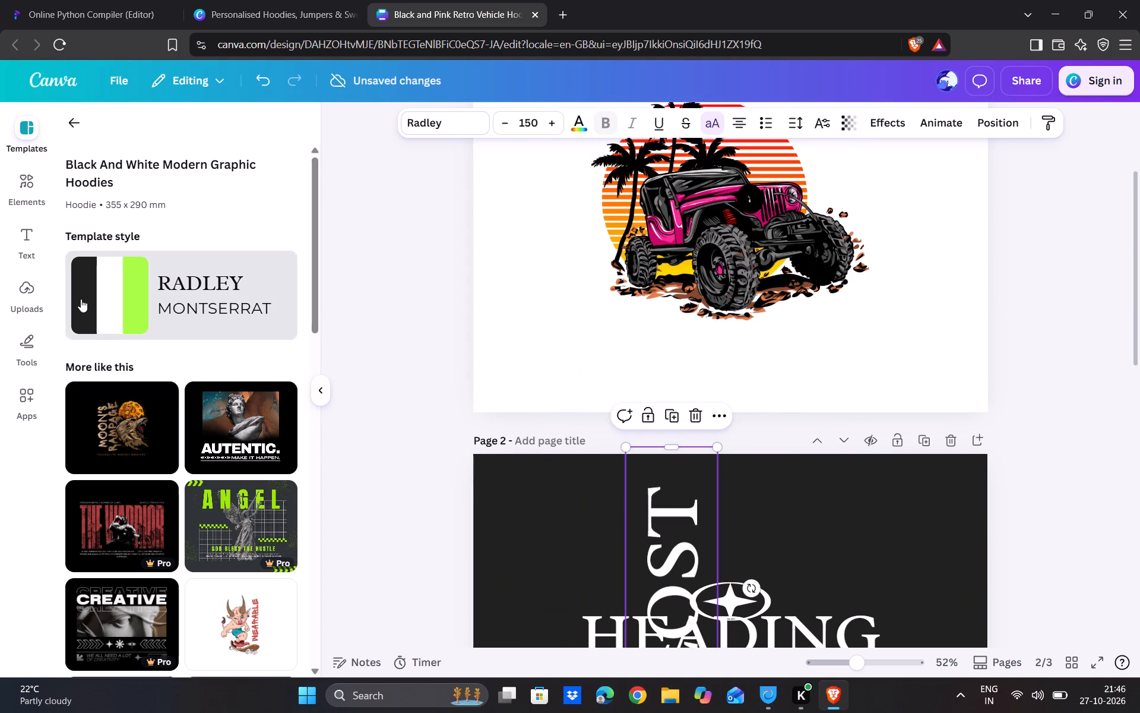
Apply the Black And White Modern Graphic Hoodies template style to page 1, with the design's near-black colour as background.
{"action": "left_click", "coordinate": [561, 285]}
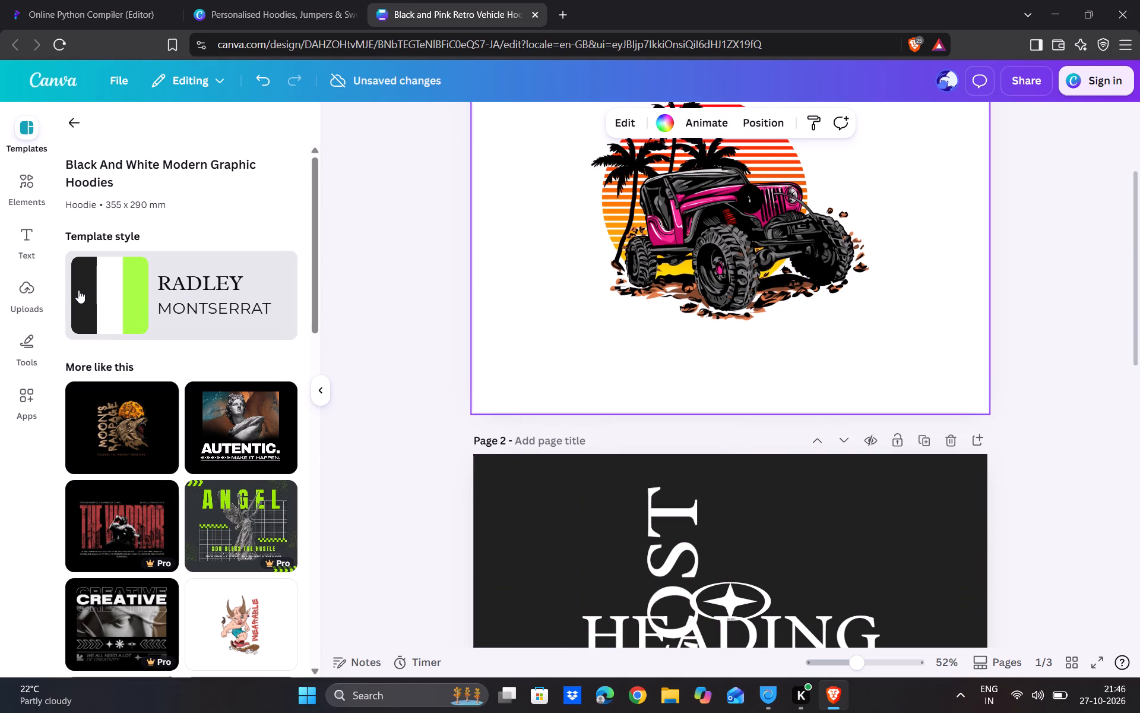
{"action": "left_click", "coordinate": [77, 289]}
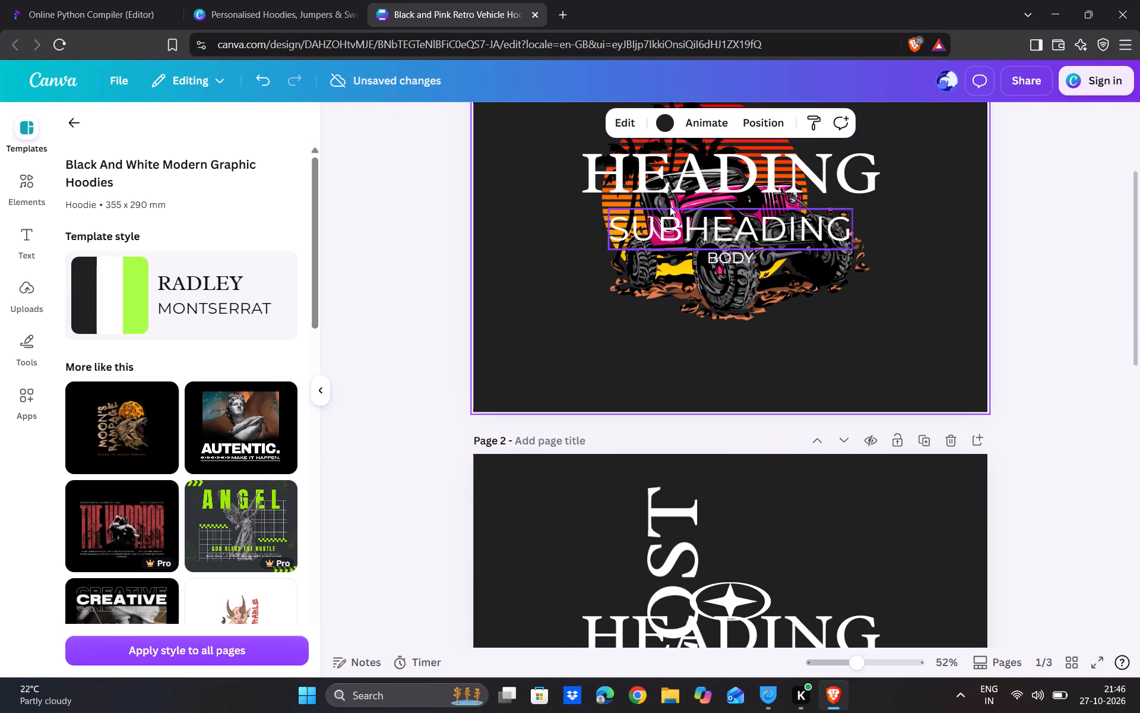
{"action": "left_click", "coordinate": [672, 122]}
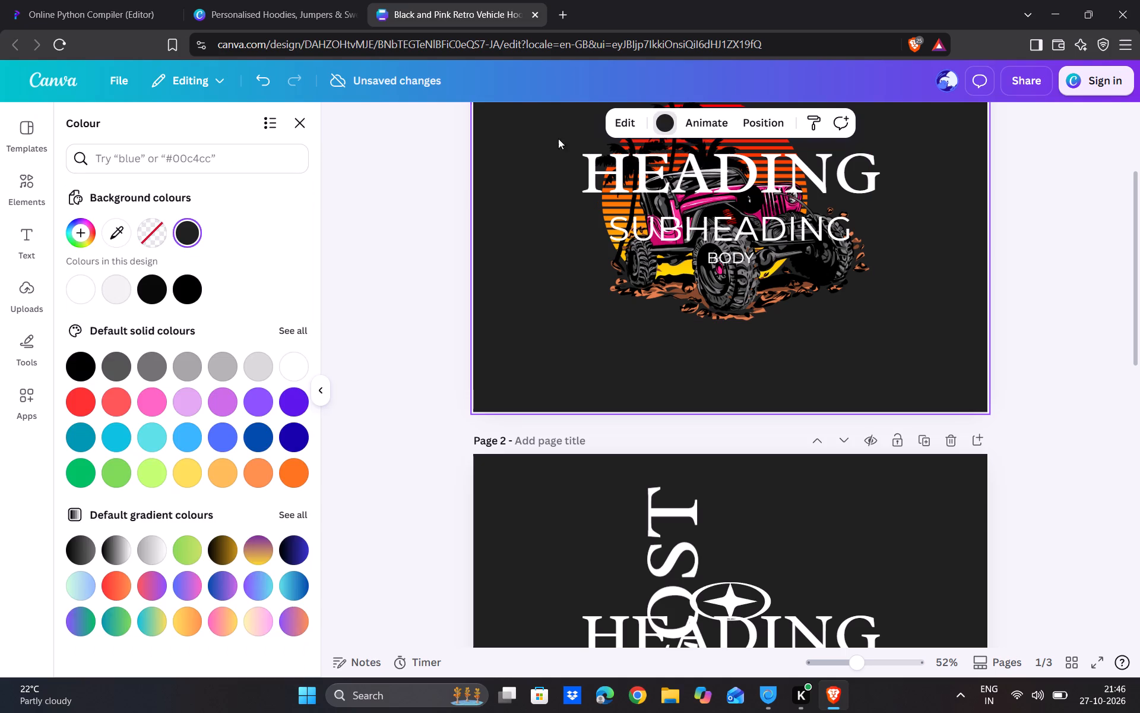
{"action": "left_click", "coordinate": [154, 302]}
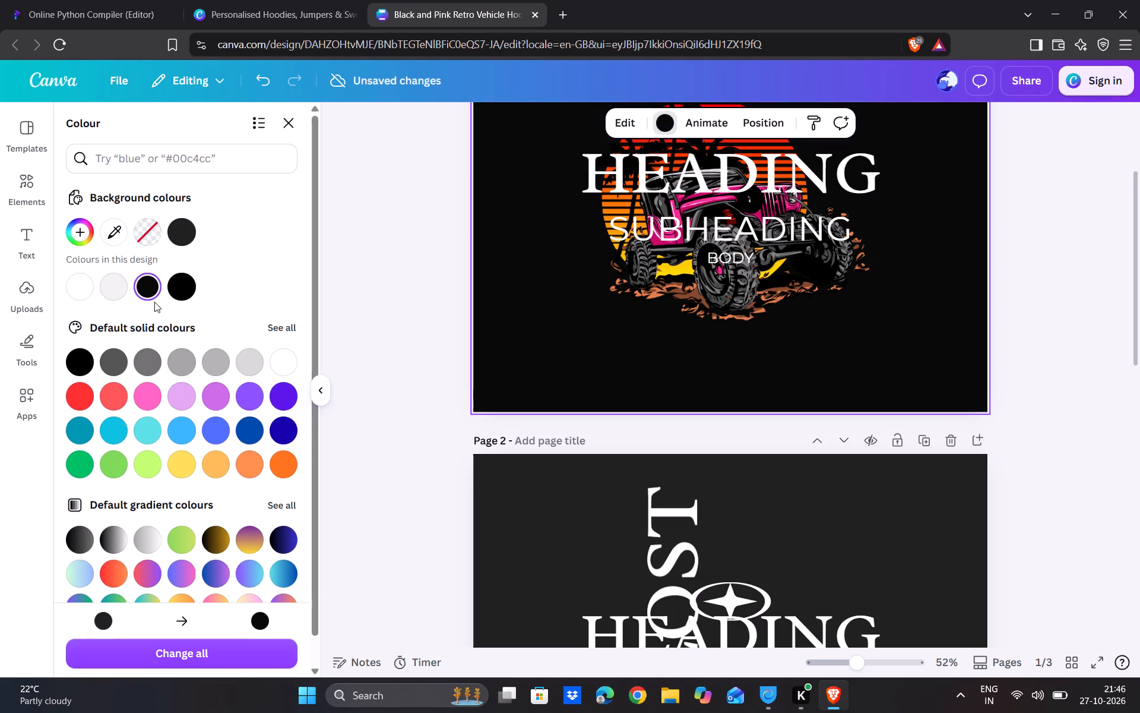
Delete the SUBHEADING, HEADING and BODY placeholder texts covering the jeep artwork on page 1.
{"action": "left_click", "coordinate": [752, 240]}
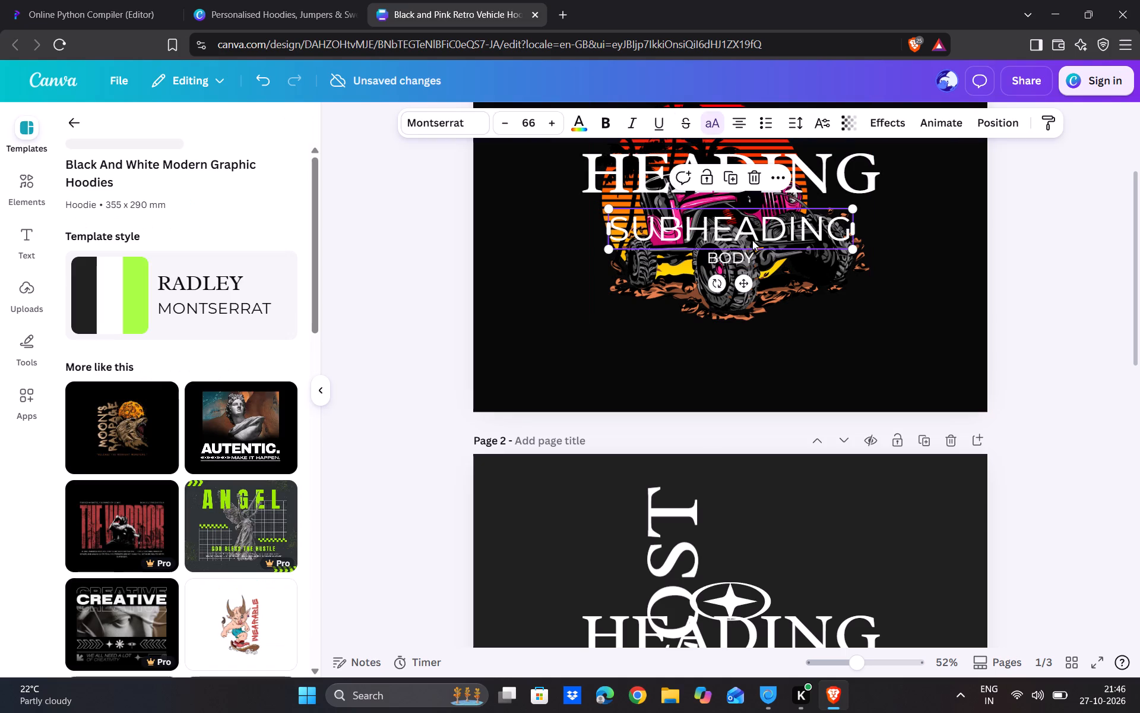
{"action": "left_click", "coordinate": [756, 176]}
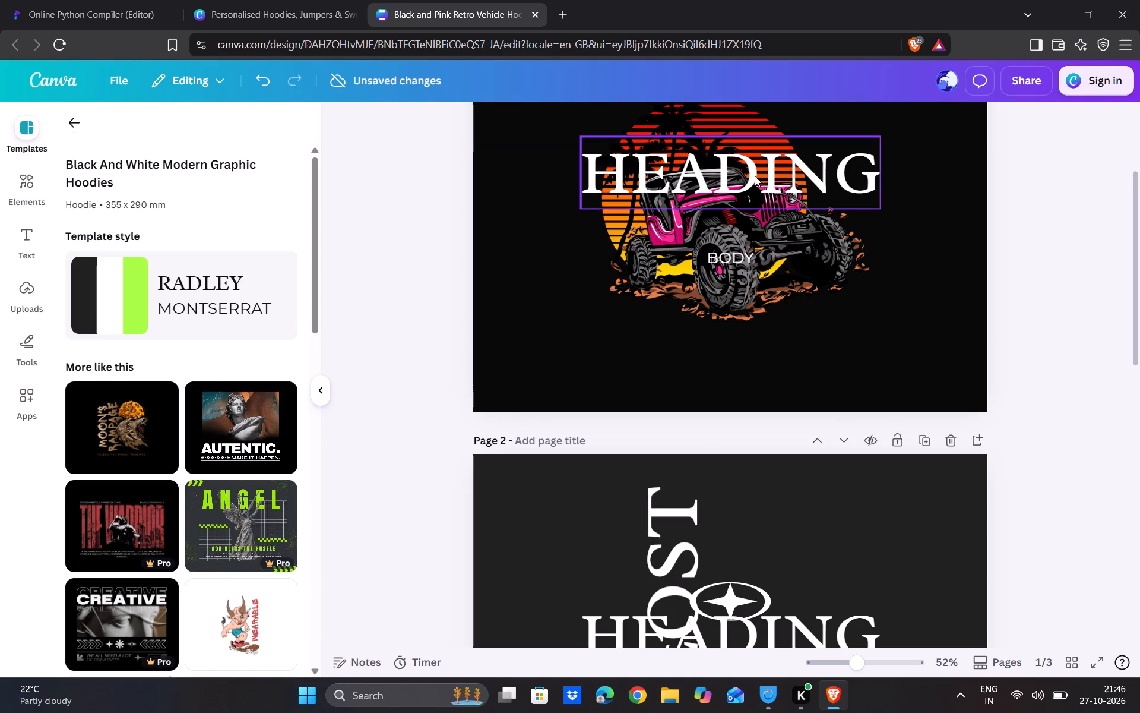
{"action": "left_click", "coordinate": [755, 176]}
{"action": "left_click", "coordinate": [752, 234]}
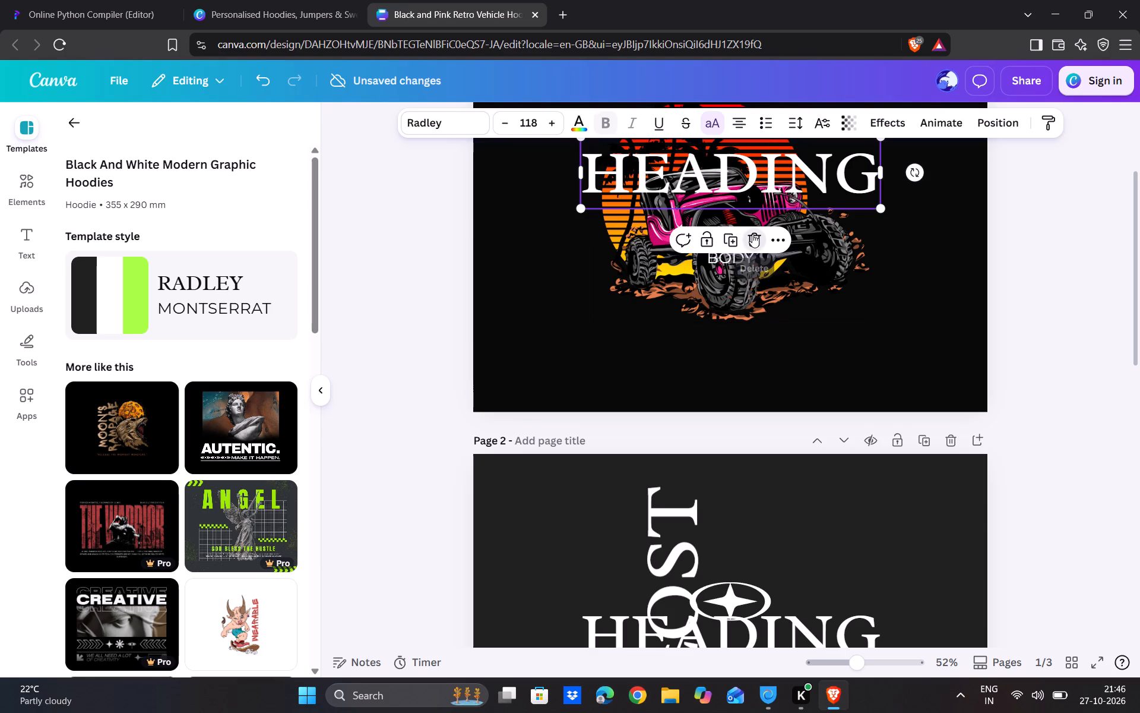
{"action": "left_click", "coordinate": [732, 259]}
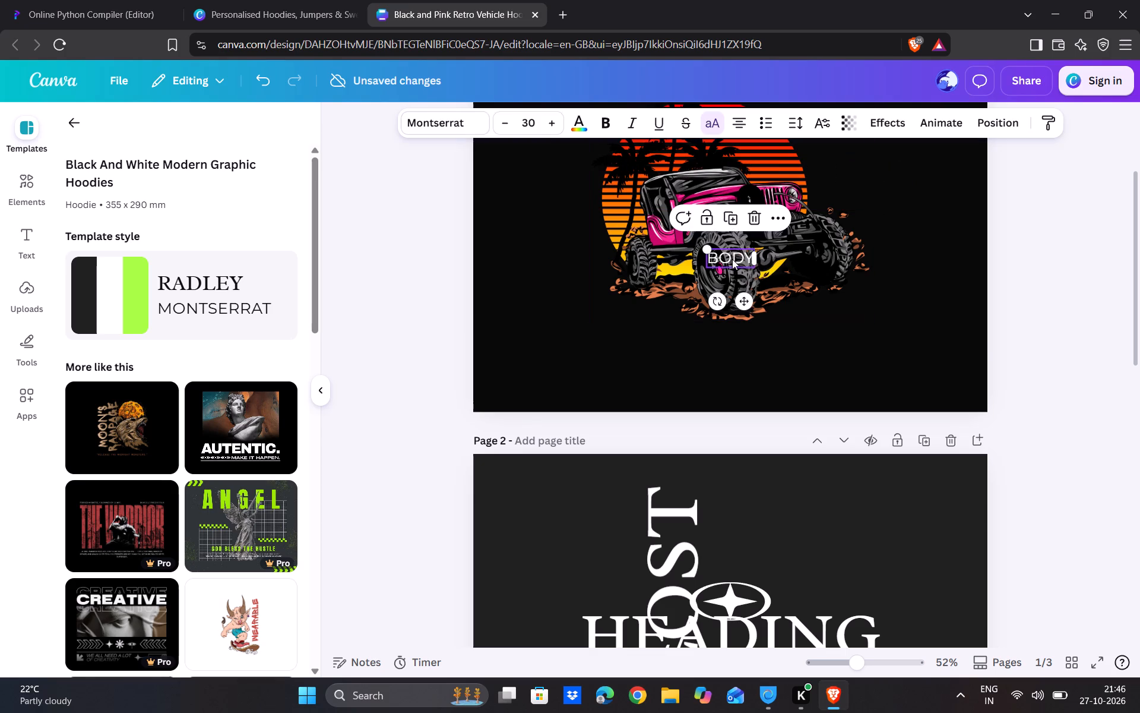
{"action": "left_click", "coordinate": [752, 210]}
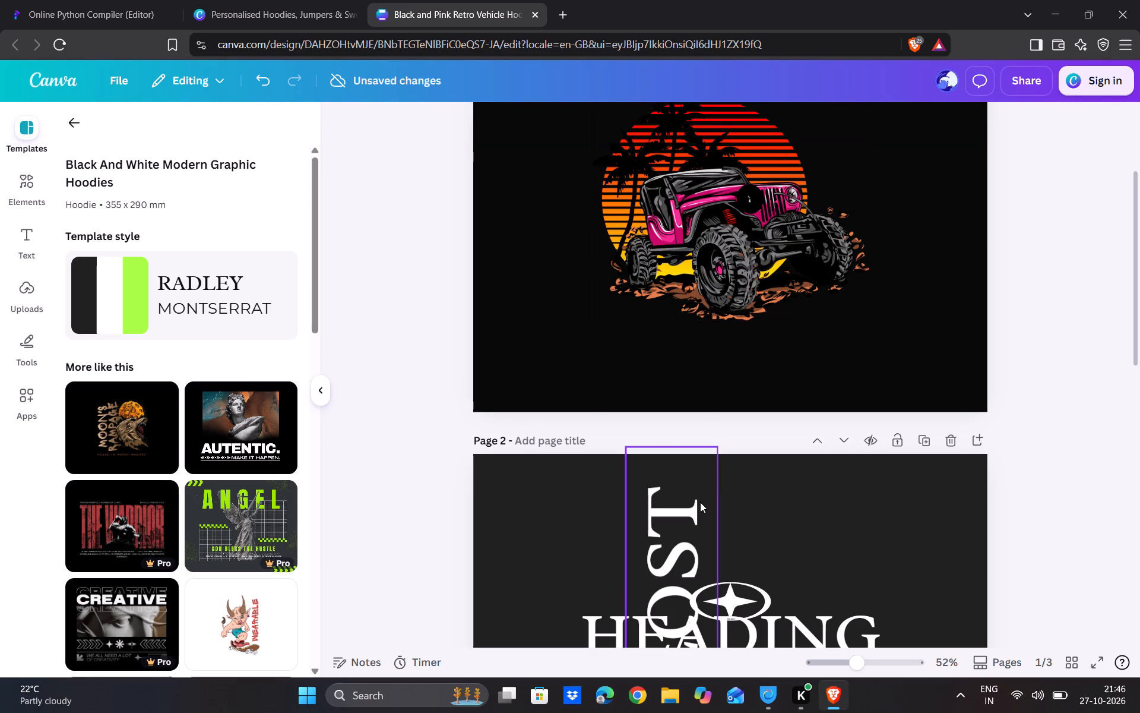
Move the vertical LOST text from page 2 onto page 1, position it just left of the jeep artwork, and lock it.
{"action": "left_click_drag", "start_coordinate": [700, 502], "coordinate": [565, 170]}
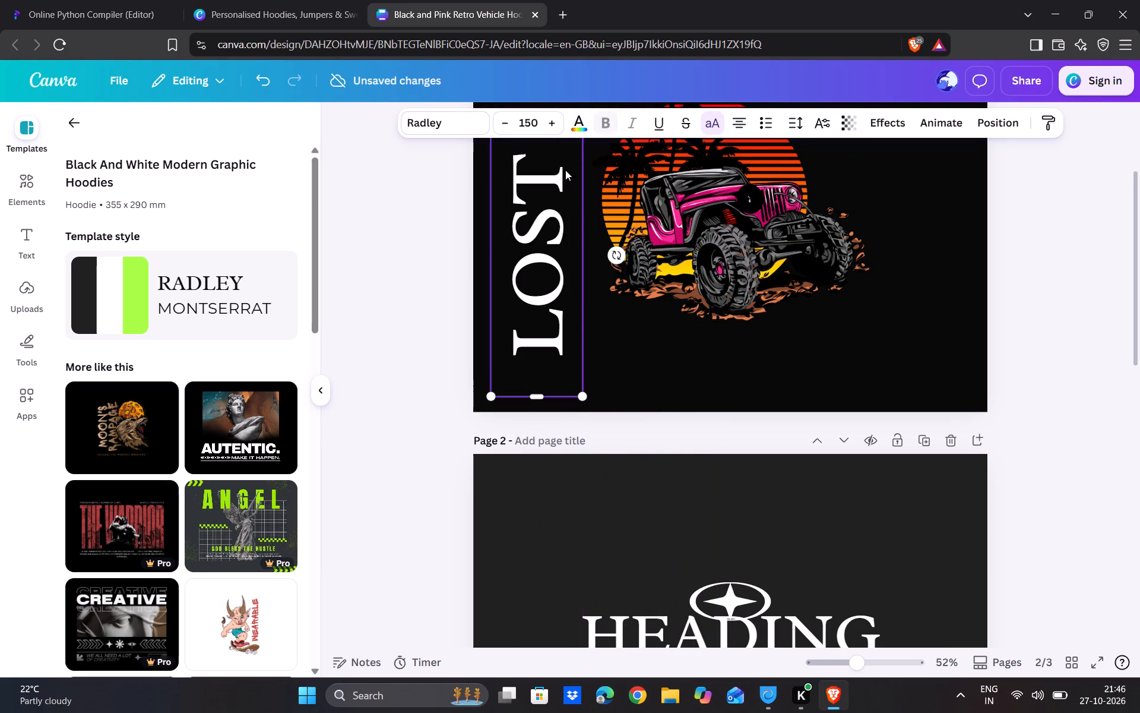
{"action": "scroll", "coordinate": [673, 196], "scroll_direction": "up", "scroll_amount": 2}
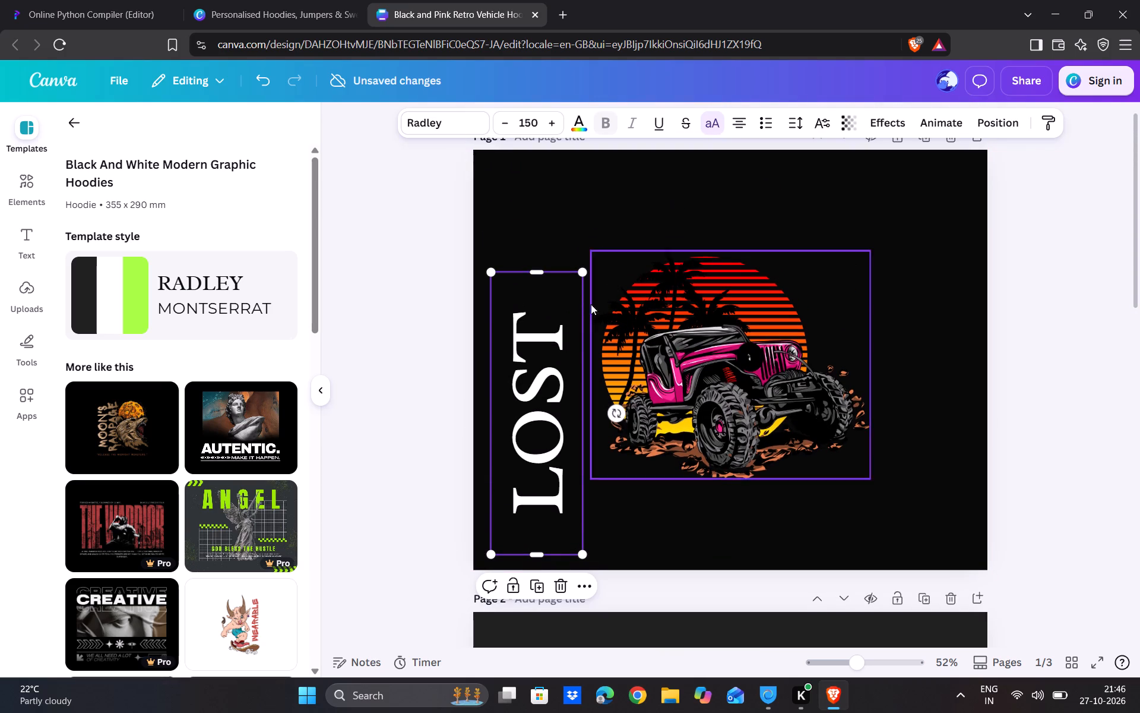
{"action": "left_click_drag", "start_coordinate": [553, 372], "coordinate": [559, 377]}
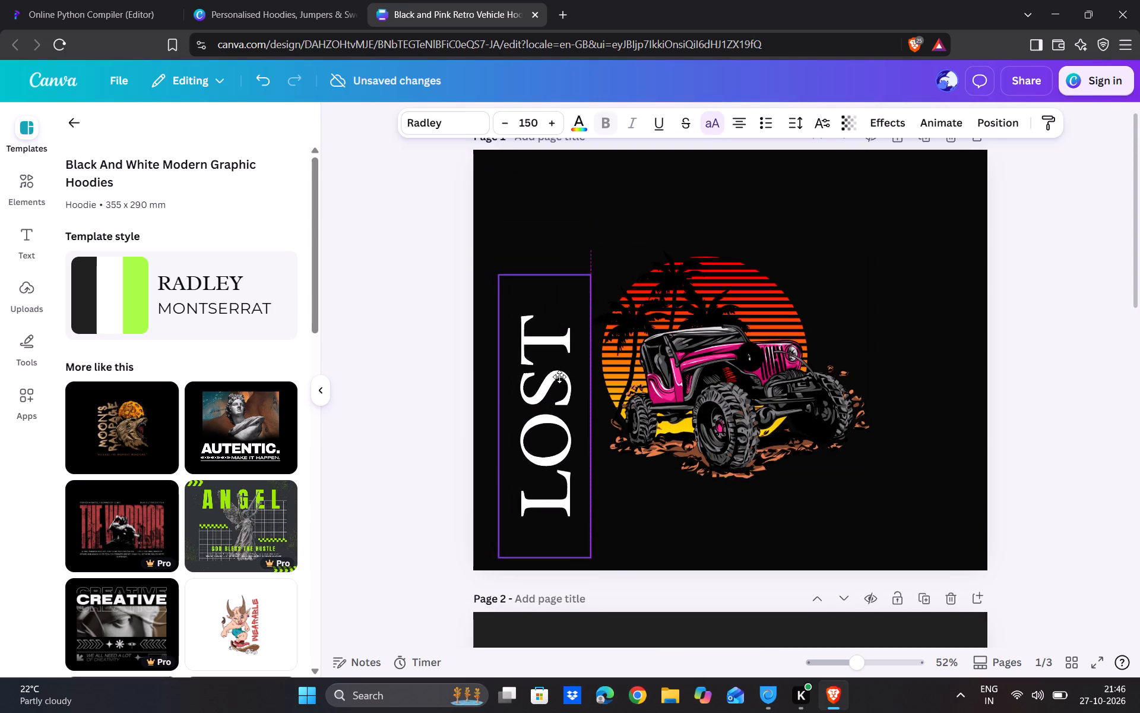
{"action": "left_click_drag", "start_coordinate": [559, 377], "coordinate": [543, 388]}
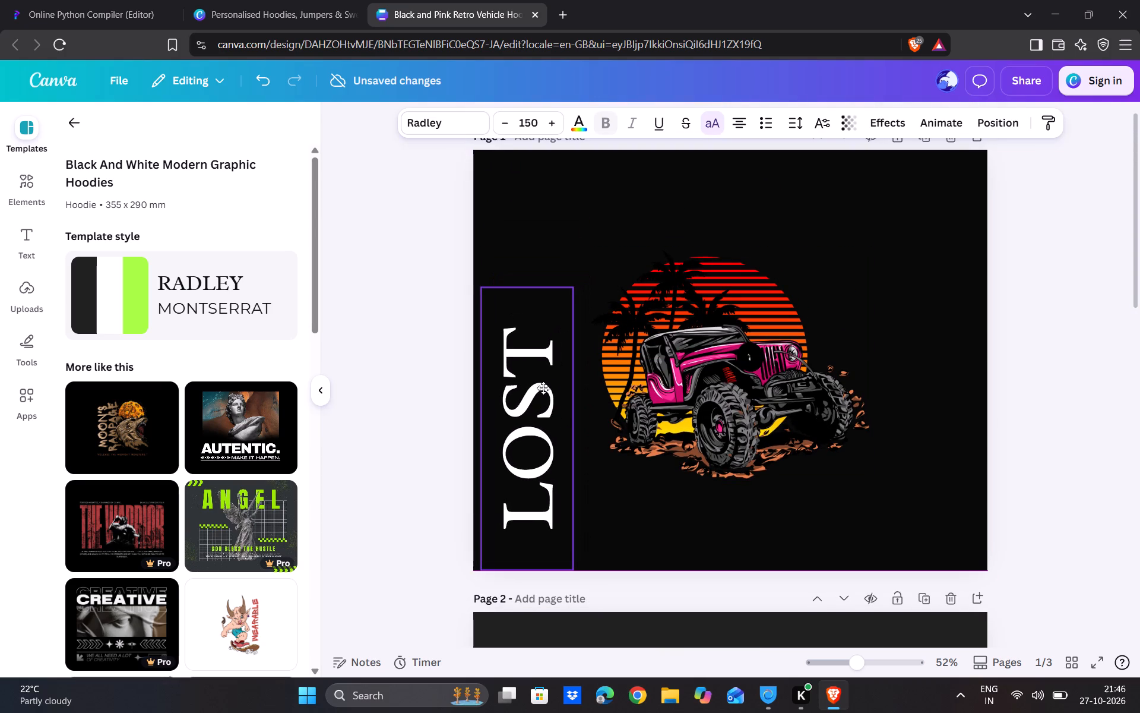
{"action": "left_click_drag", "start_coordinate": [543, 388], "coordinate": [547, 401]}
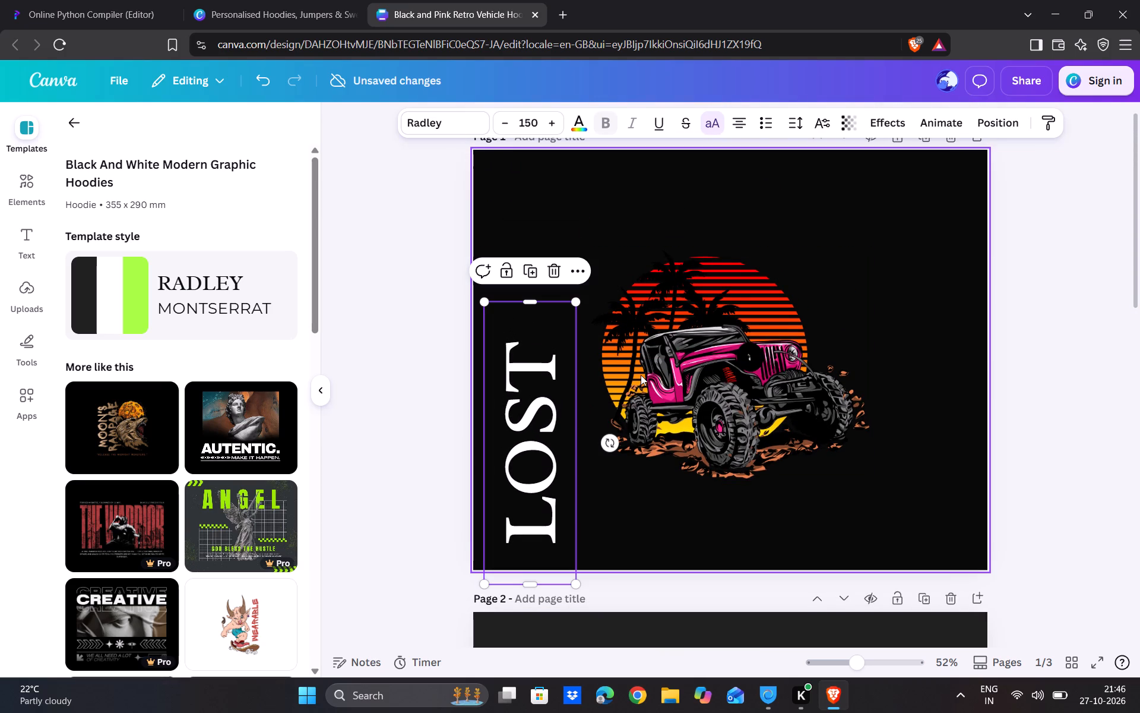
{"action": "left_click_drag", "start_coordinate": [641, 374], "coordinate": [626, 376]}
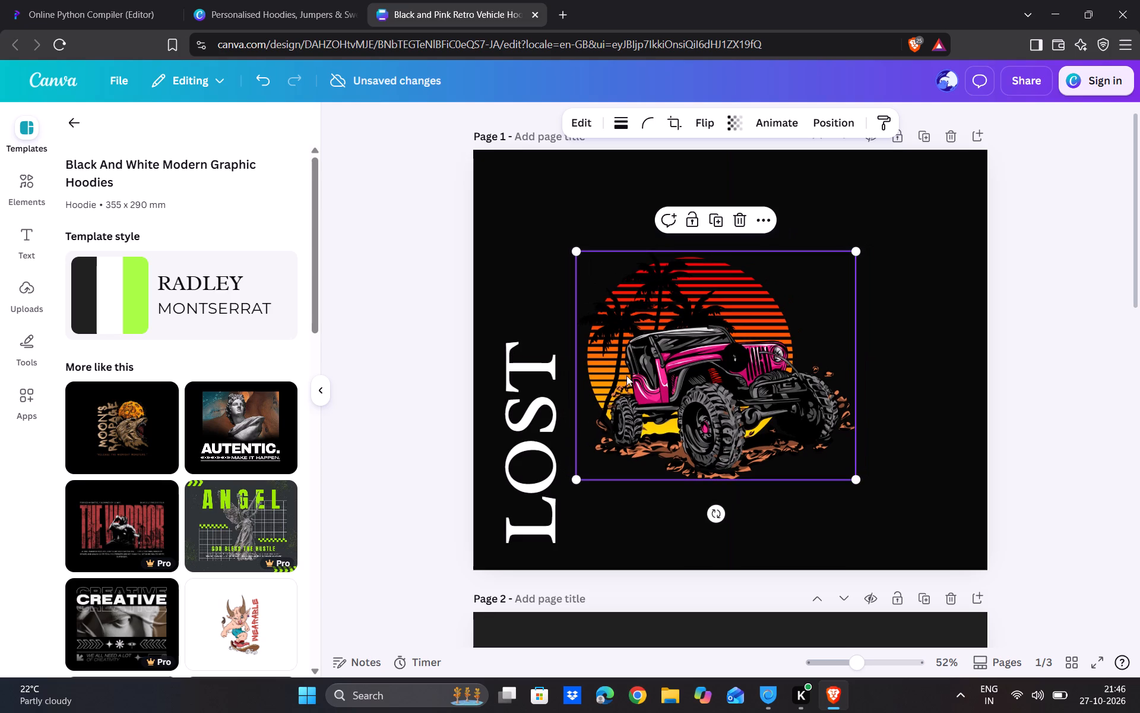
{"action": "left_click_drag", "start_coordinate": [528, 422], "coordinate": [534, 395]}
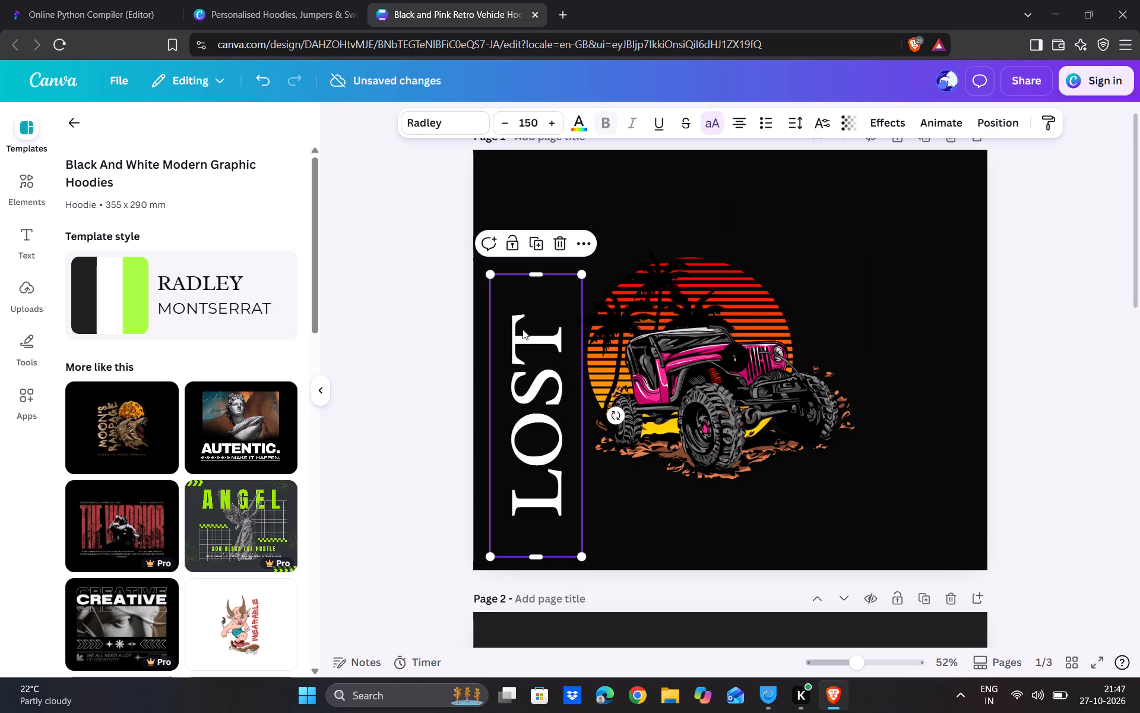
{"action": "left_click", "coordinate": [512, 246]}
Shift the jeep artwork left until it meets the edge of the LOST lettering, and lock it in place.
{"action": "left_click_drag", "start_coordinate": [666, 333], "coordinate": [645, 338]}
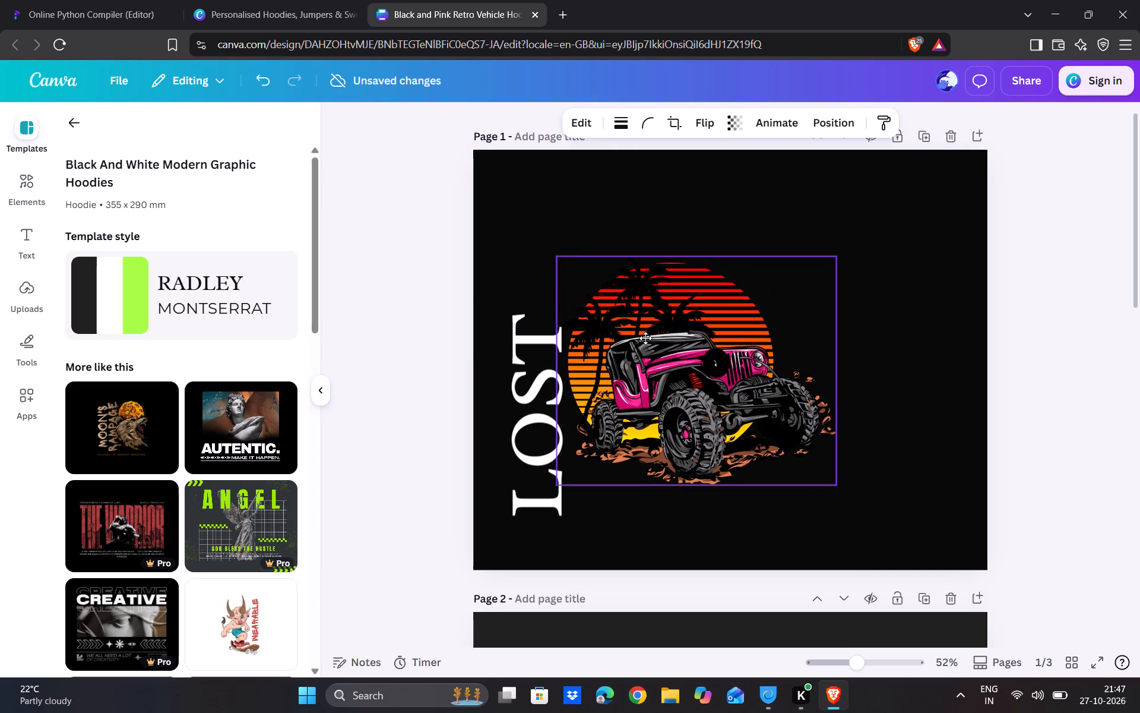
{"action": "left_click_drag", "start_coordinate": [645, 338], "coordinate": [653, 338]}
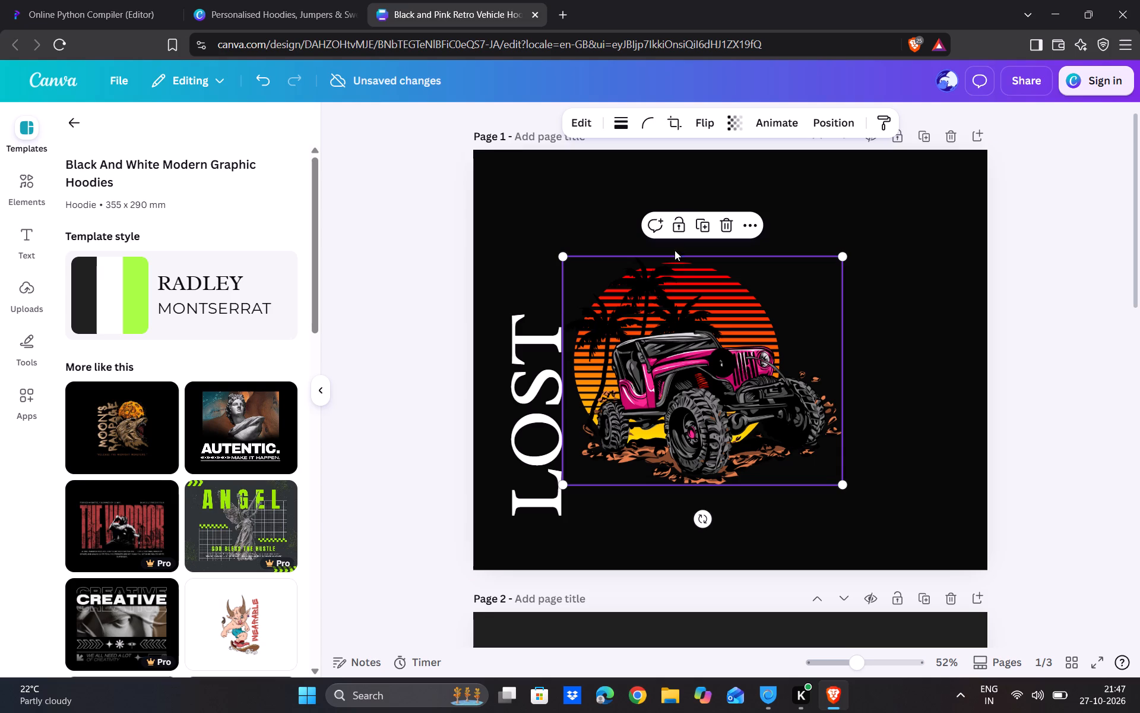
{"action": "left_click", "coordinate": [675, 229]}
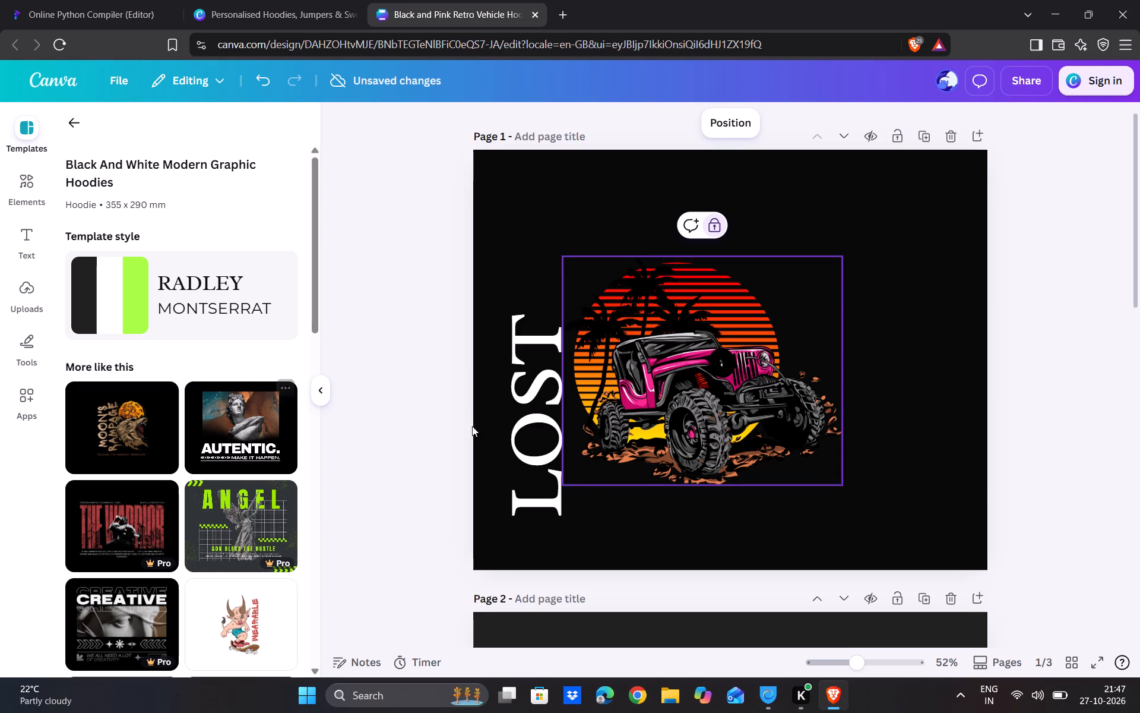
{"action": "left_click", "coordinate": [543, 232]}
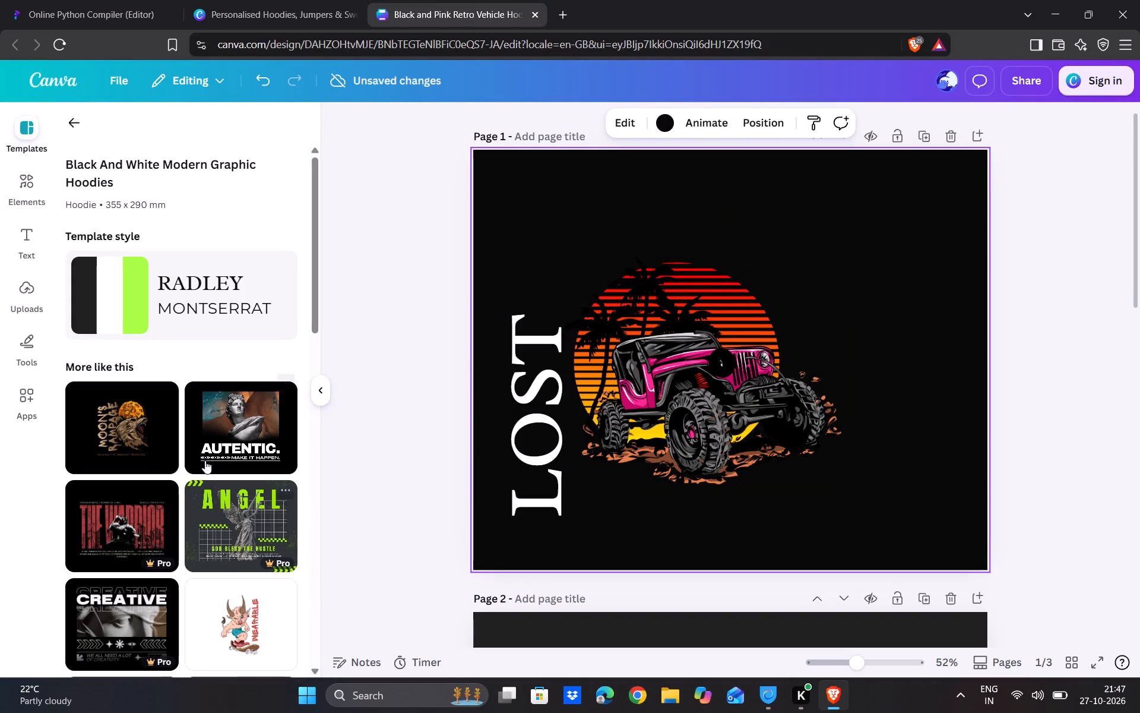
Browse the templates similar to Black And White Modern Graphic Hoodies and look over pages 2 and 3 of the design.
{"action": "scroll", "coordinate": [232, 503], "scroll_direction": "down", "scroll_amount": 6}
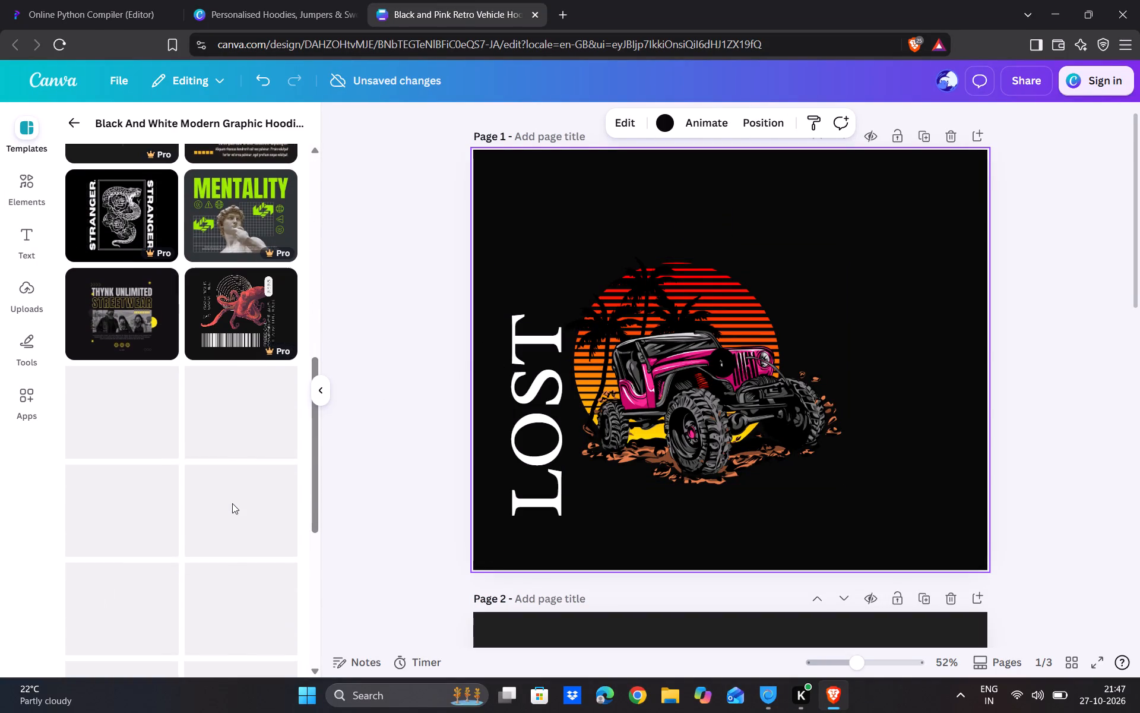
{"action": "scroll", "coordinate": [232, 503], "scroll_direction": "down", "scroll_amount": 7}
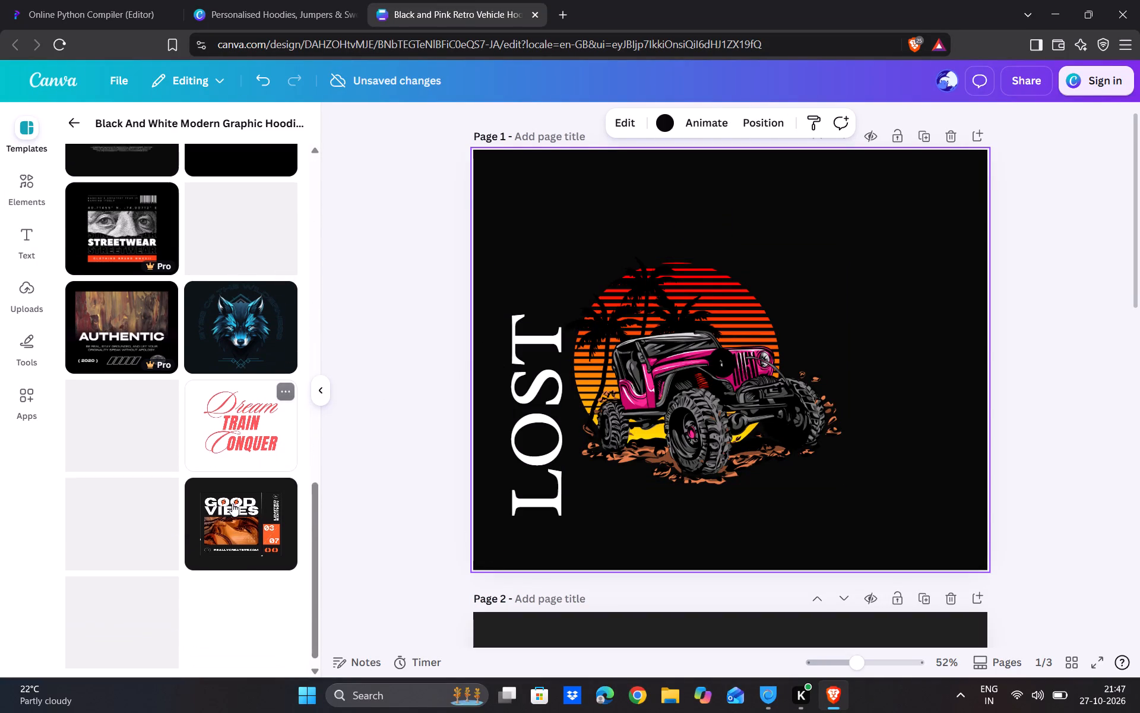
{"action": "scroll", "coordinate": [232, 503], "scroll_direction": "down", "scroll_amount": 2}
{"action": "scroll", "coordinate": [594, 534], "scroll_direction": "down", "scroll_amount": 7}
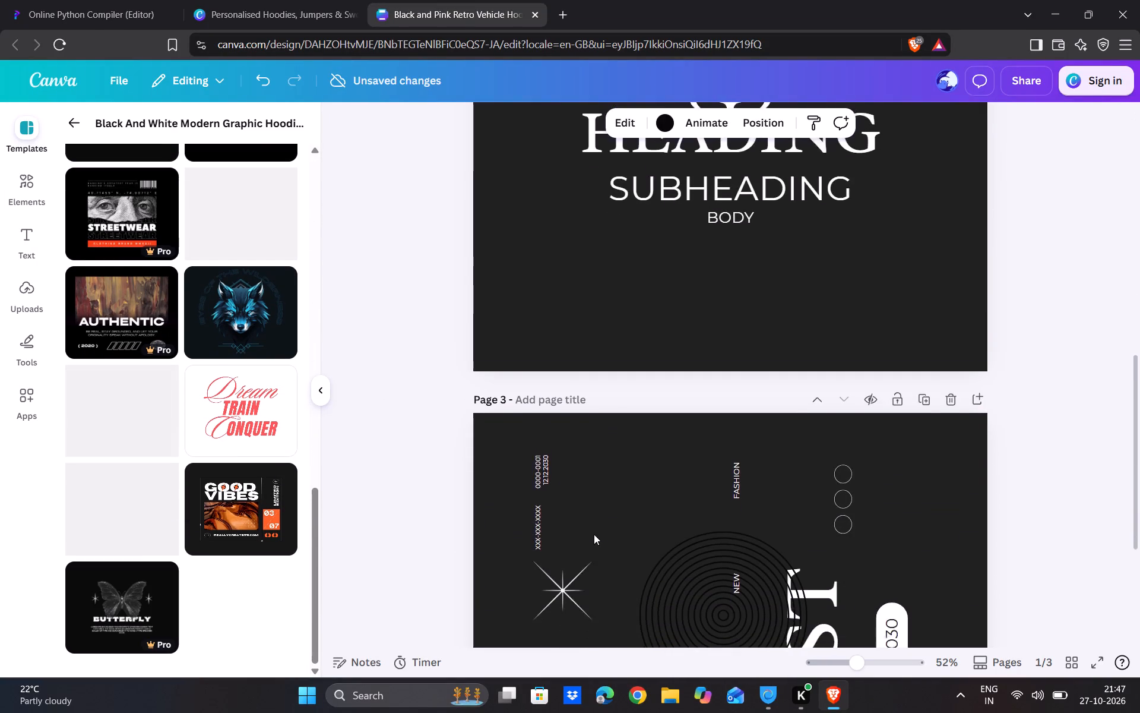
{"action": "scroll", "coordinate": [594, 534], "scroll_direction": "down", "scroll_amount": 2}
{"action": "scroll", "coordinate": [647, 335], "scroll_direction": "up", "scroll_amount": 2}
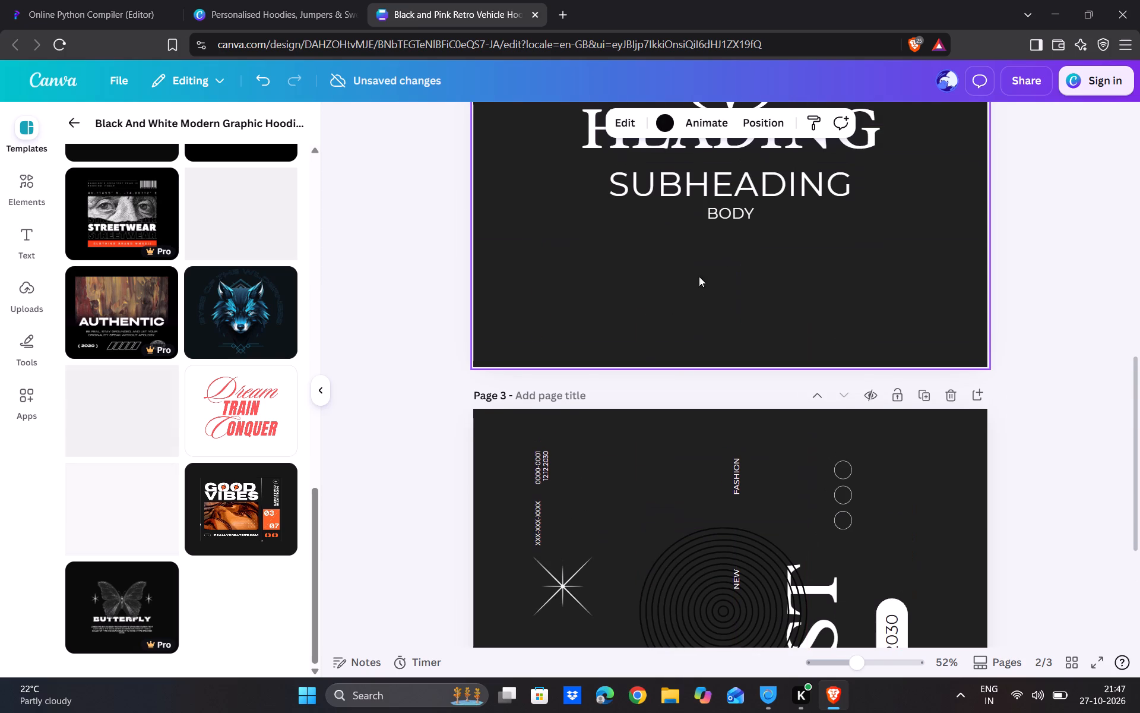
{"action": "left_click", "coordinate": [705, 292]}
{"action": "double_click", "coordinate": [715, 250]}
{"action": "left_click_drag", "start_coordinate": [715, 250], "coordinate": [743, 256]}
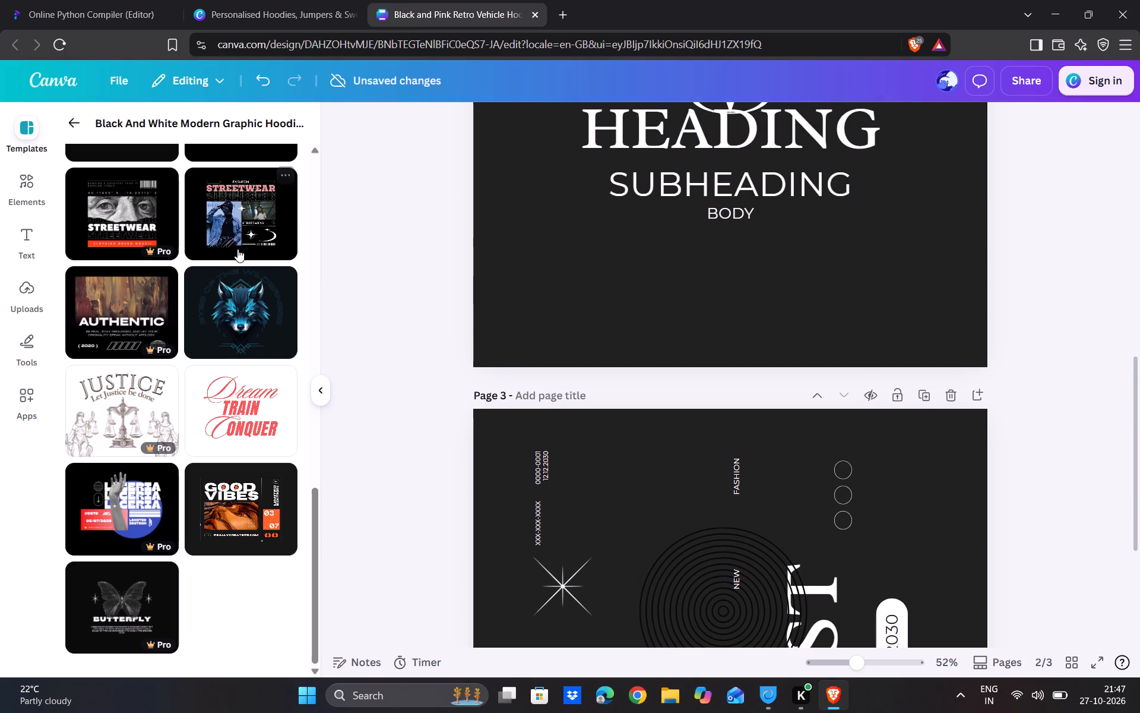
{"action": "scroll", "coordinate": [237, 249], "scroll_direction": "up", "scroll_amount": 6}
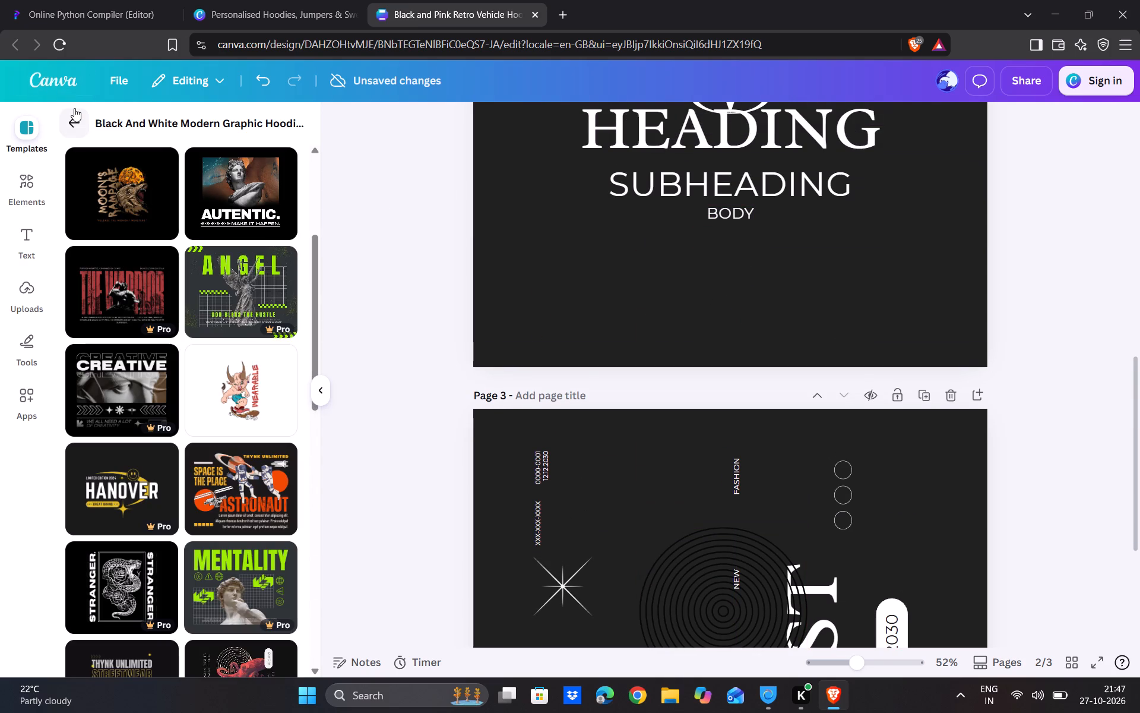
Leave the template's details, clear the template search for lost, and look over the recommended templates.
{"action": "left_click", "coordinate": [74, 108]}
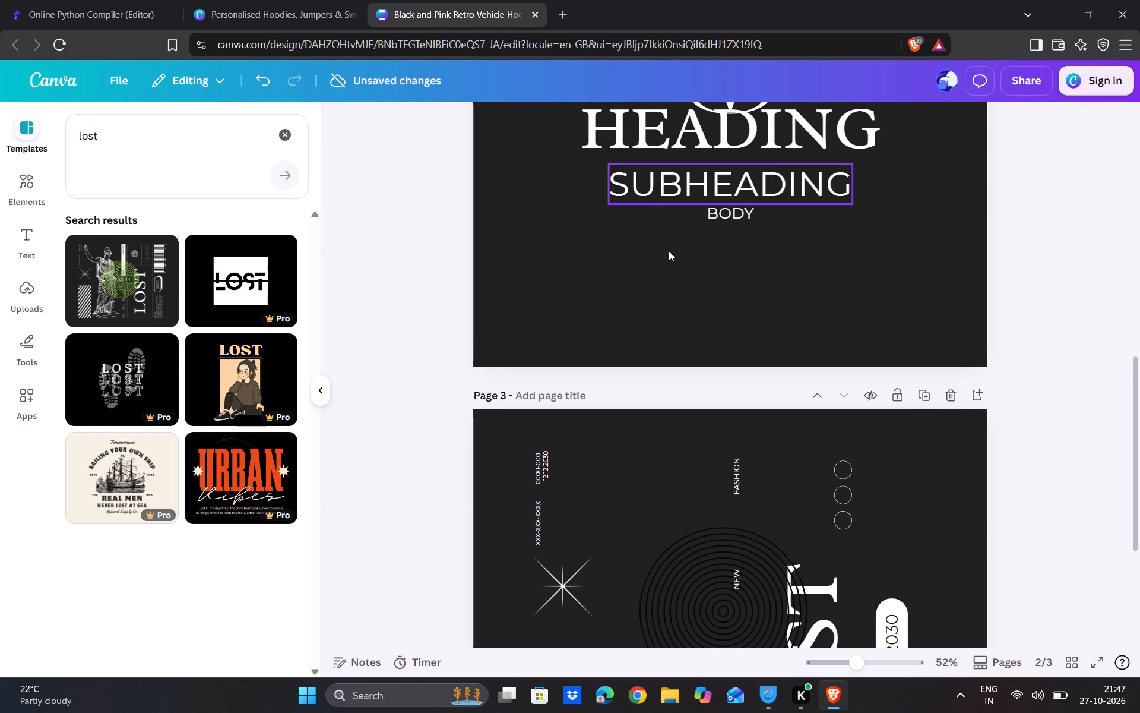
{"action": "left_click", "coordinate": [670, 254]}
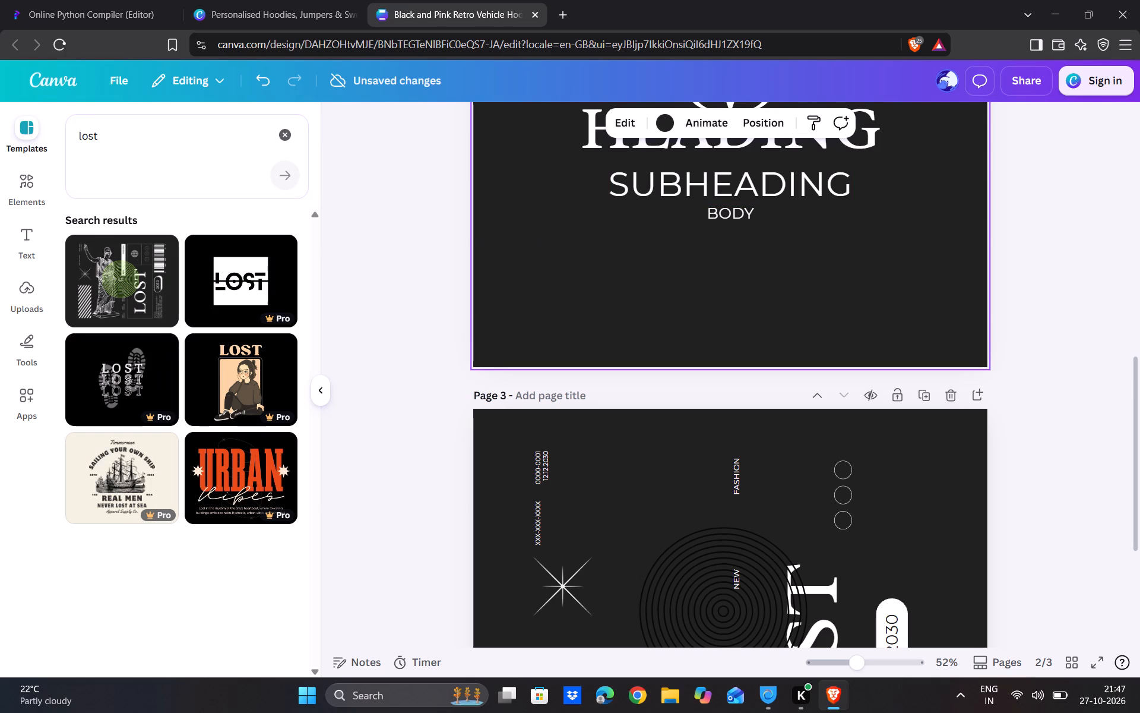
{"action": "left_click", "coordinate": [283, 128]}
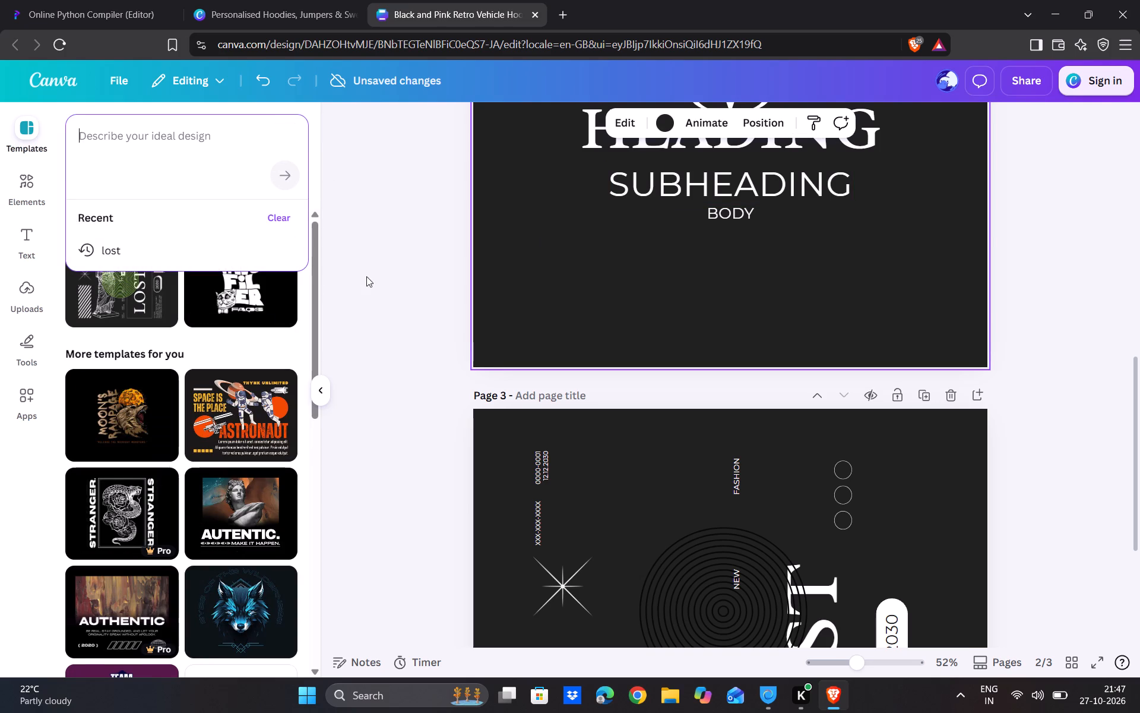
{"action": "left_click", "coordinate": [368, 275]}
{"action": "scroll", "coordinate": [205, 329], "scroll_direction": "down", "scroll_amount": 6}
{"action": "scroll", "coordinate": [205, 329], "scroll_direction": "up", "scroll_amount": 9}
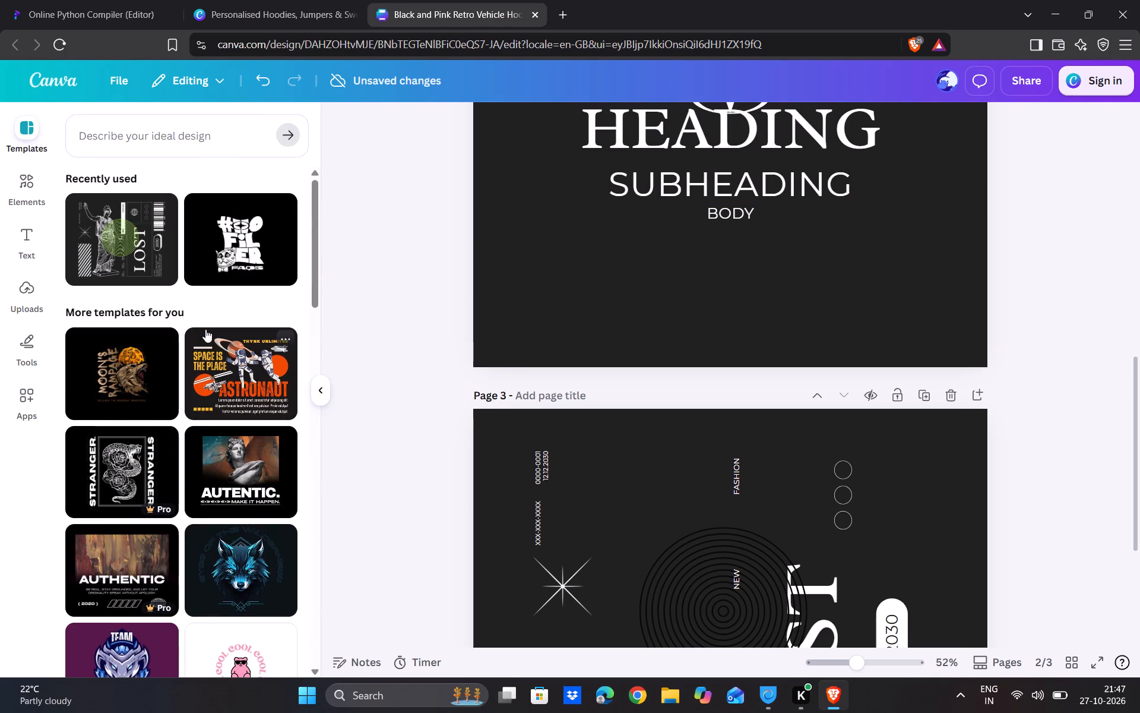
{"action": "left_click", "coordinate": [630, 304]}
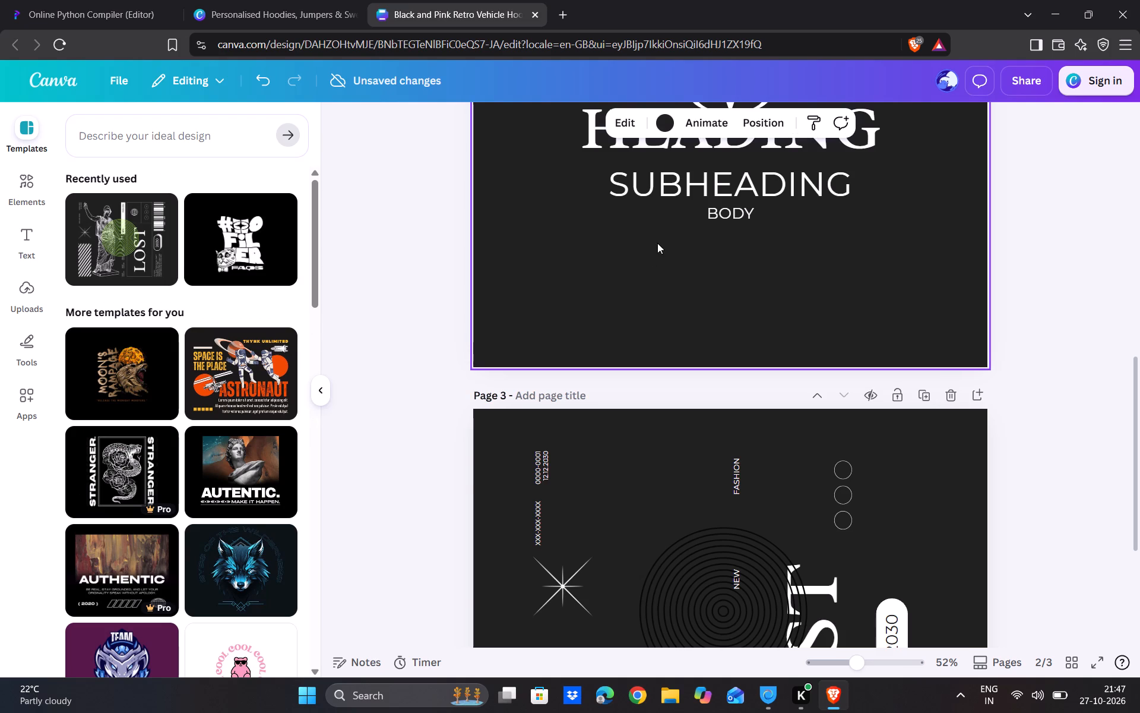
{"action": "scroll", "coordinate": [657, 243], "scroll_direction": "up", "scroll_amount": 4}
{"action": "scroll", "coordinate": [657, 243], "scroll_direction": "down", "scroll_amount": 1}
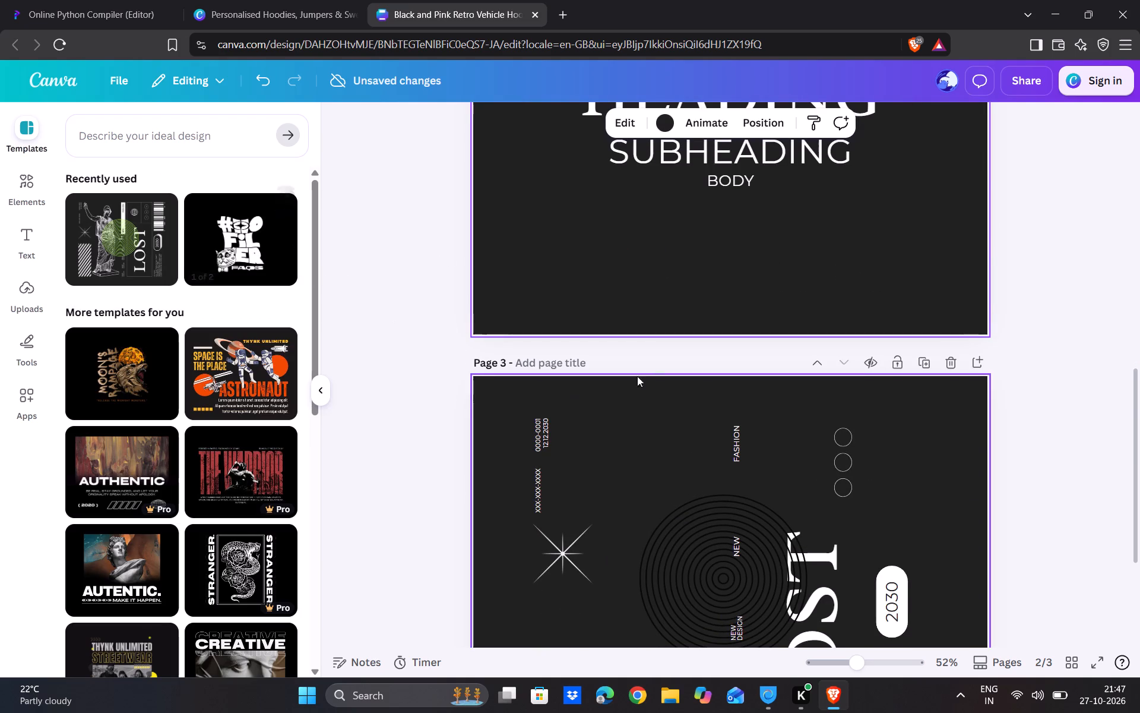
Add a blank page 4 after page 3 and set its background colour to black.
{"action": "scroll", "coordinate": [649, 365], "scroll_direction": "down", "scroll_amount": 5}
{"action": "left_click", "coordinate": [603, 618]}
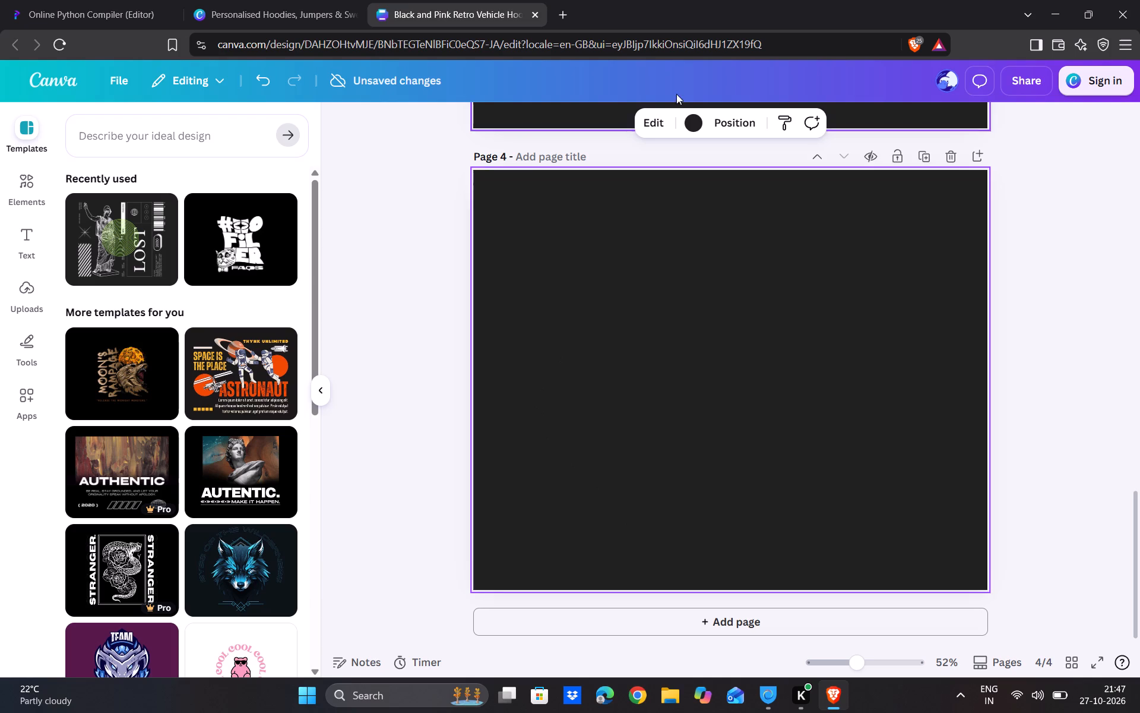
{"action": "left_click", "coordinate": [693, 114]}
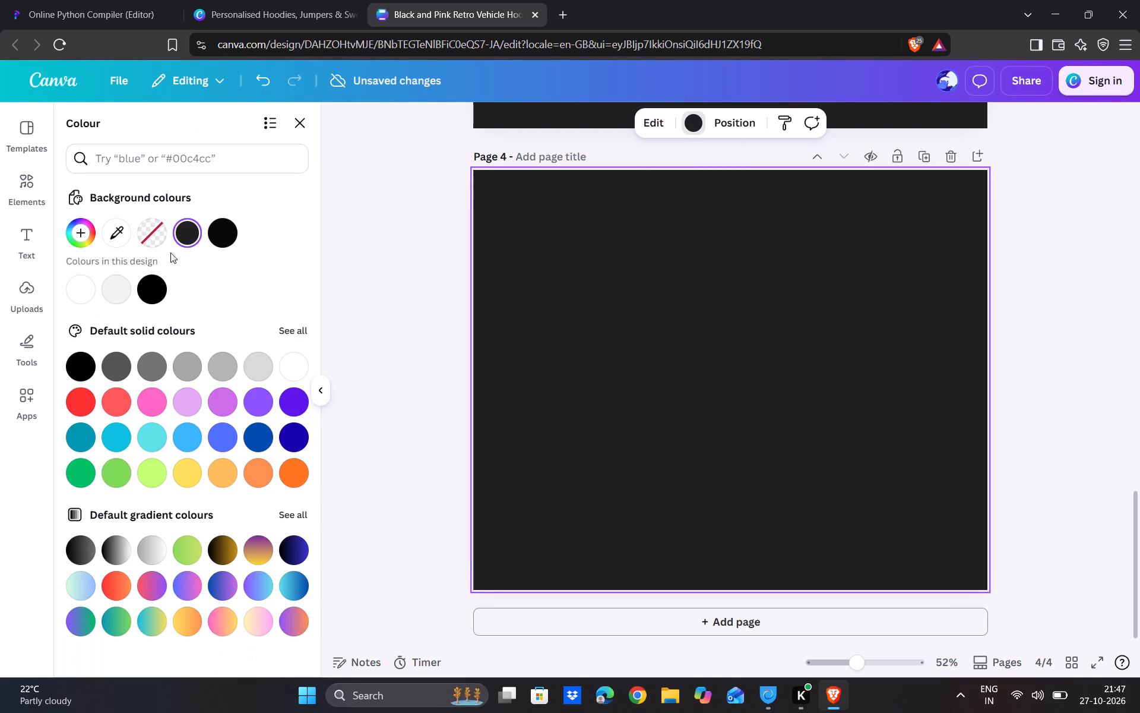
{"action": "left_click", "coordinate": [151, 288]}
{"action": "left_click", "coordinate": [360, 305]}
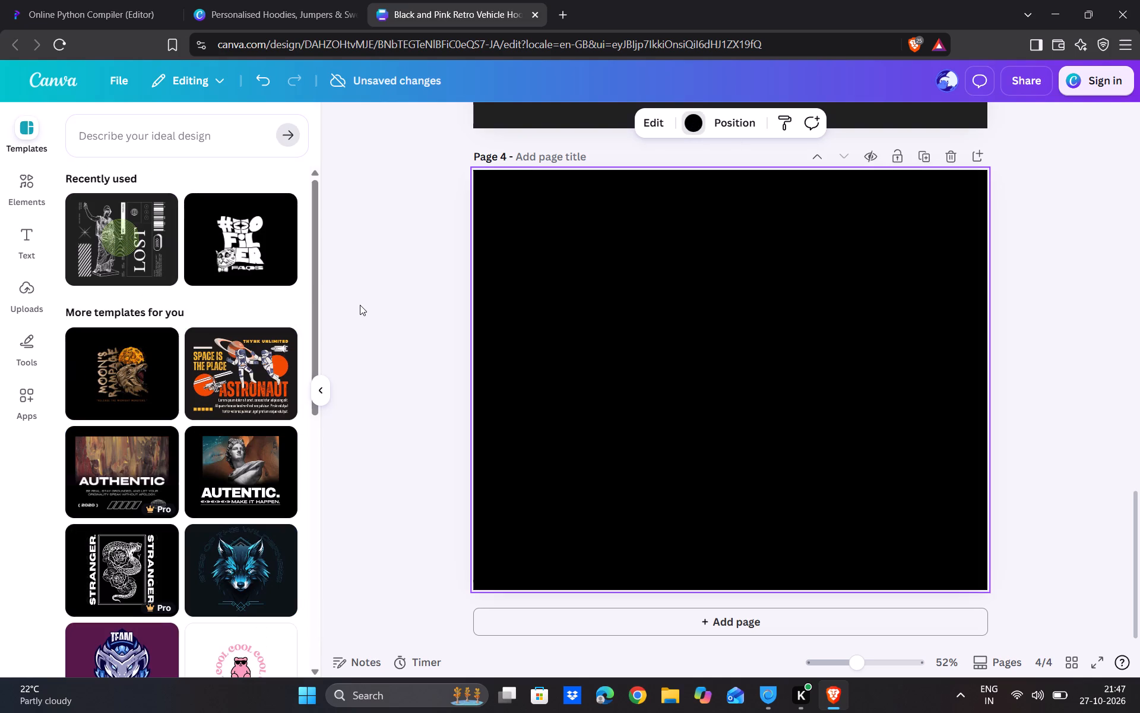
Apply the cat artwork page of the Black and White Bold Cat Hoodie template to page 4.
{"action": "left_click", "coordinate": [198, 233]}
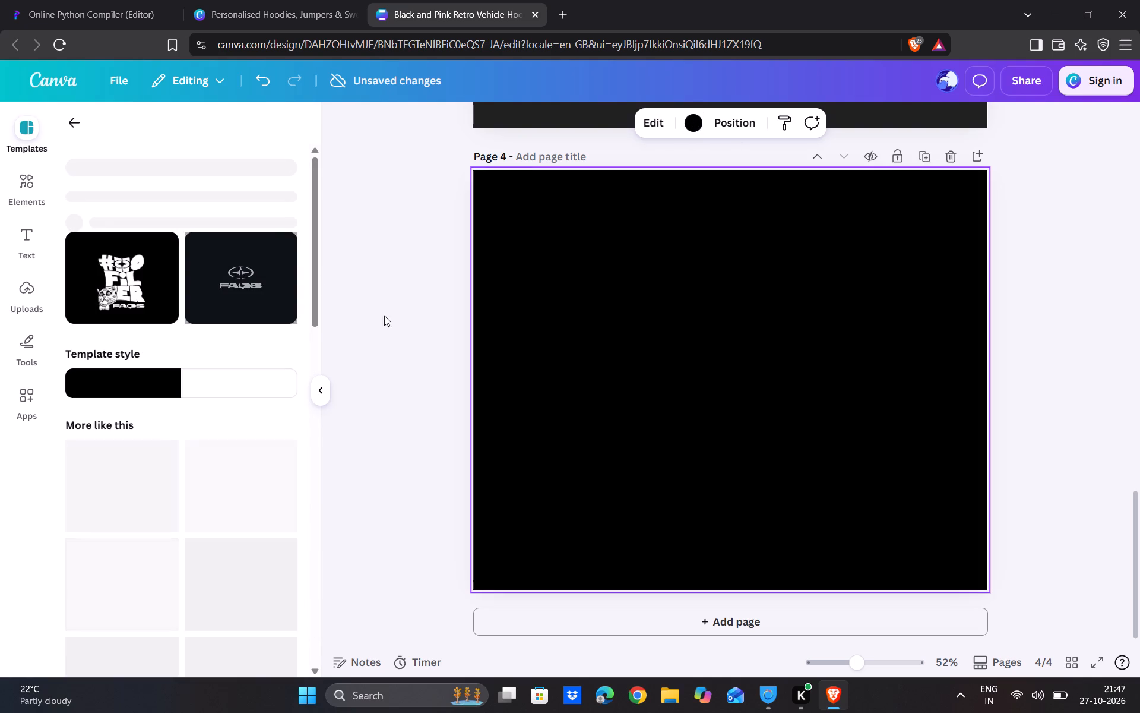
{"action": "left_click", "coordinate": [132, 294]}
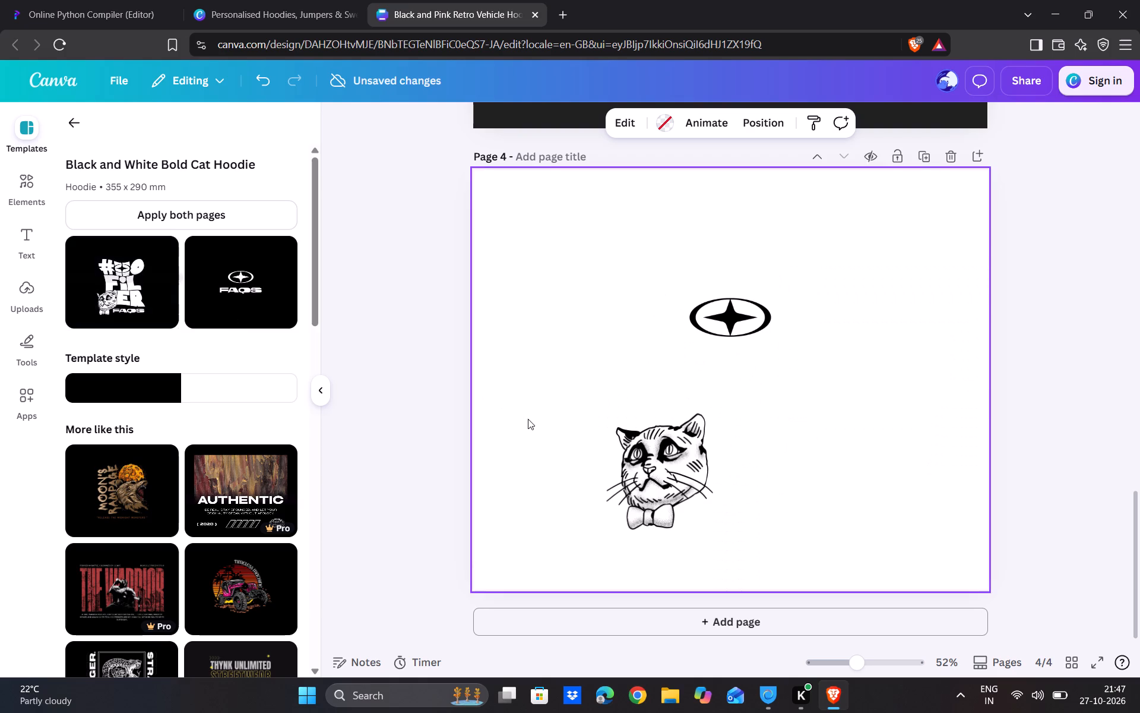
Move the cat head graphic from page 4 up to page 1 and place it at the upper right of the jeep artwork.
{"action": "left_click_drag", "start_coordinate": [654, 490], "coordinate": [660, 465]}
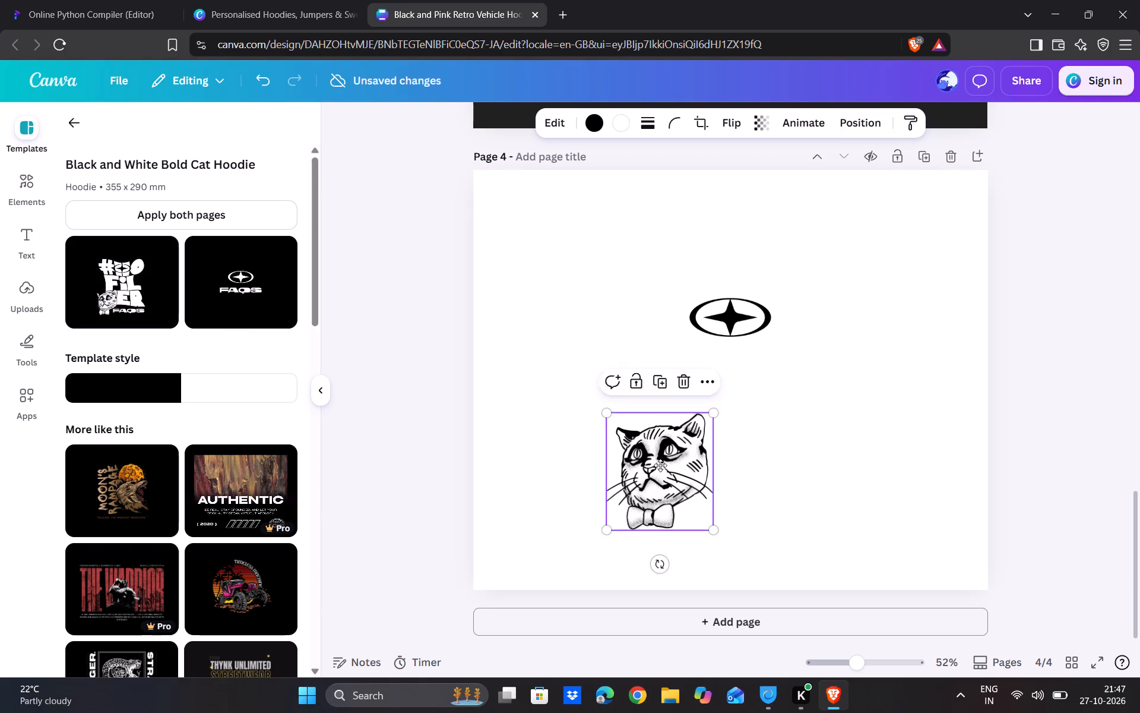
{"action": "left_click_drag", "start_coordinate": [660, 465], "coordinate": [682, 124]}
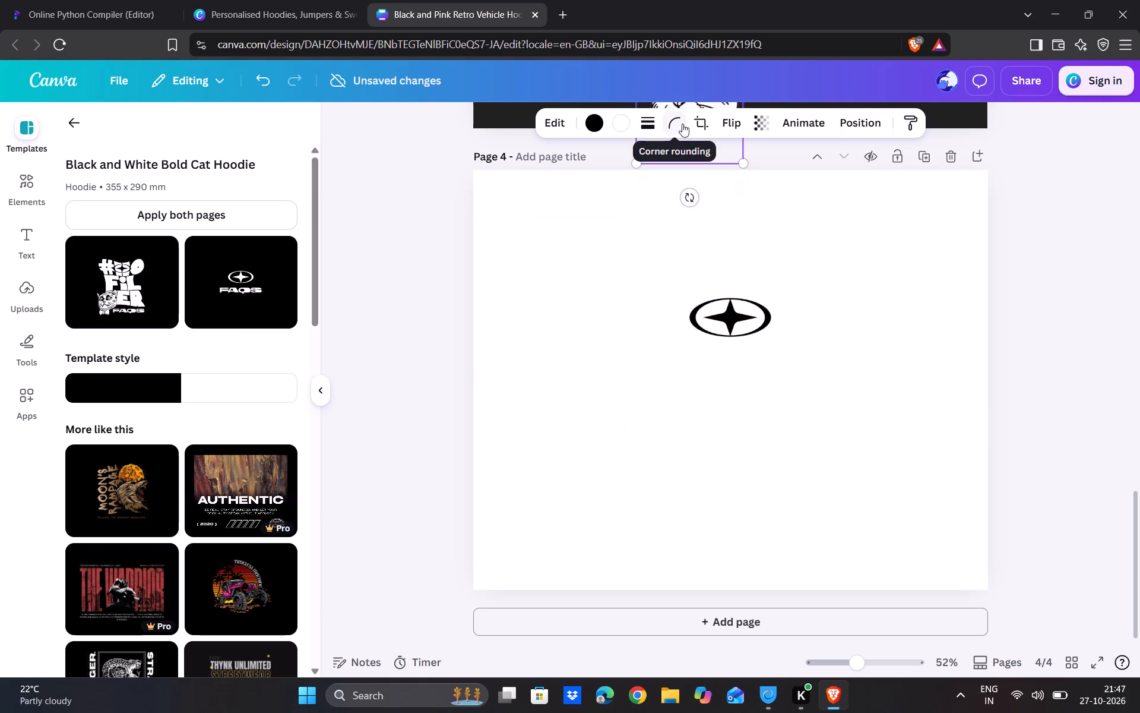
{"action": "scroll", "coordinate": [657, 323], "scroll_direction": "up", "scroll_amount": 2}
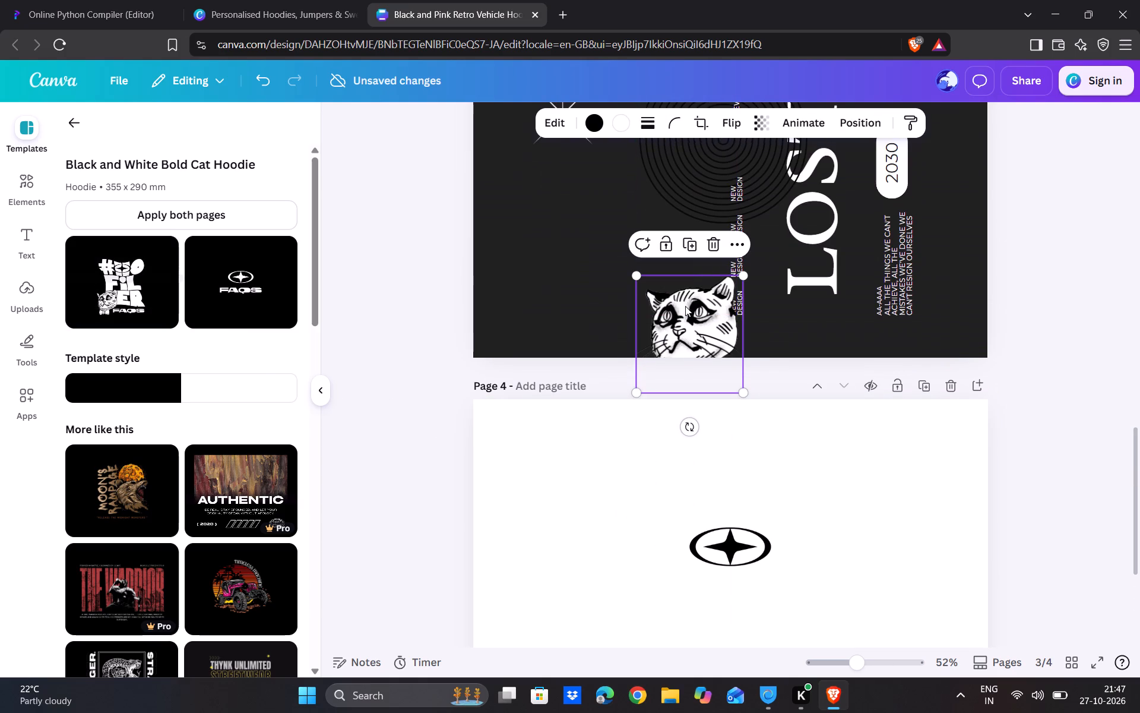
{"action": "left_click_drag", "start_coordinate": [685, 334], "coordinate": [726, 5]}
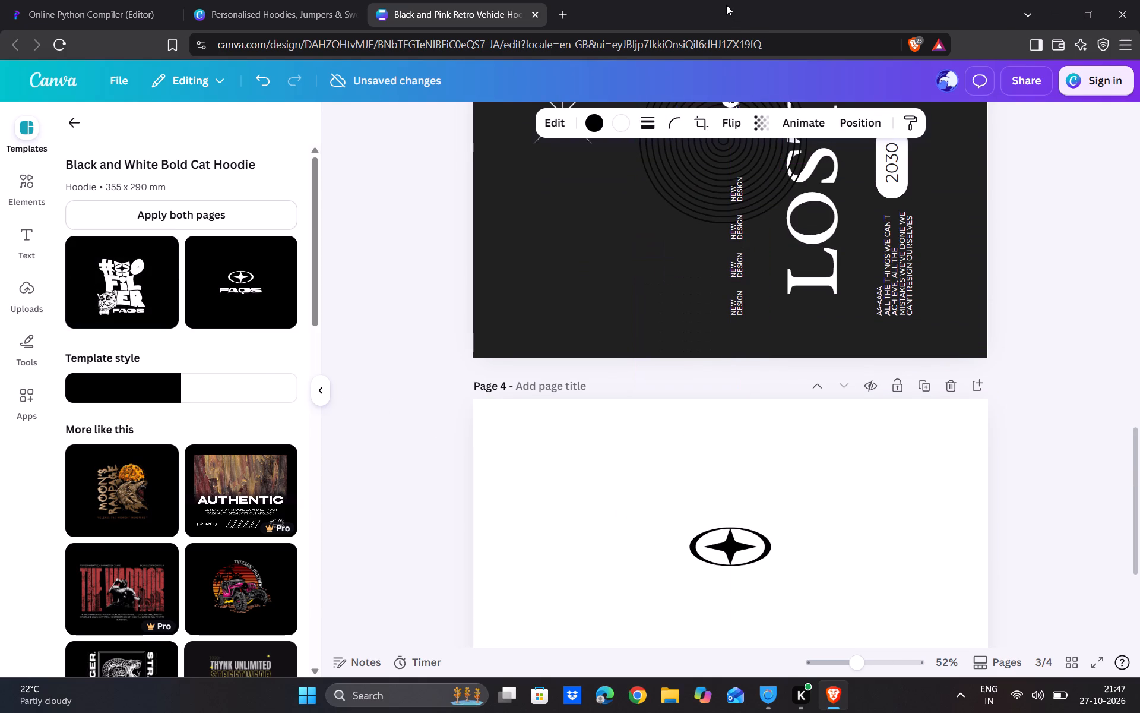
{"action": "scroll", "coordinate": [610, 295], "scroll_direction": "up", "scroll_amount": 3}
{"action": "left_click_drag", "start_coordinate": [720, 264], "coordinate": [737, 54]}
{"action": "scroll", "coordinate": [737, 54], "scroll_direction": "up", "scroll_amount": 3}
{"action": "scroll", "coordinate": [654, 135], "scroll_direction": "up", "scroll_amount": 1}
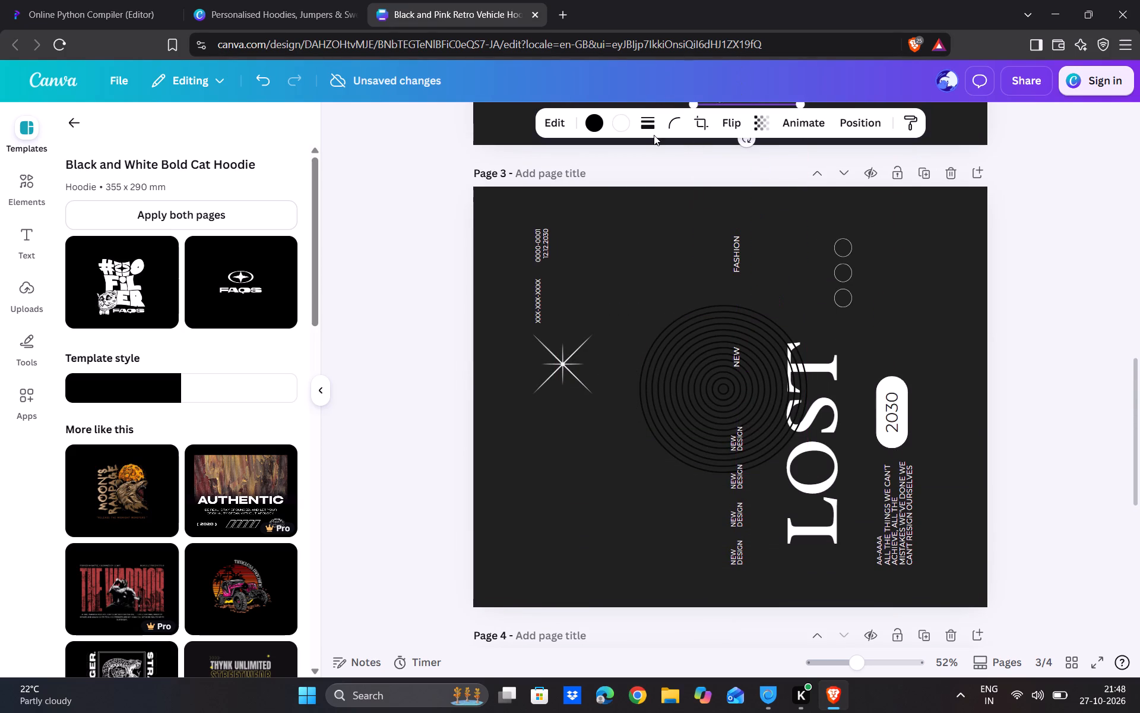
{"action": "scroll", "coordinate": [654, 135], "scroll_direction": "up", "scroll_amount": 2}
{"action": "scroll", "coordinate": [575, 242], "scroll_direction": "up", "scroll_amount": 5}
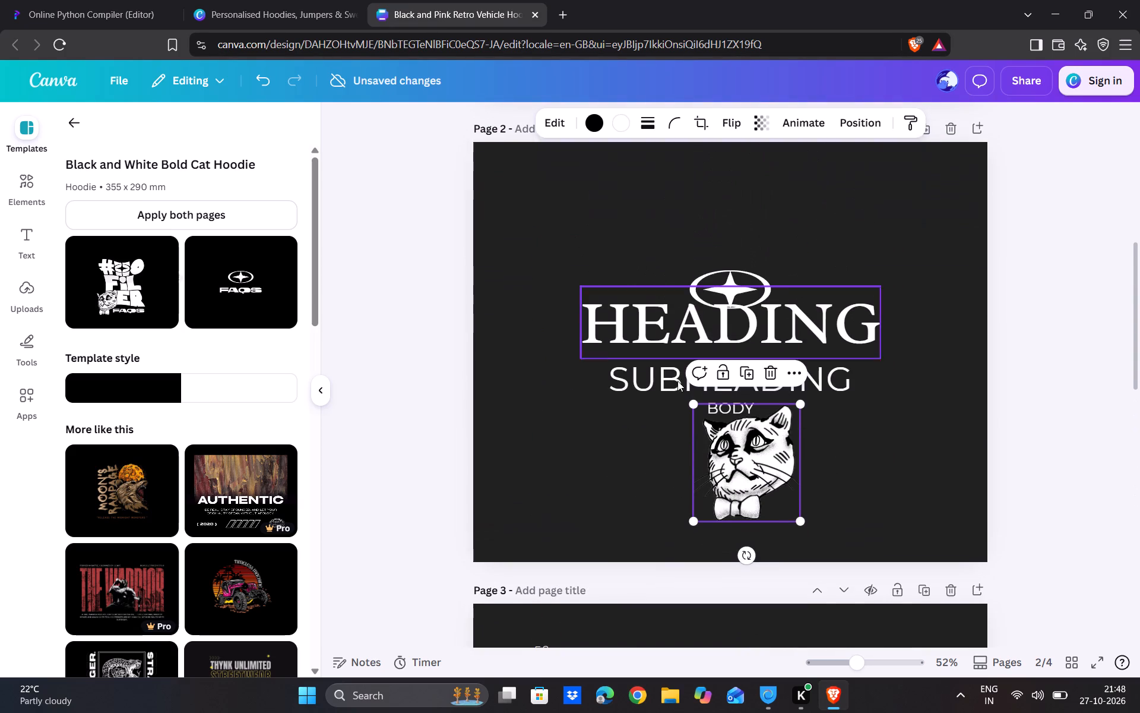
{"action": "left_click_drag", "start_coordinate": [756, 466], "coordinate": [759, 109]}
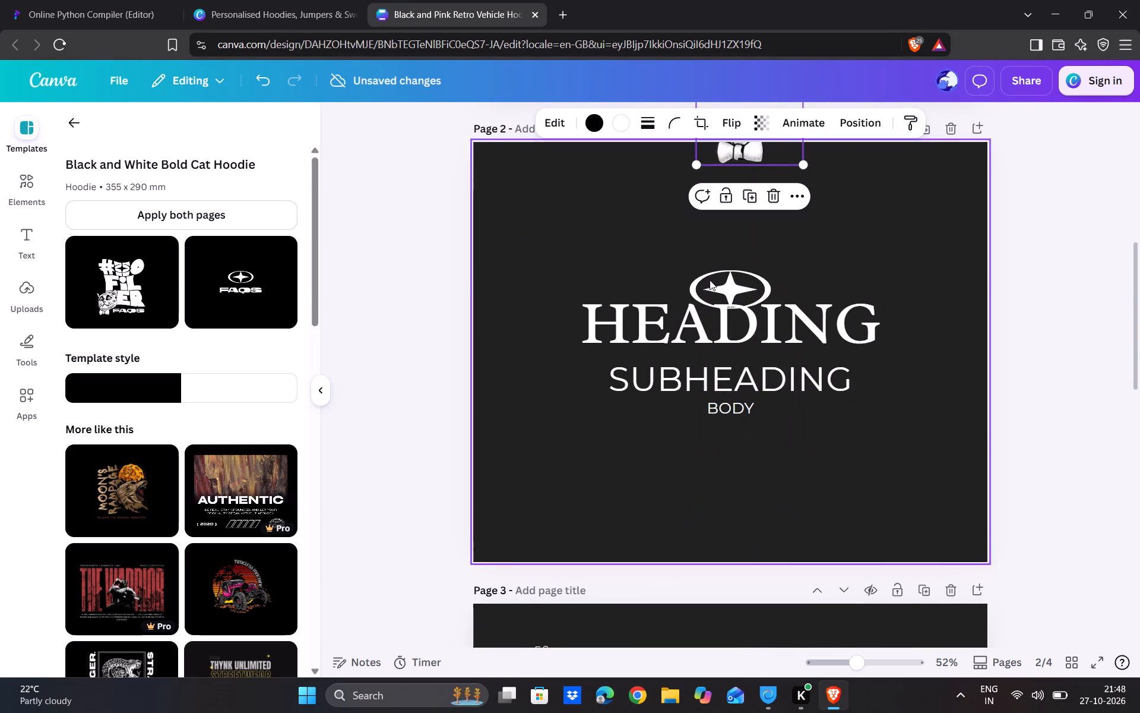
{"action": "scroll", "coordinate": [625, 253], "scroll_direction": "up", "scroll_amount": 4}
{"action": "left_click_drag", "start_coordinate": [740, 423], "coordinate": [799, 286]}
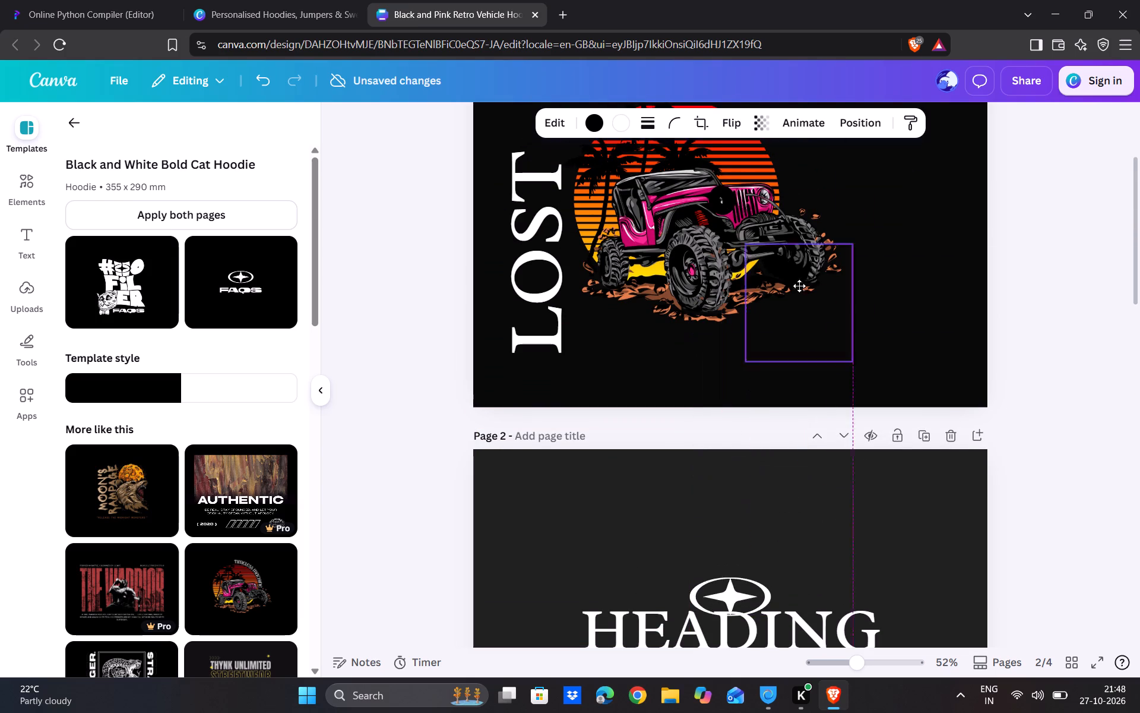
{"action": "left_click_drag", "start_coordinate": [799, 286], "coordinate": [813, 155]}
{"action": "scroll", "coordinate": [636, 285], "scroll_direction": "up", "scroll_amount": 1}
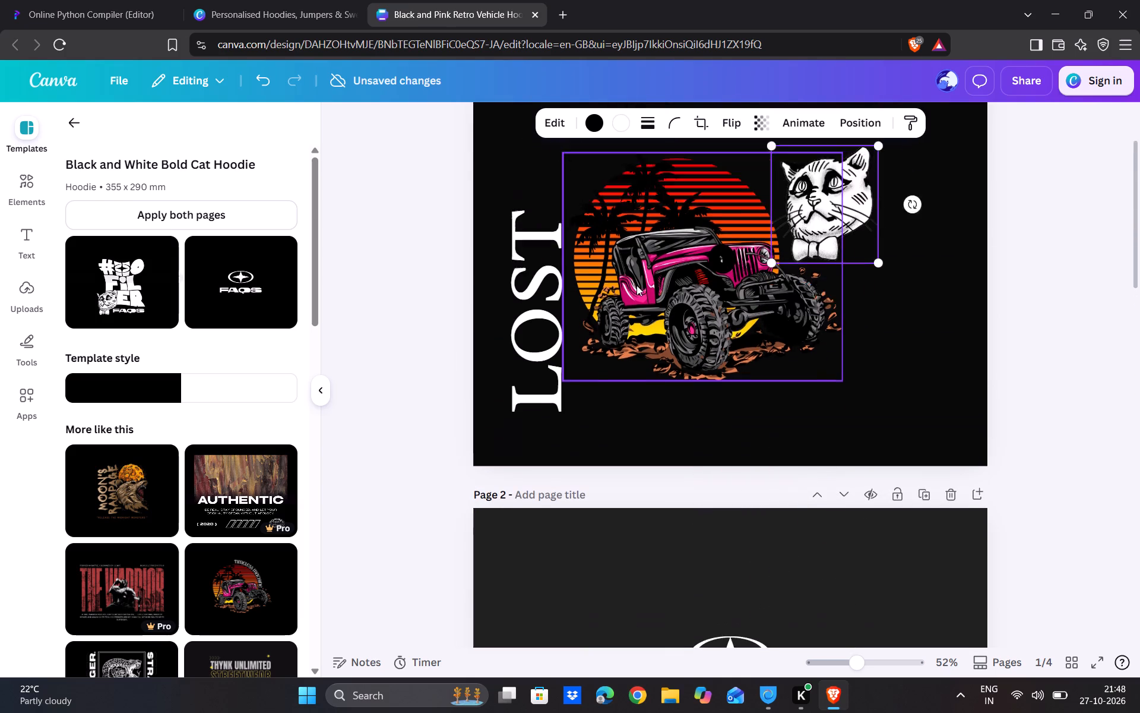
{"action": "scroll", "coordinate": [636, 285], "scroll_direction": "up", "scroll_amount": 1}
{"action": "left_click", "coordinate": [825, 310]}
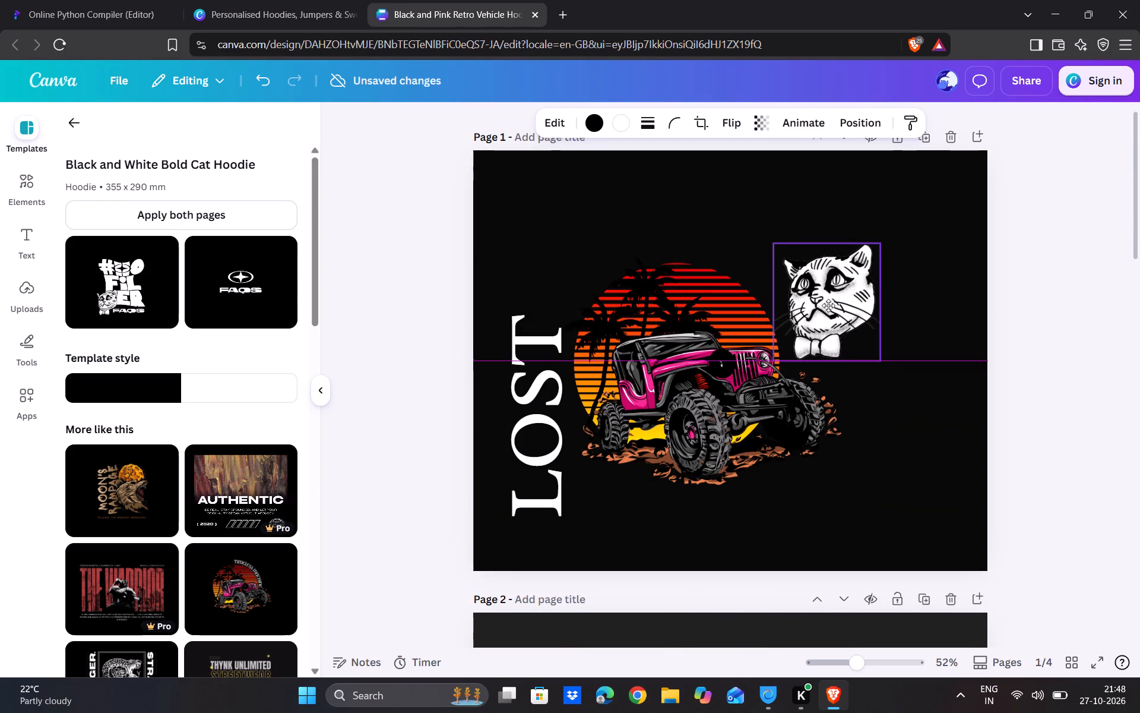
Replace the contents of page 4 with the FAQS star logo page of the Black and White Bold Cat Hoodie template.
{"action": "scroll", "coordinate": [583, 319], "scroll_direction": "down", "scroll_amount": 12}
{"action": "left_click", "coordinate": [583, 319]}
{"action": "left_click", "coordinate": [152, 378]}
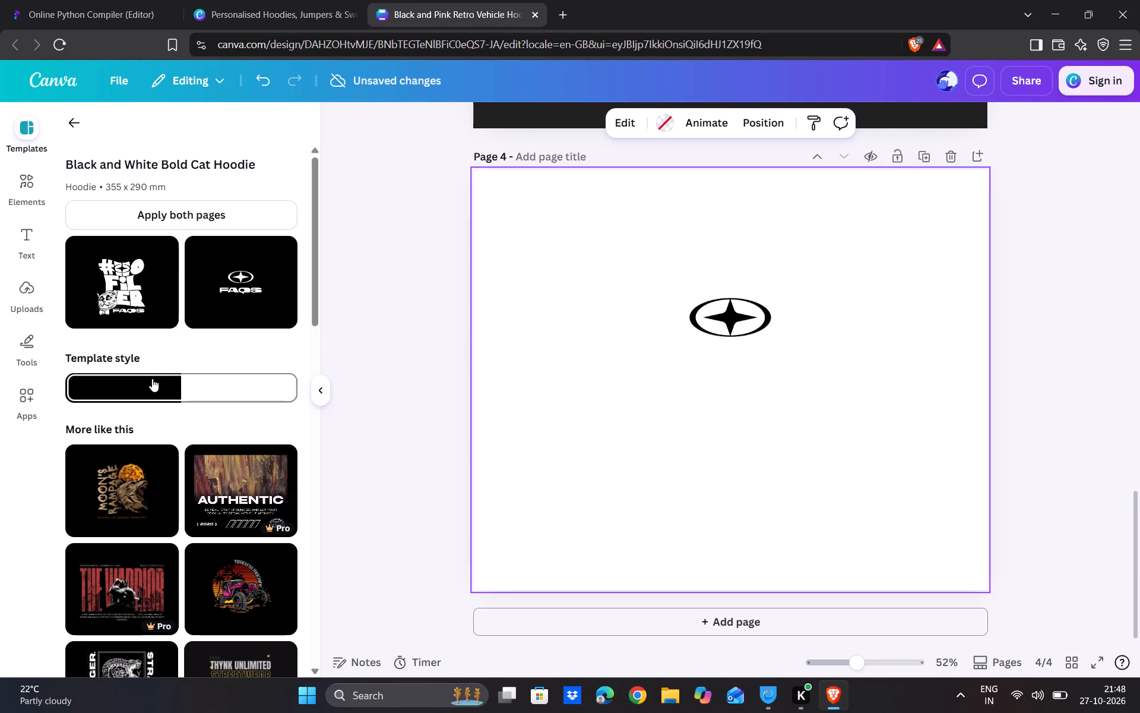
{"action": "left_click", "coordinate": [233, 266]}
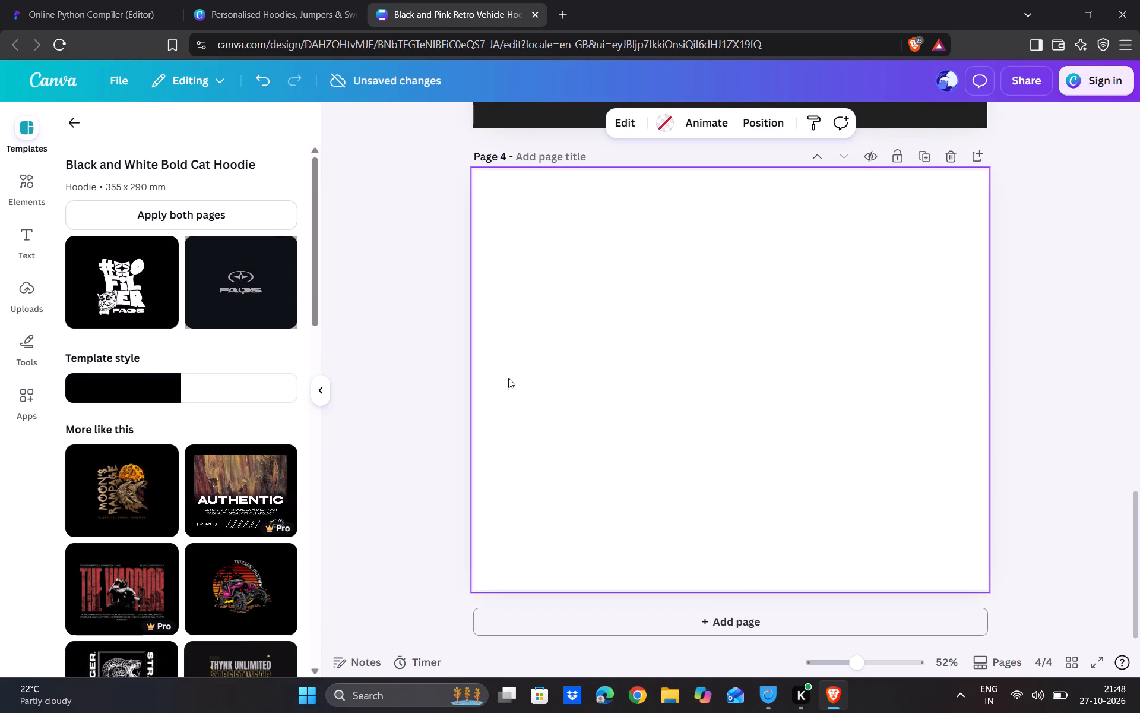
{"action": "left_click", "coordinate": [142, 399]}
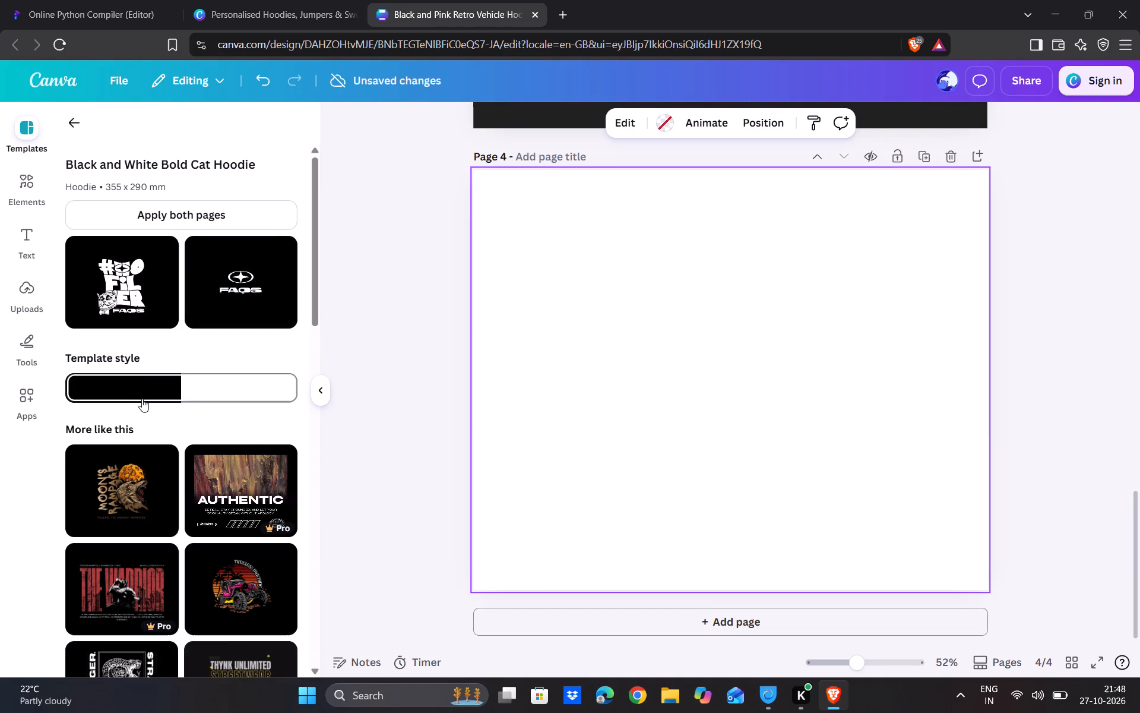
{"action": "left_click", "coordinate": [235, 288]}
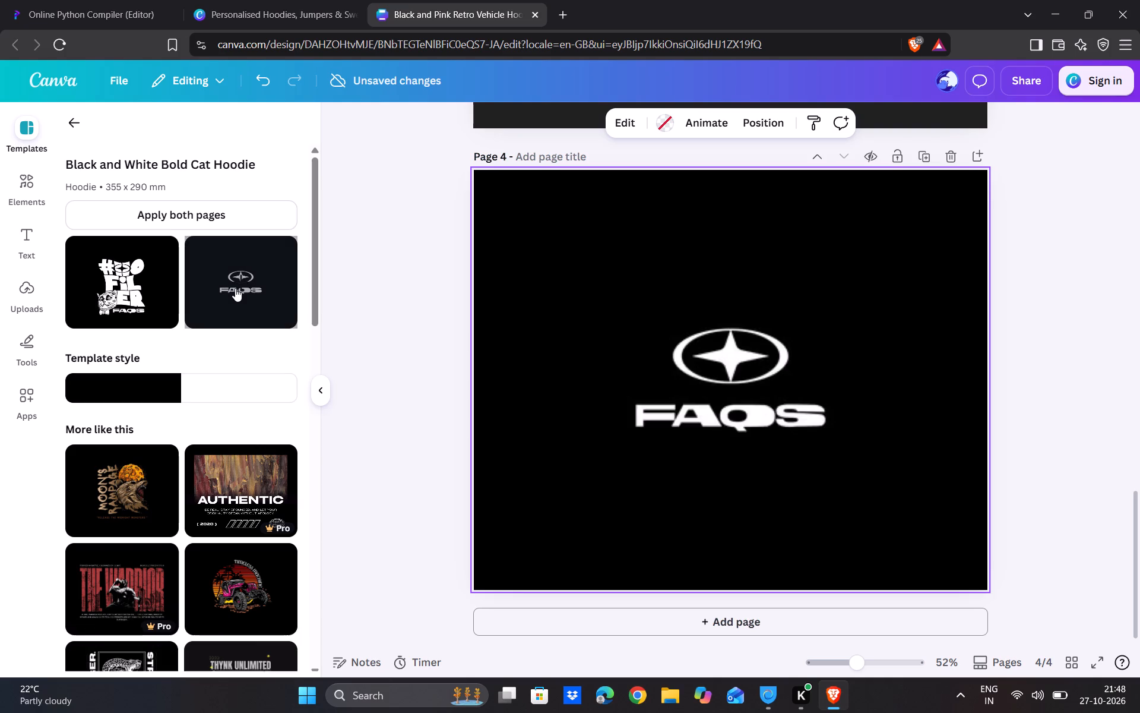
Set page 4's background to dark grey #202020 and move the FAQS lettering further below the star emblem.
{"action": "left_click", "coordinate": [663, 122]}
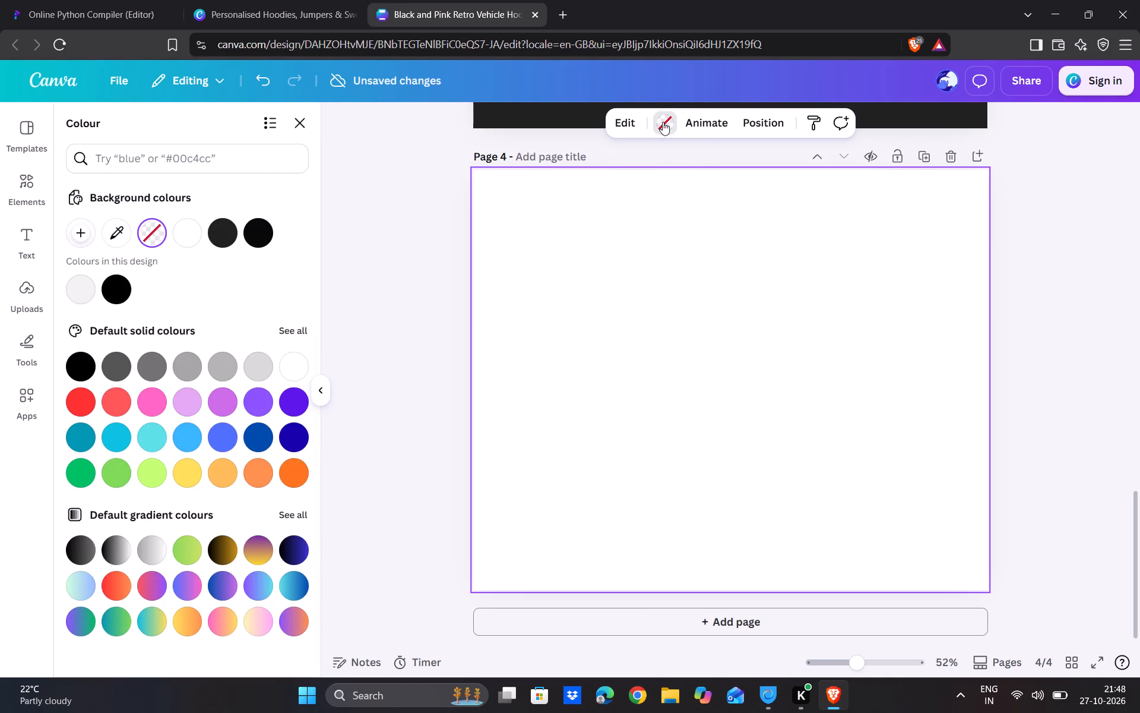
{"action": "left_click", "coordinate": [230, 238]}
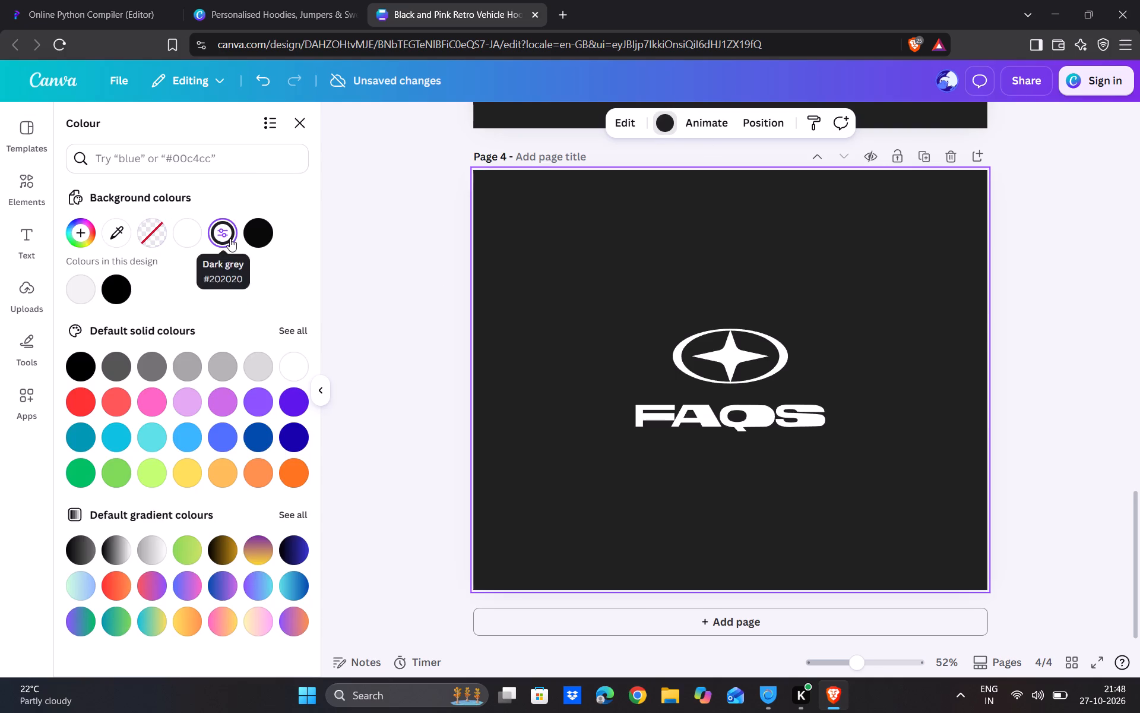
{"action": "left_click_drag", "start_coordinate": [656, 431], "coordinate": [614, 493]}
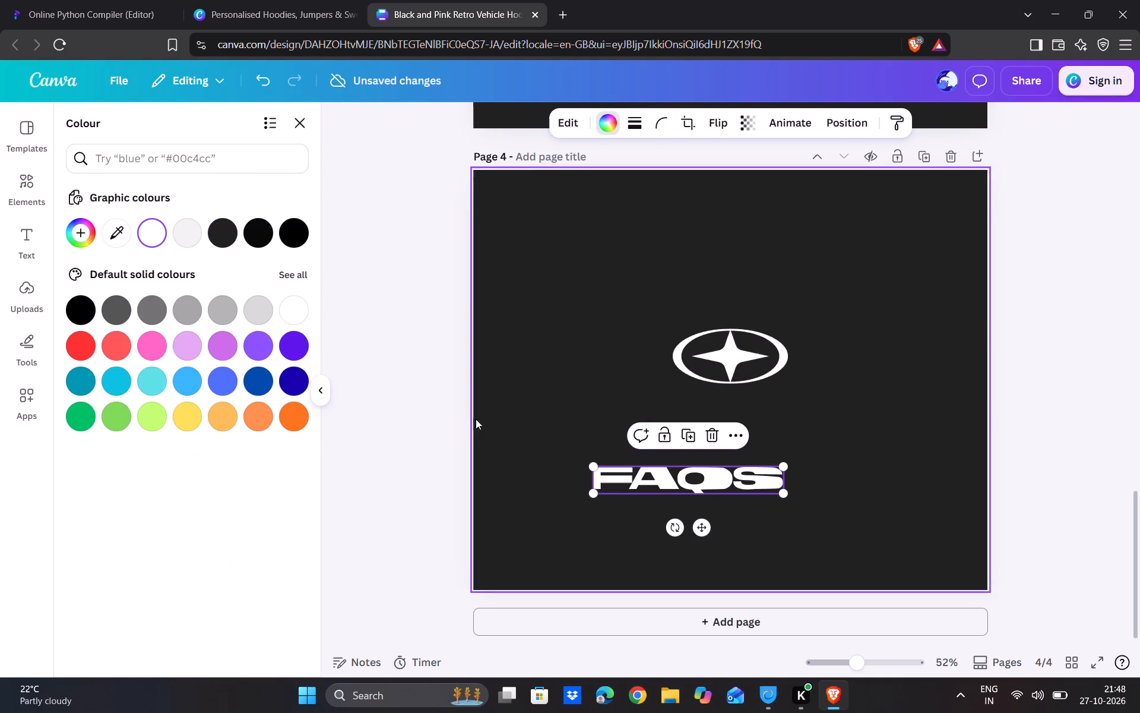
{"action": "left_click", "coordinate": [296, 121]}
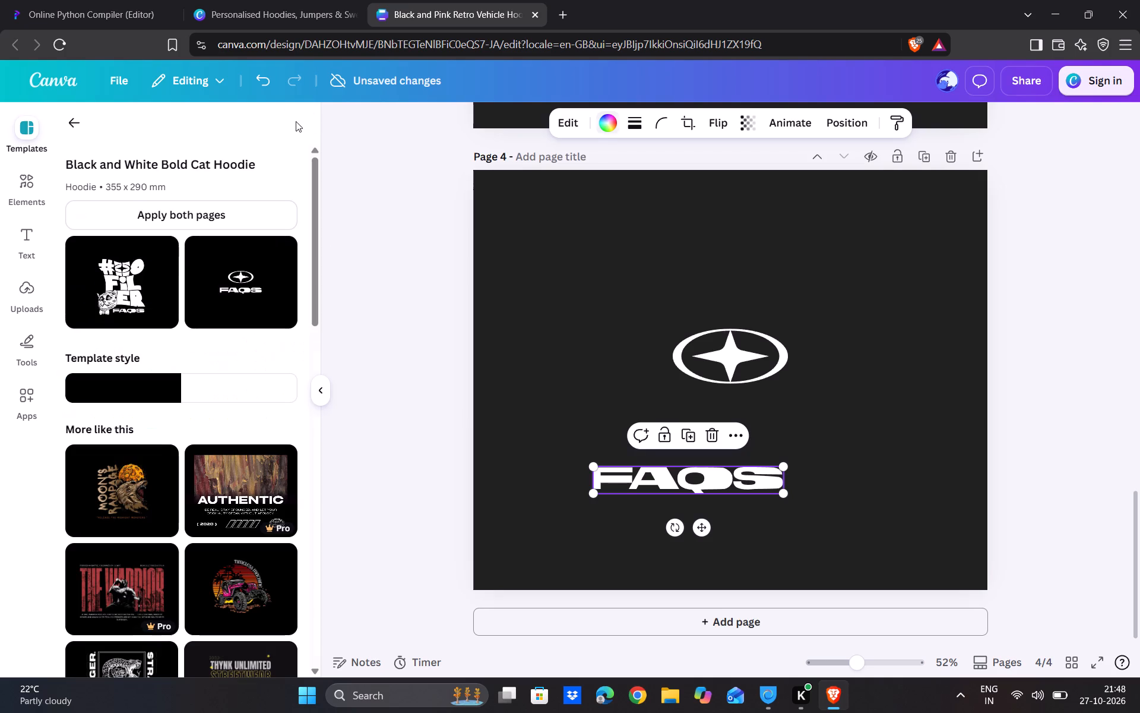
Reapply the template's cat artwork page to page 4 and set the page background to black.
{"action": "left_click", "coordinate": [118, 273]}
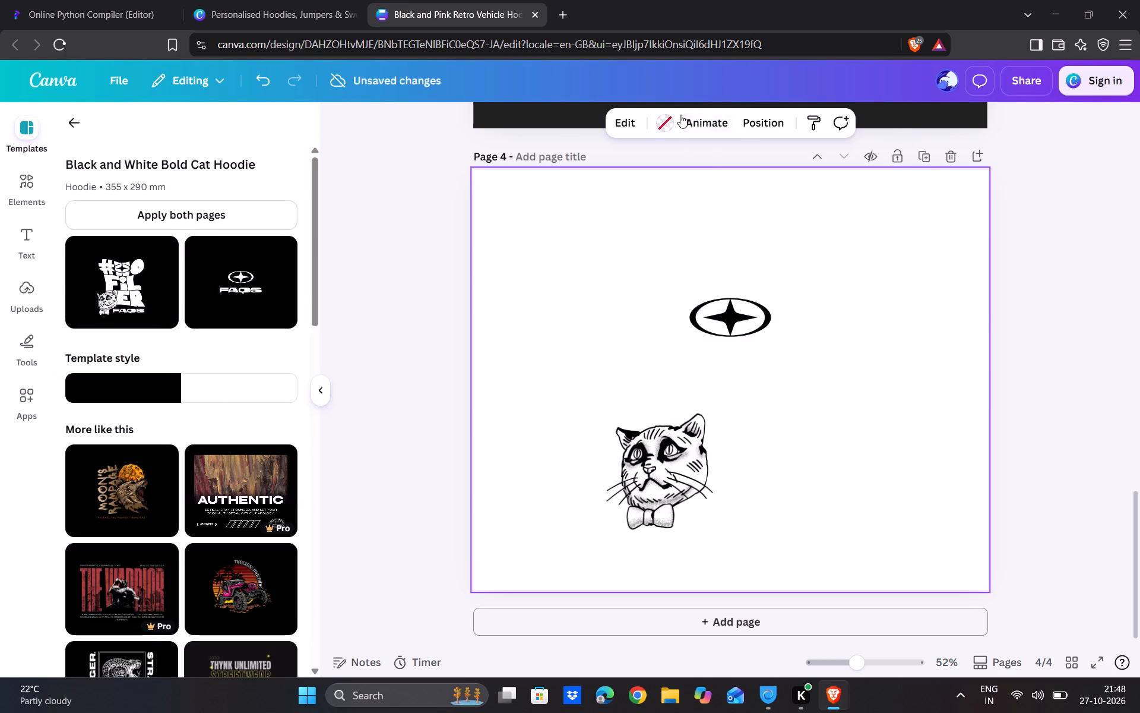
{"action": "left_click", "coordinate": [661, 120]}
{"action": "left_click", "coordinate": [267, 229]}
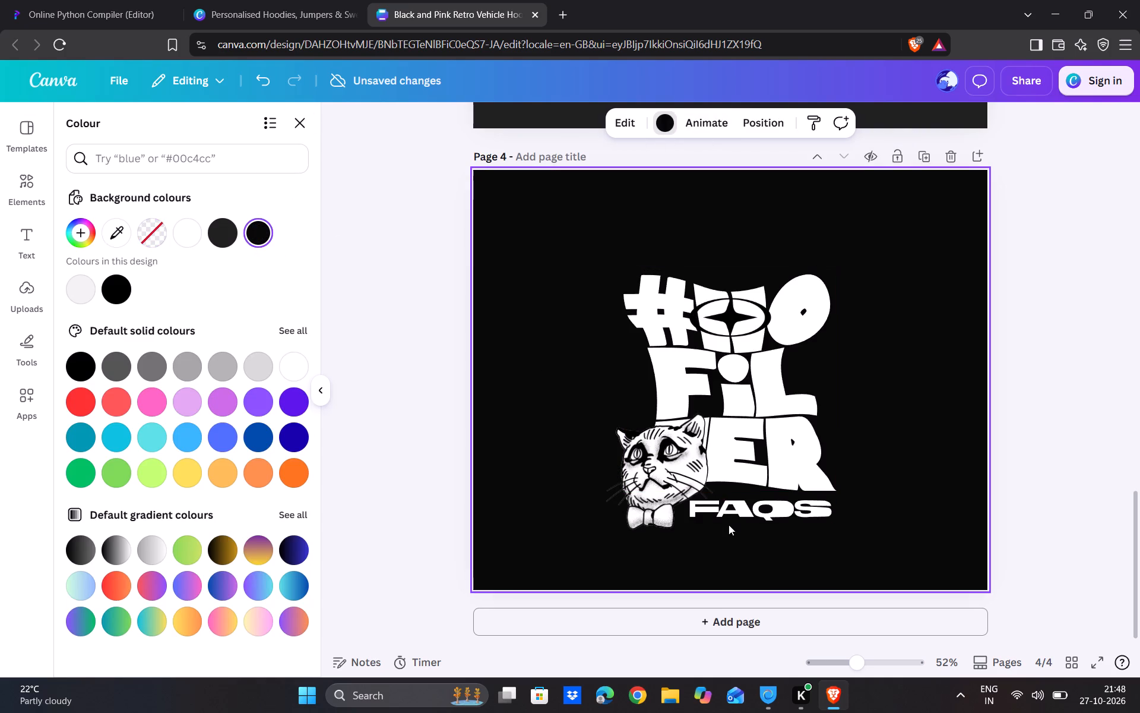
Move the FAQS lettering from the cat artwork on page 4 onto page 3, over the lower edge of the concentric circles.
{"action": "left_click_drag", "start_coordinate": [741, 515], "coordinate": [615, 433]}
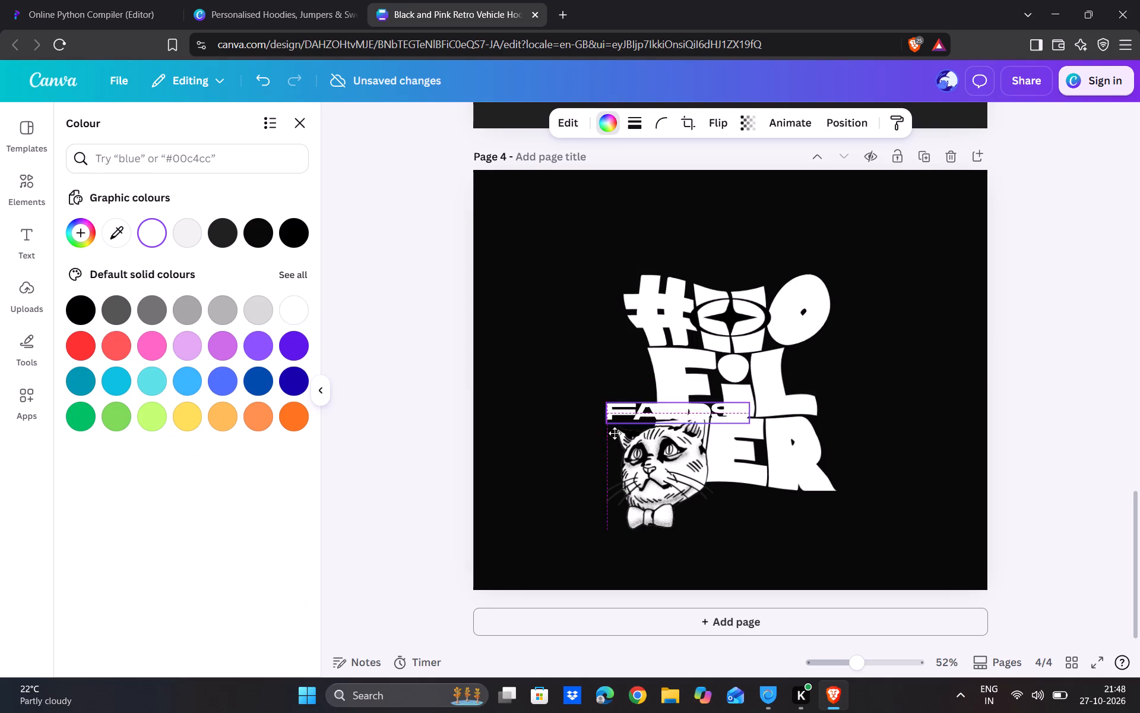
{"action": "left_click_drag", "start_coordinate": [615, 433], "coordinate": [615, 213]}
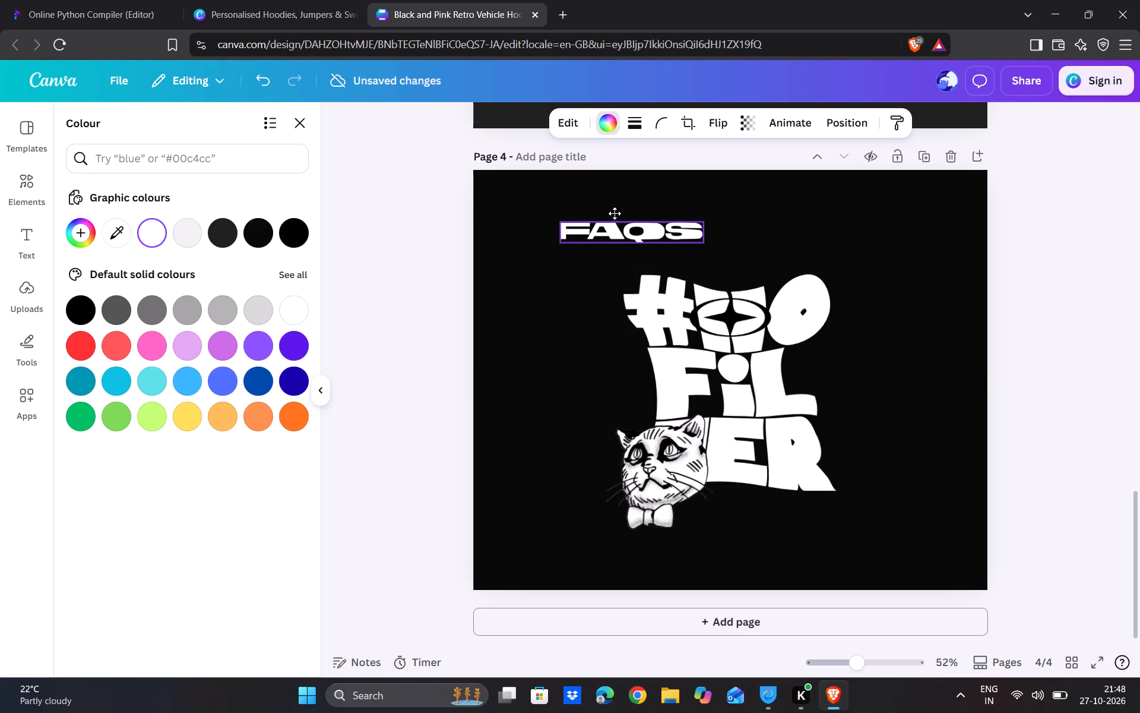
{"action": "left_click_drag", "start_coordinate": [615, 213], "coordinate": [686, 103]}
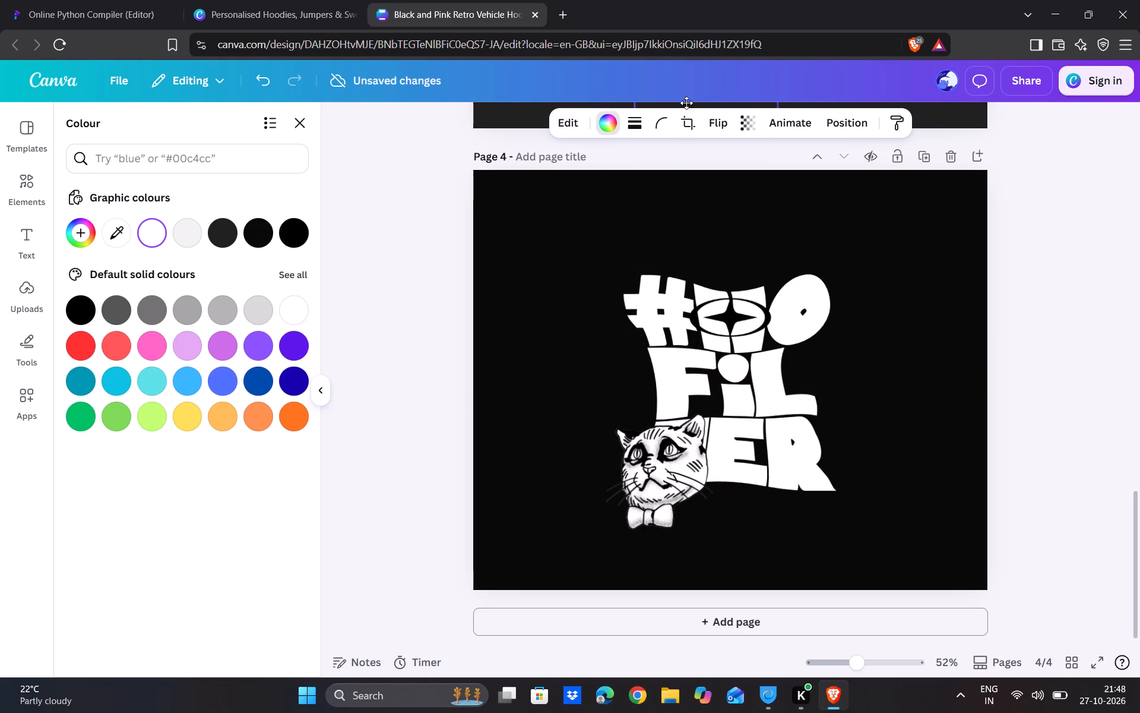
{"action": "left_click_drag", "start_coordinate": [686, 103], "coordinate": [708, 0]}
{"action": "scroll", "coordinate": [506, 274], "scroll_direction": "up", "scroll_amount": 6}
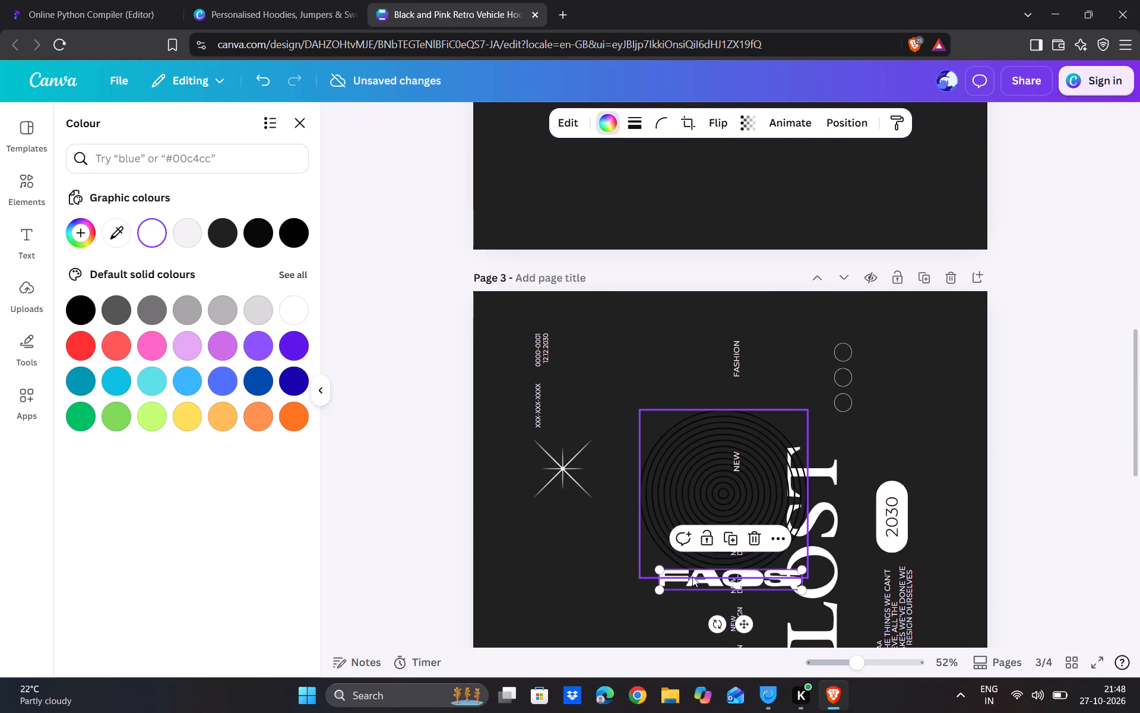
Look over page 1, browse the templates similar to Black and White Bold Cat Hoodie, and check page 2.
{"action": "scroll", "coordinate": [646, 491], "scroll_direction": "up", "scroll_amount": 4}
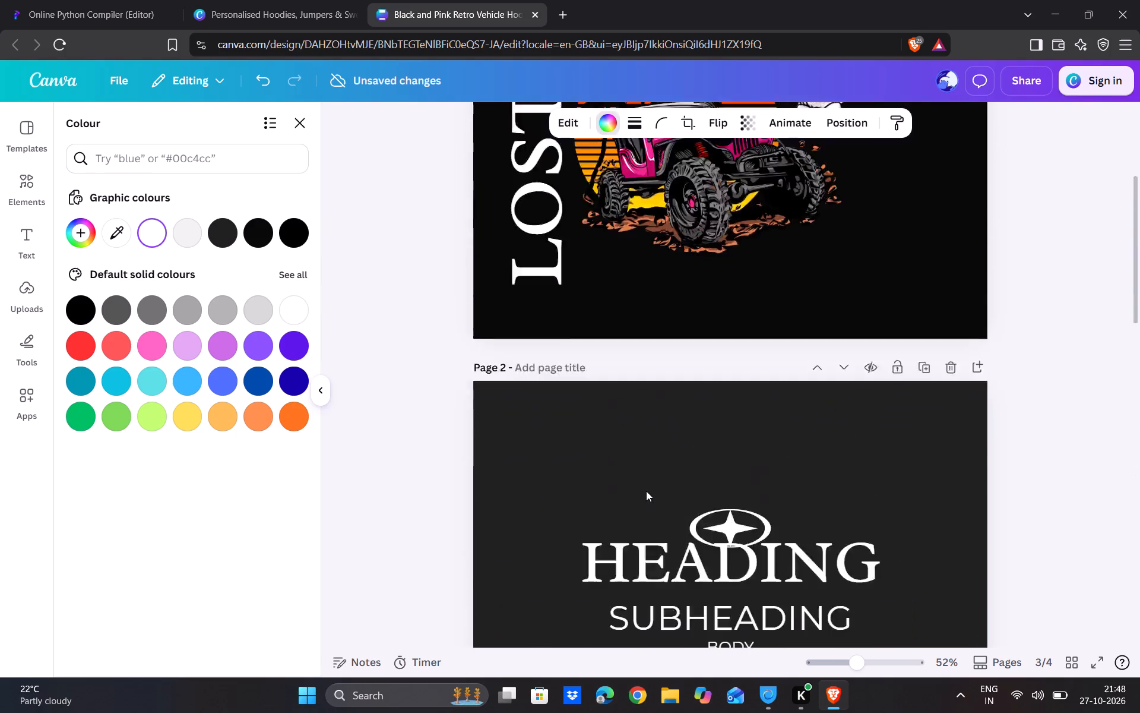
{"action": "scroll", "coordinate": [646, 491], "scroll_direction": "up", "scroll_amount": 4}
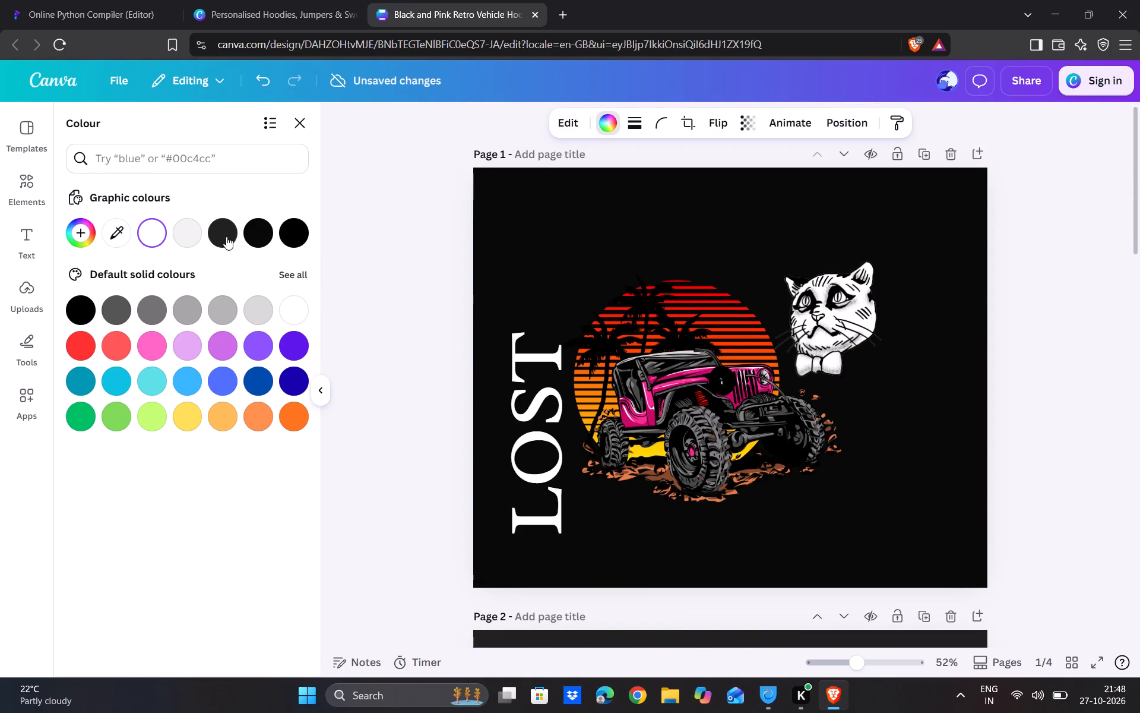
{"action": "left_click", "coordinate": [360, 335]}
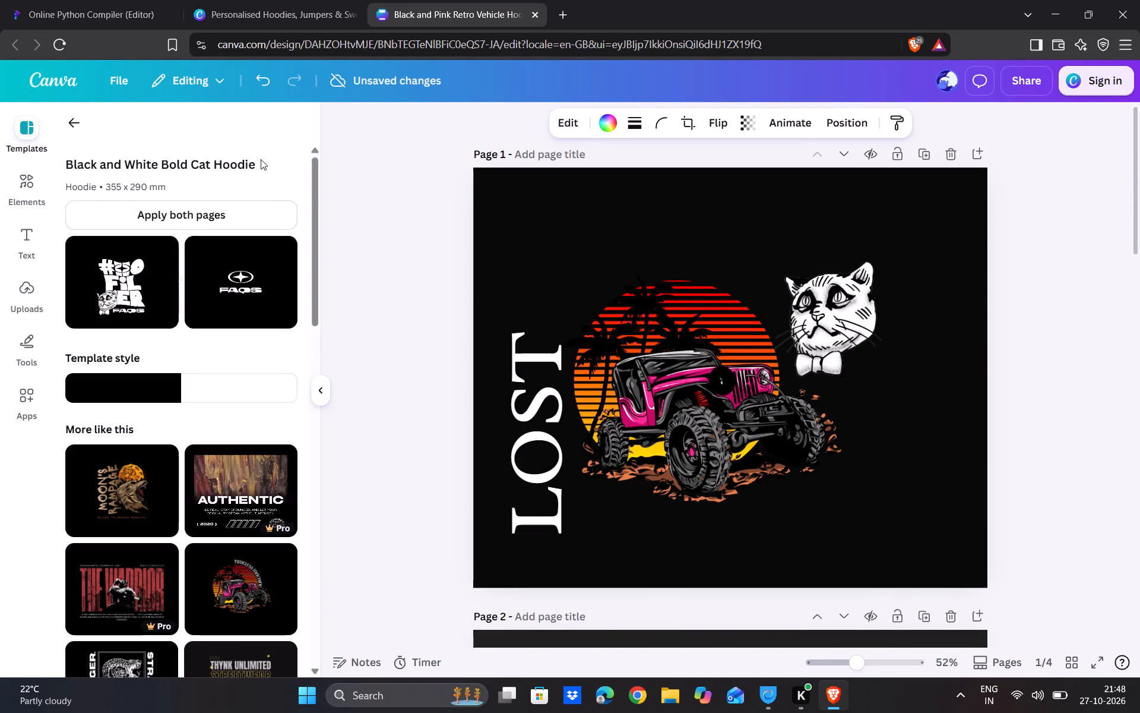
{"action": "scroll", "coordinate": [236, 479], "scroll_direction": "down", "scroll_amount": 2}
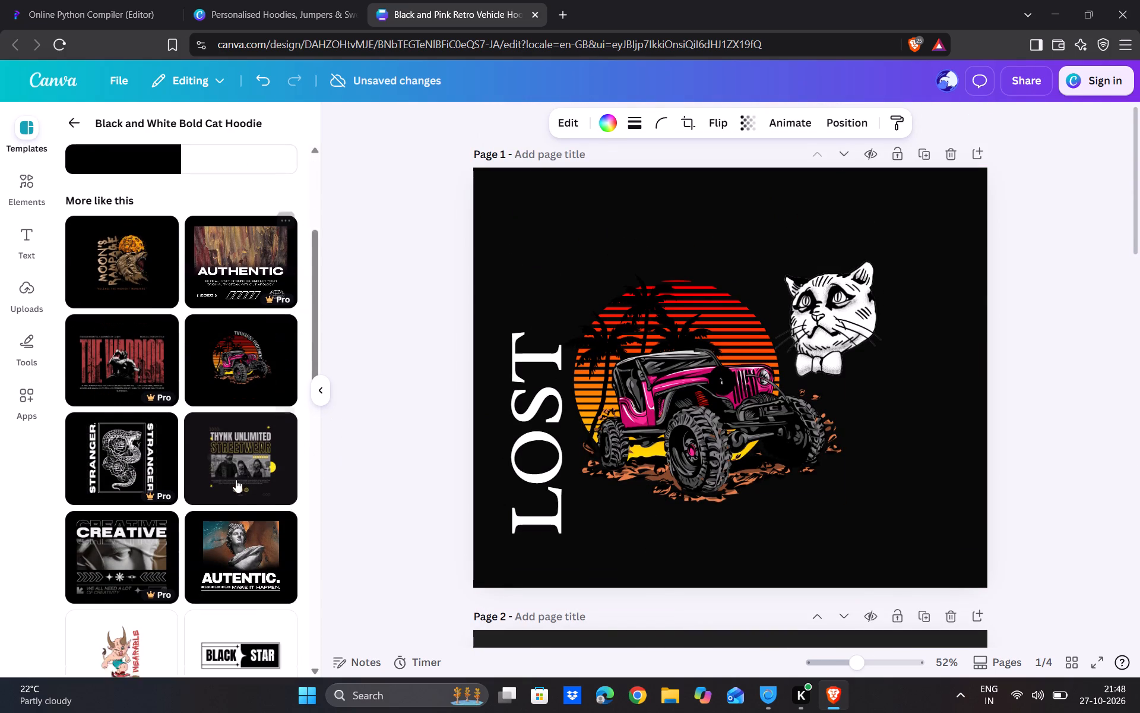
{"action": "scroll", "coordinate": [236, 479], "scroll_direction": "down", "scroll_amount": 1}
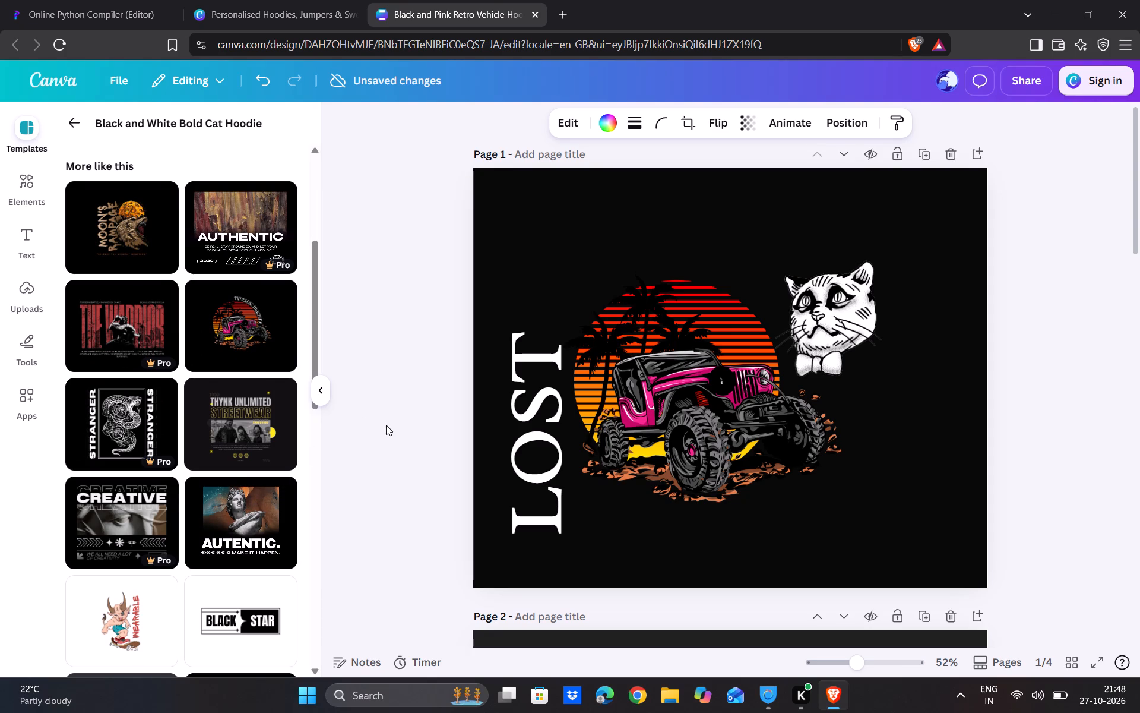
{"action": "scroll", "coordinate": [369, 468], "scroll_direction": "down", "scroll_amount": 6}
{"action": "scroll", "coordinate": [509, 447], "scroll_direction": "down", "scroll_amount": 1}
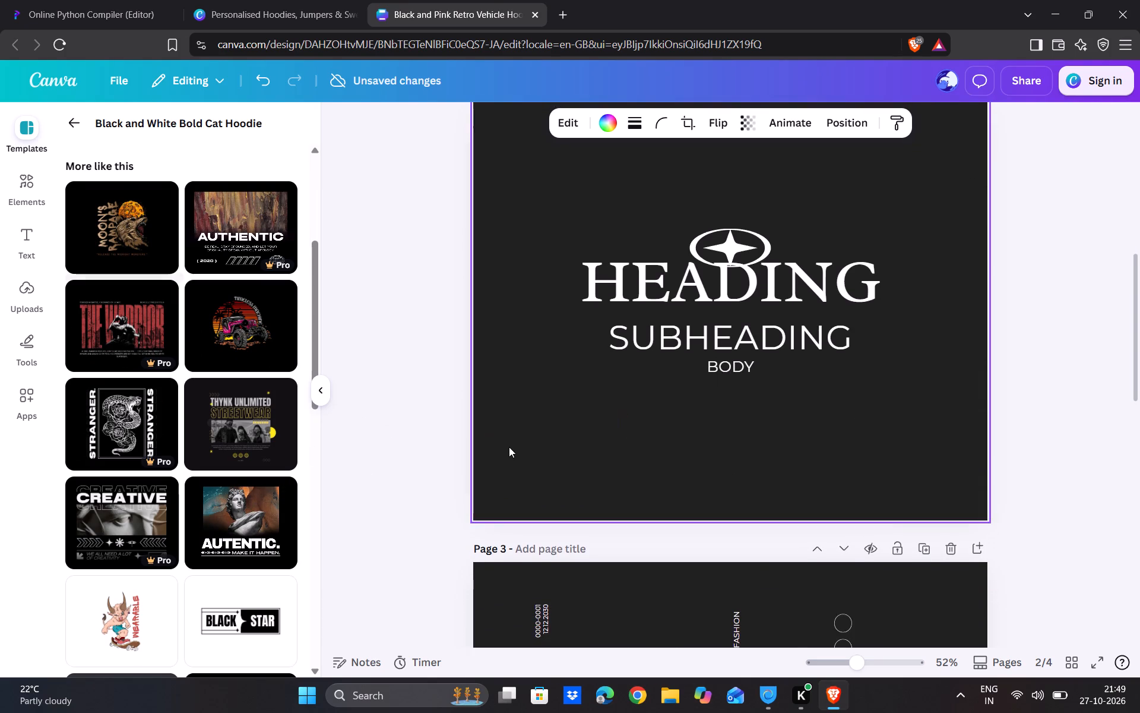
Apply the cat hoodie template's second page, with the star emblem and FAQS lettering, to page 4 and set the background to black.
{"action": "scroll", "coordinate": [509, 447], "scroll_direction": "down", "scroll_amount": 2}
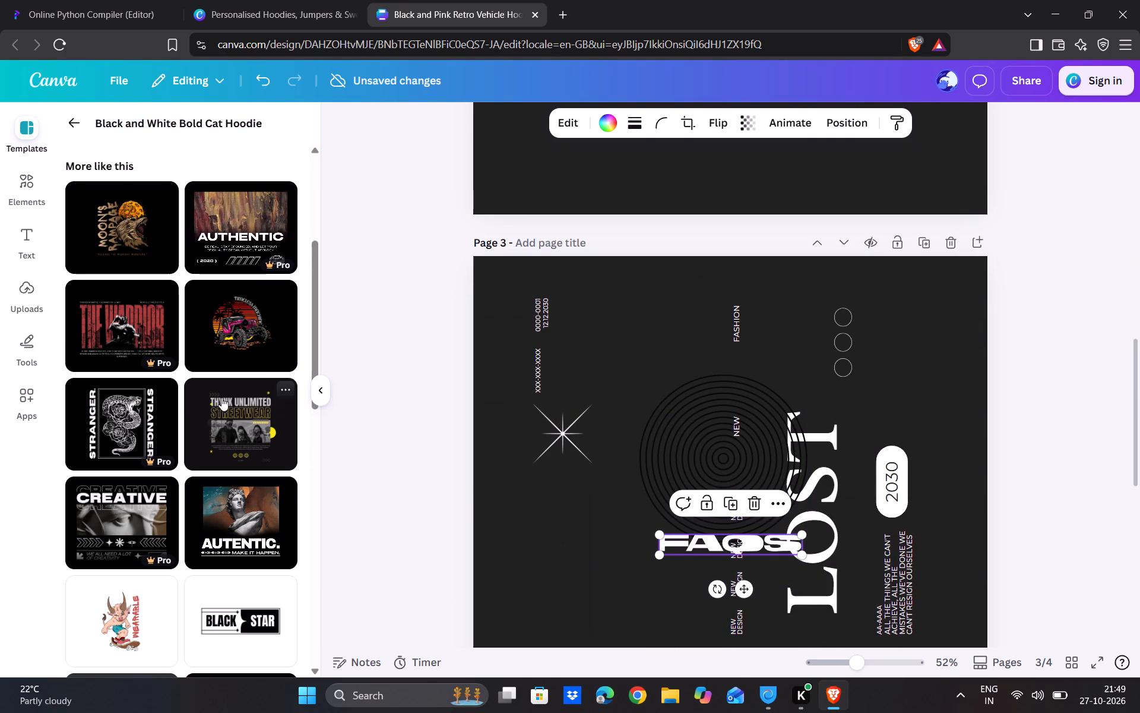
{"action": "scroll", "coordinate": [569, 425], "scroll_direction": "down", "scroll_amount": 7}
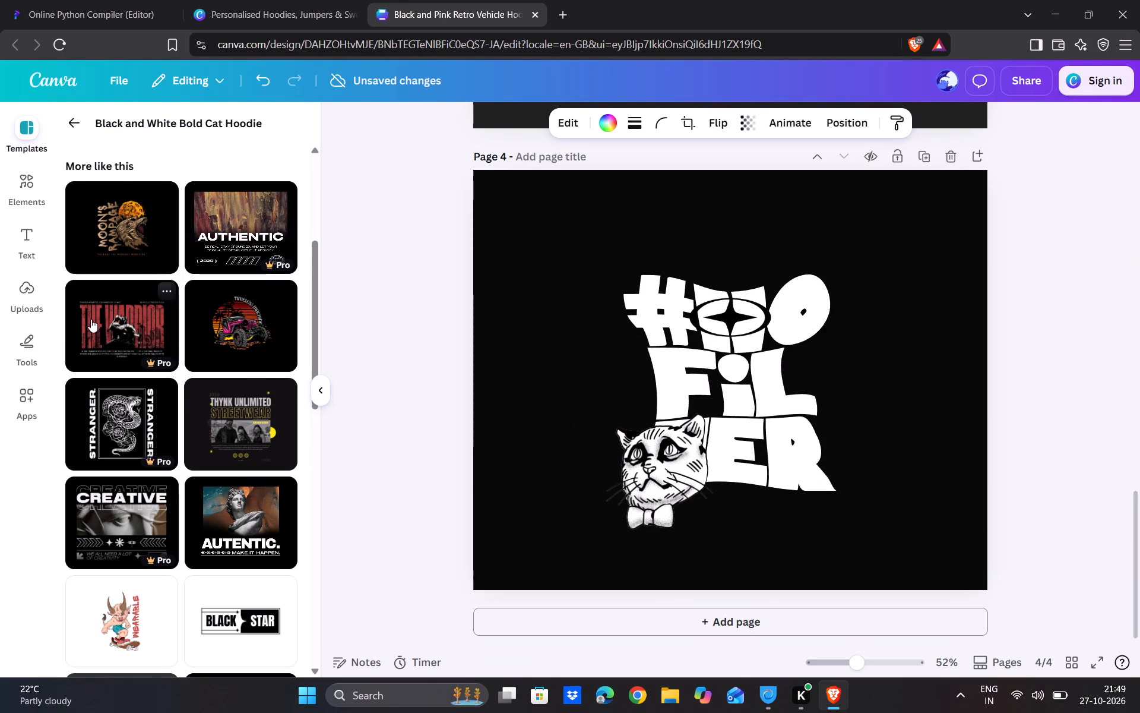
{"action": "scroll", "coordinate": [91, 319], "scroll_direction": "up", "scroll_amount": 4}
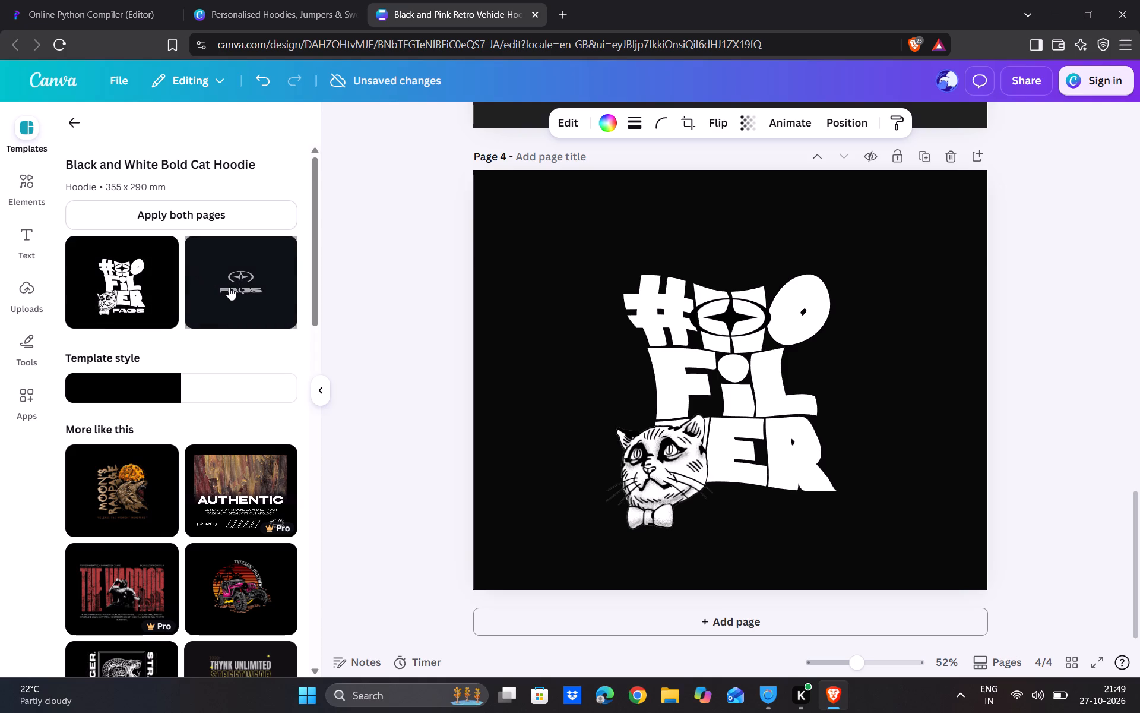
{"action": "left_click", "coordinate": [229, 299]}
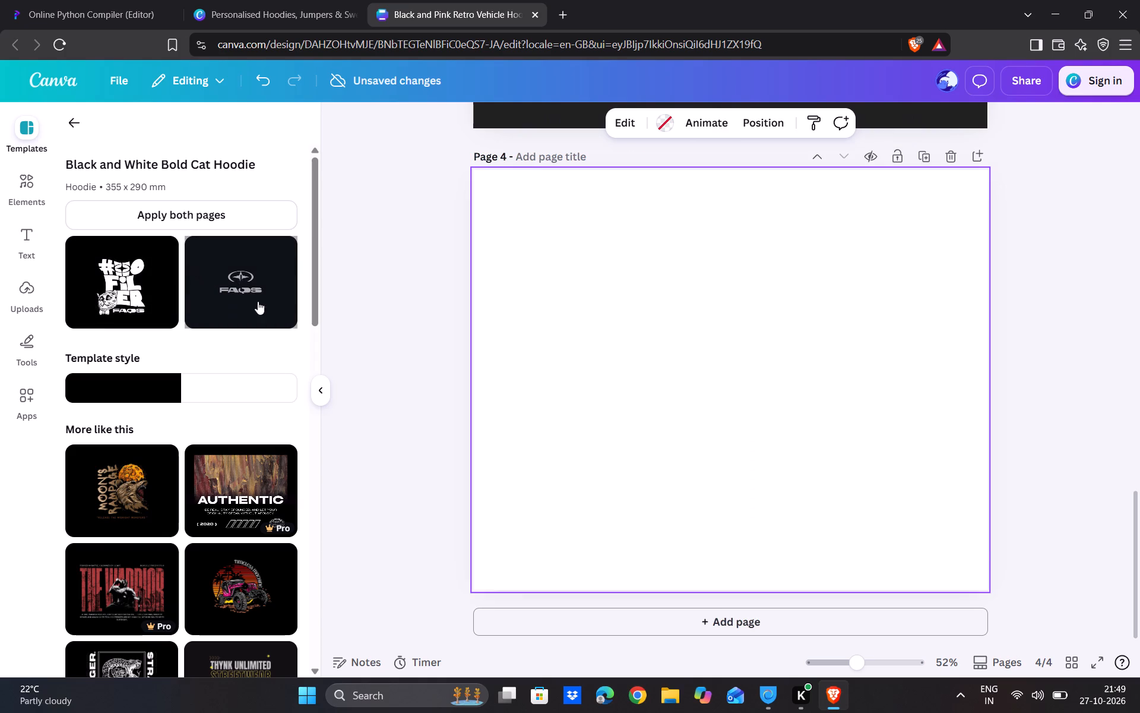
{"action": "left_click", "coordinate": [666, 121]}
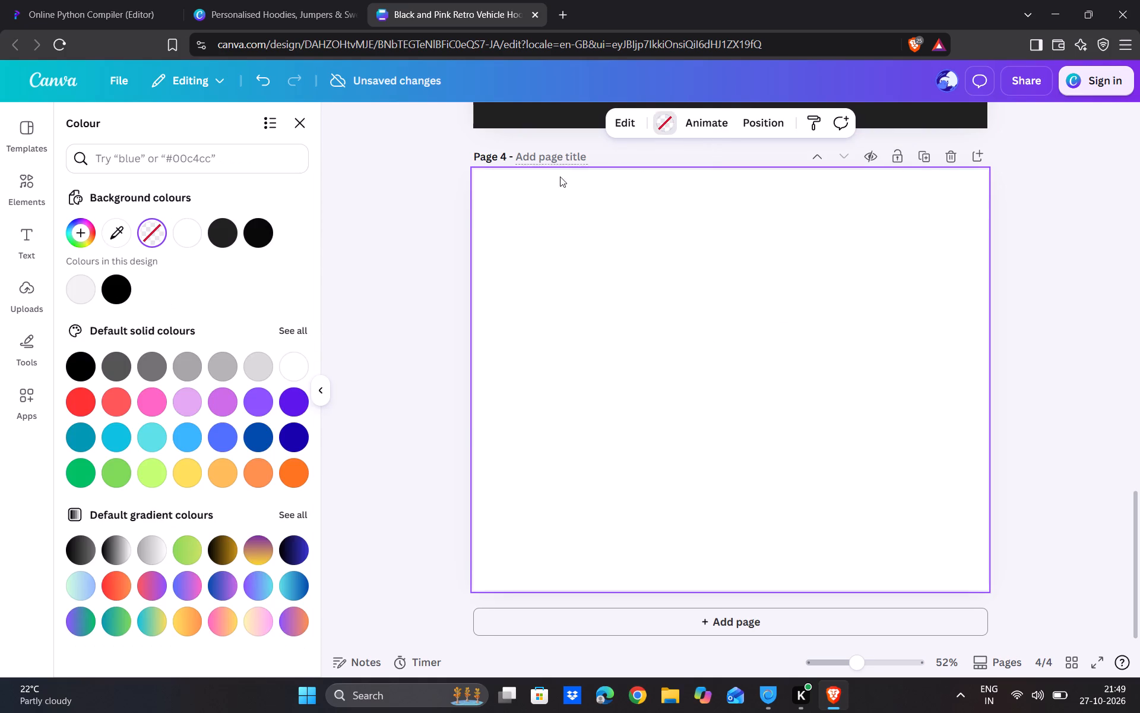
{"action": "left_click", "coordinate": [252, 225]}
Move the large FAQS lettering from page 4 up onto page 1, beneath the jeep artwork.
{"action": "left_click_drag", "start_coordinate": [731, 421], "coordinate": [688, 115]}
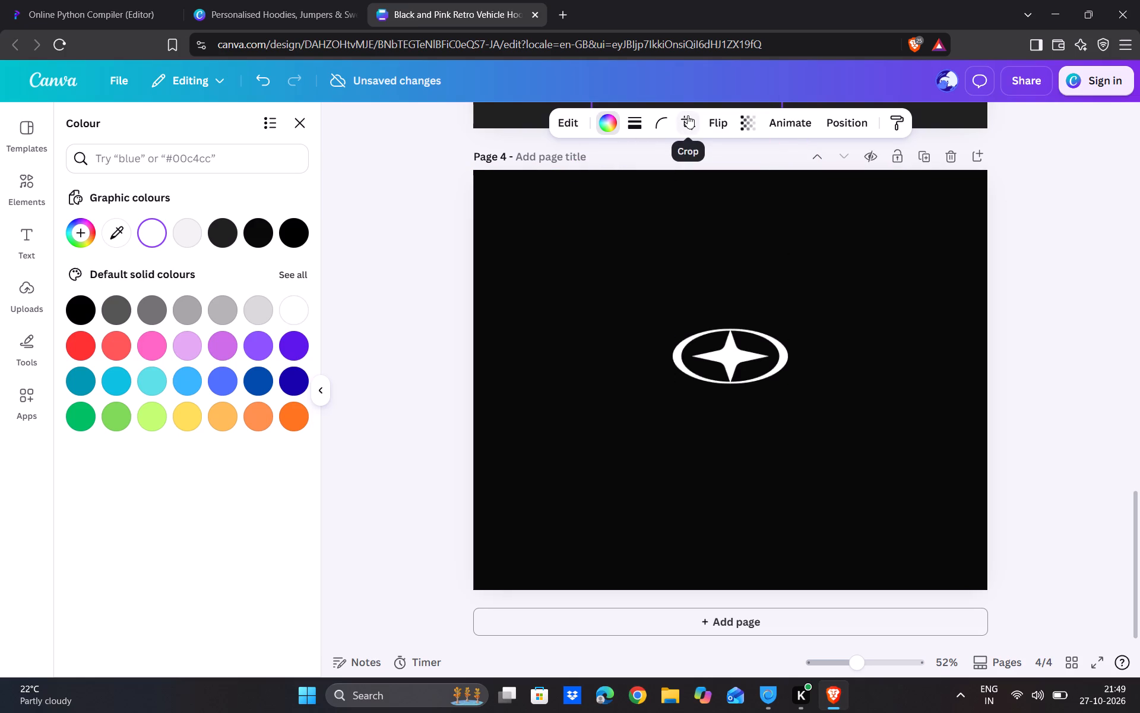
{"action": "left_click_drag", "start_coordinate": [688, 115], "coordinate": [739, 224]}
{"action": "scroll", "coordinate": [684, 128], "scroll_direction": "up", "scroll_amount": 1}
{"action": "scroll", "coordinate": [646, 348], "scroll_direction": "down", "scroll_amount": 1}
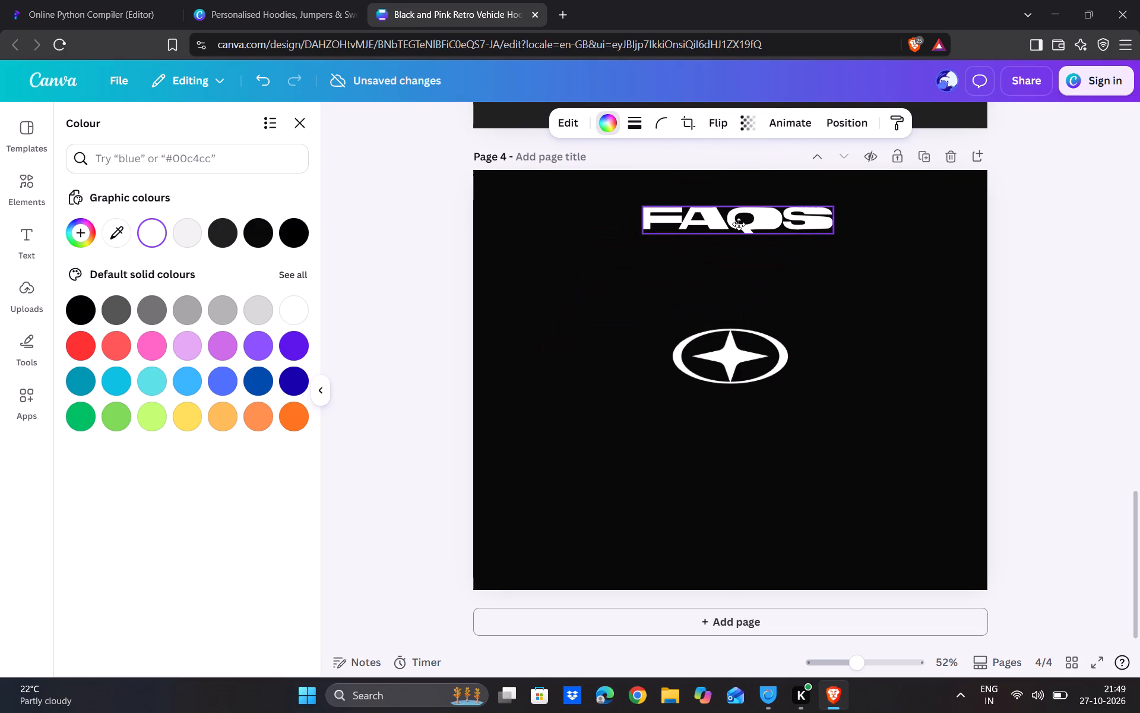
{"action": "left_click_drag", "start_coordinate": [739, 224], "coordinate": [870, 196]}
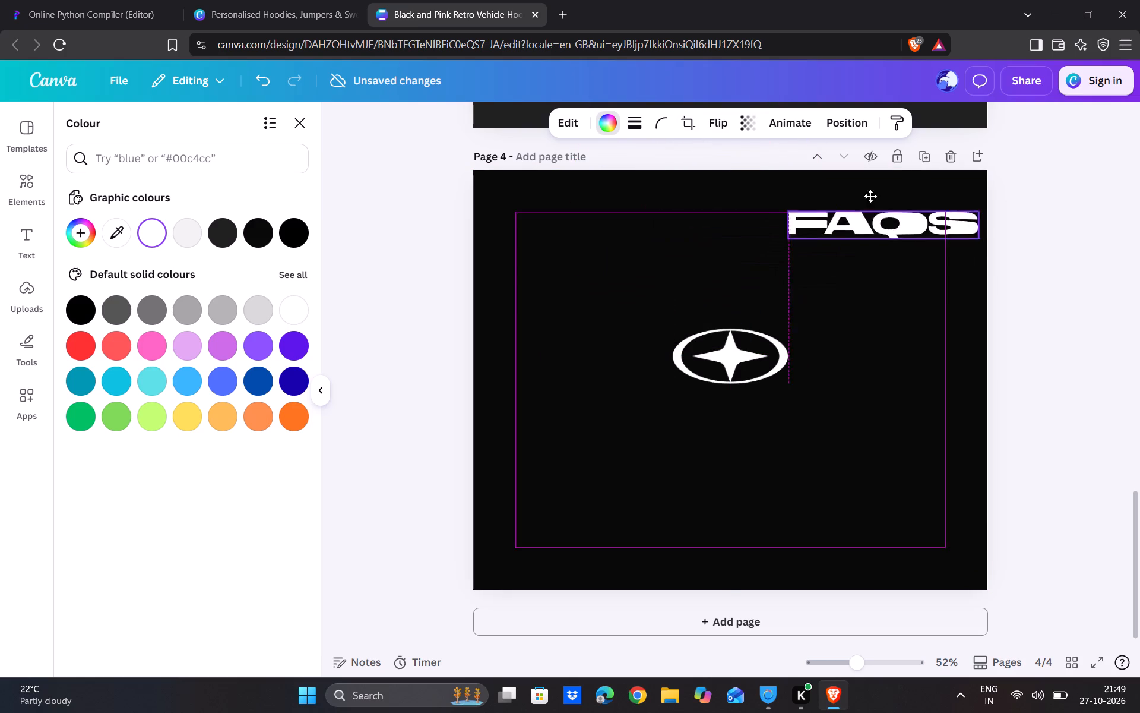
{"action": "left_click_drag", "start_coordinate": [870, 196], "coordinate": [848, 0]}
{"action": "scroll", "coordinate": [686, 238], "scroll_direction": "up", "scroll_amount": 4}
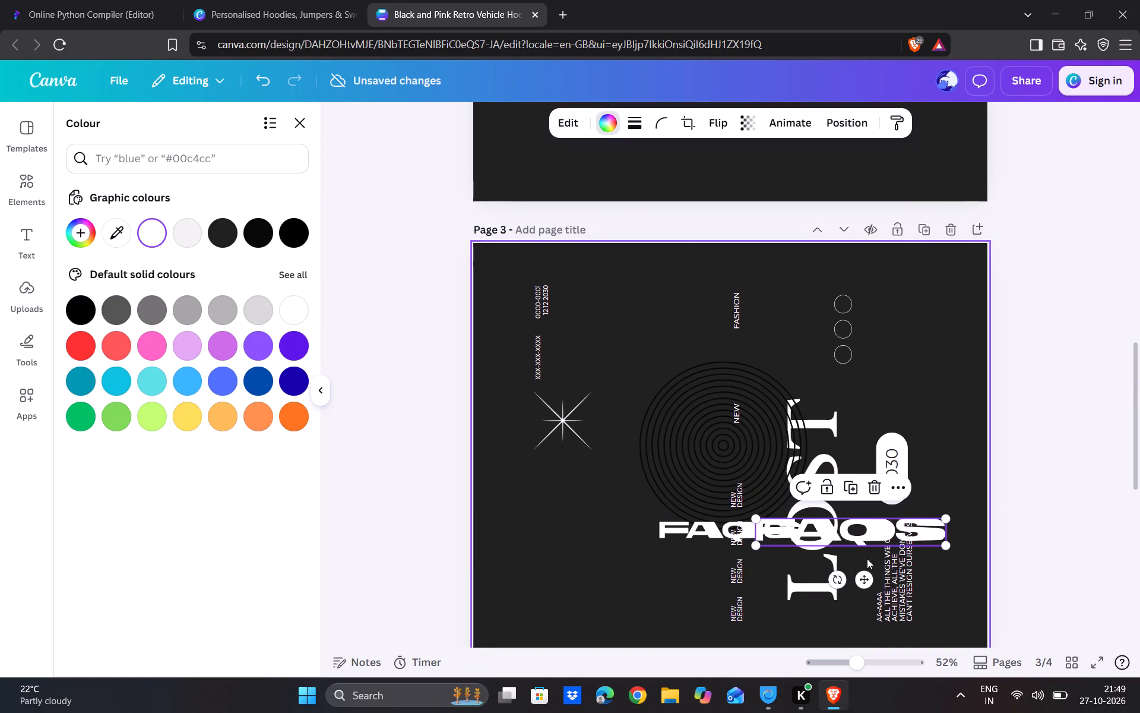
{"action": "left_click_drag", "start_coordinate": [870, 541], "coordinate": [815, 137]}
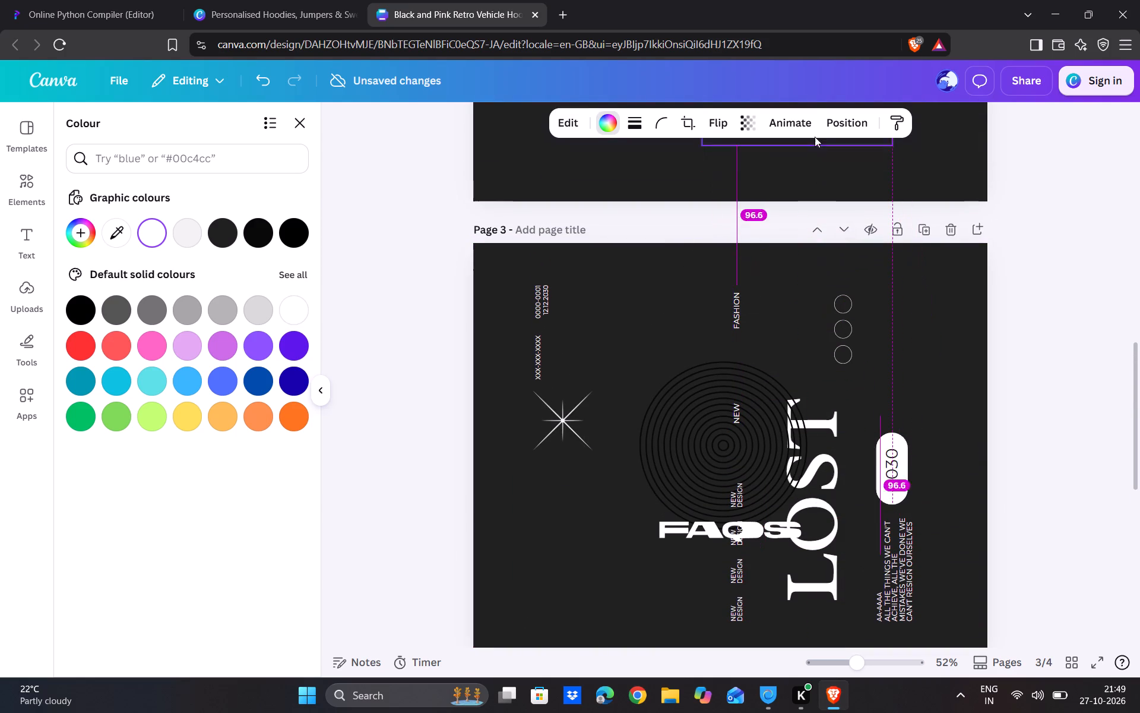
{"action": "left_click_drag", "start_coordinate": [815, 137], "coordinate": [815, 48]}
{"action": "scroll", "coordinate": [637, 310], "scroll_direction": "up", "scroll_amount": 5}
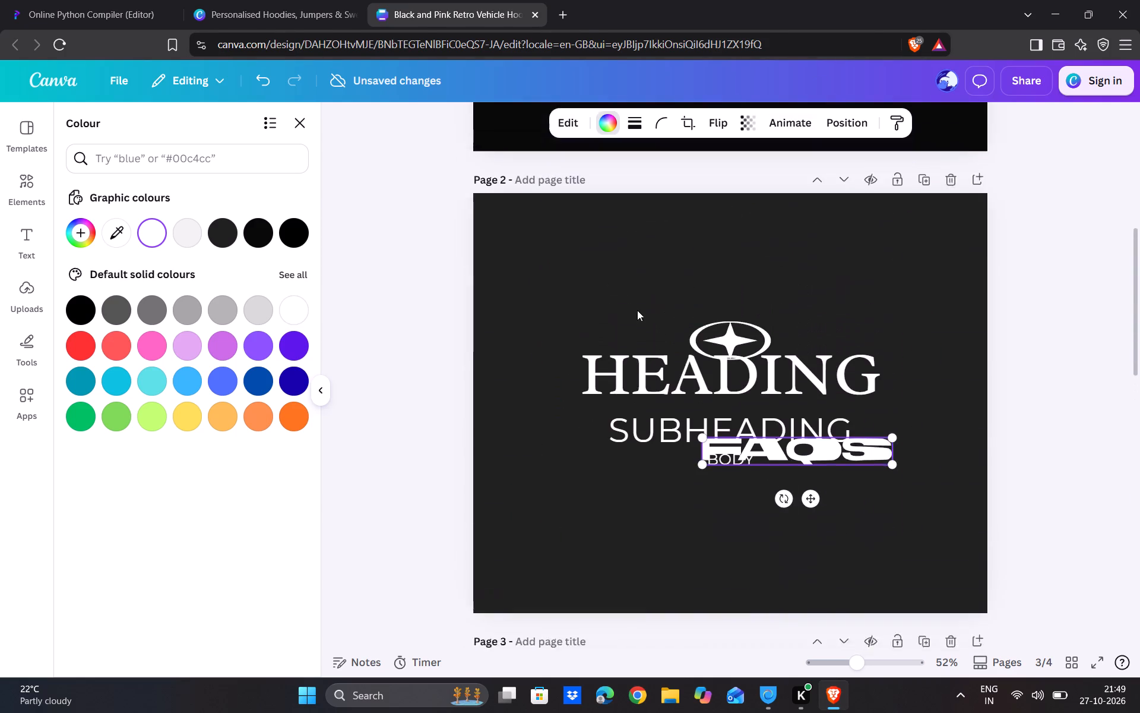
{"action": "left_click_drag", "start_coordinate": [872, 507], "coordinate": [859, 147]}
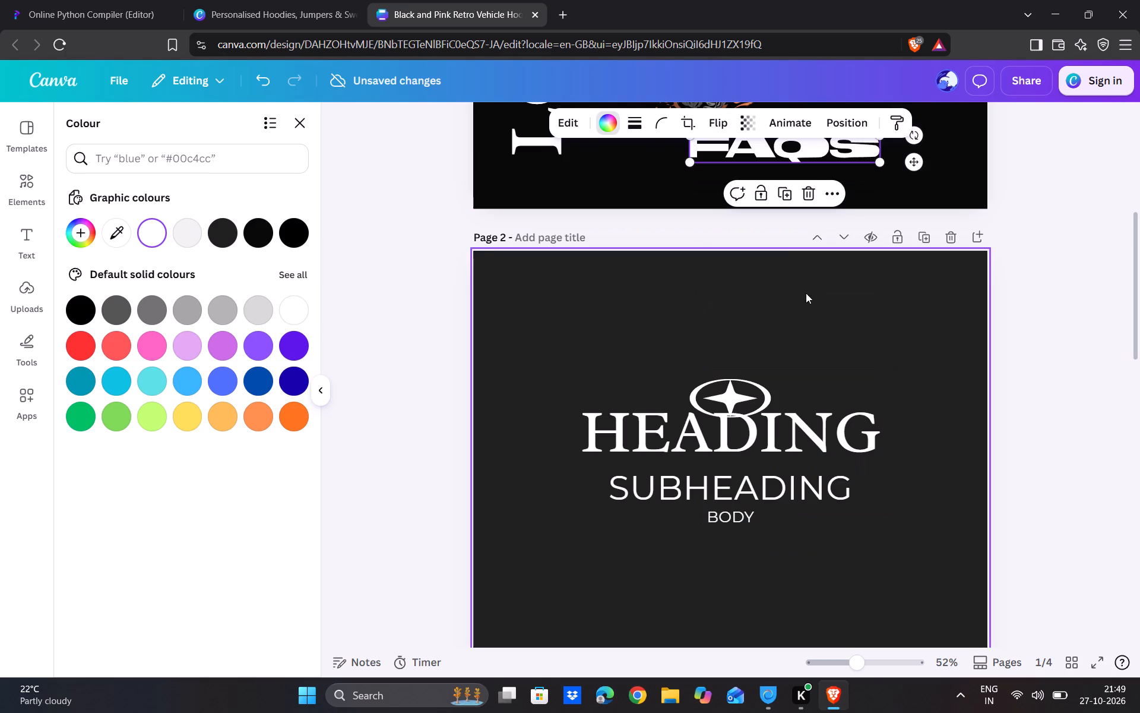
Move the large FAQS lettering from page 1 to page 2, above the star emblem and HEADING text.
{"action": "scroll", "coordinate": [778, 228], "scroll_direction": "up", "scroll_amount": 1}
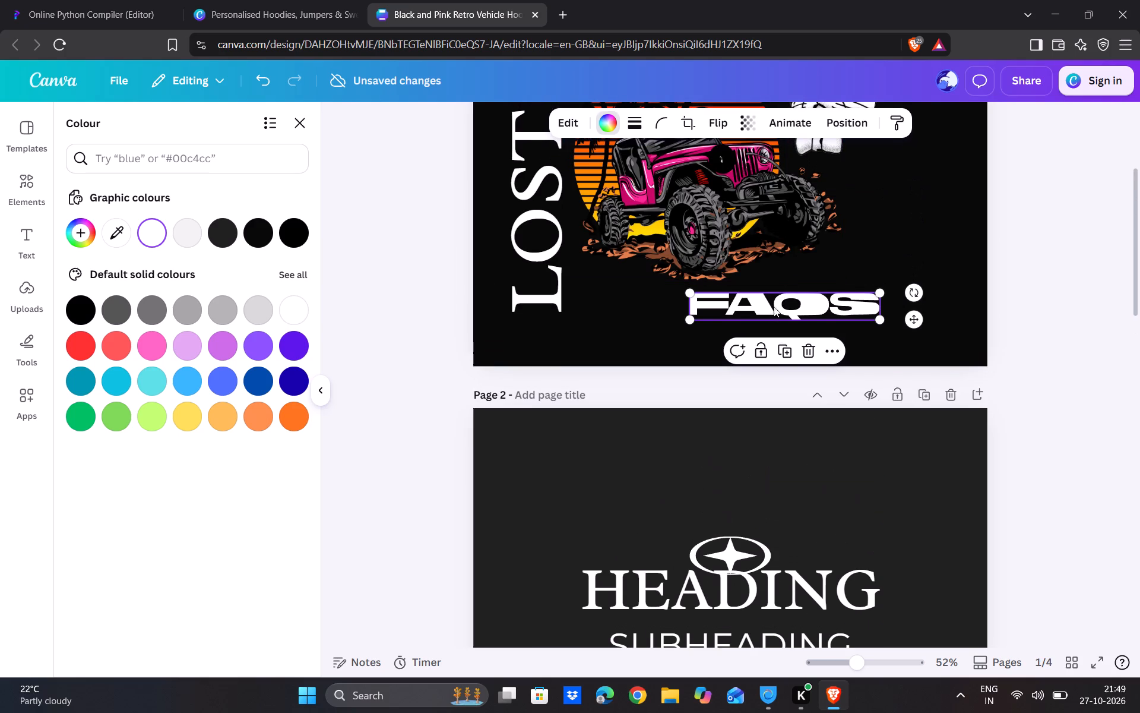
{"action": "left_click_drag", "start_coordinate": [769, 312], "coordinate": [828, 286]}
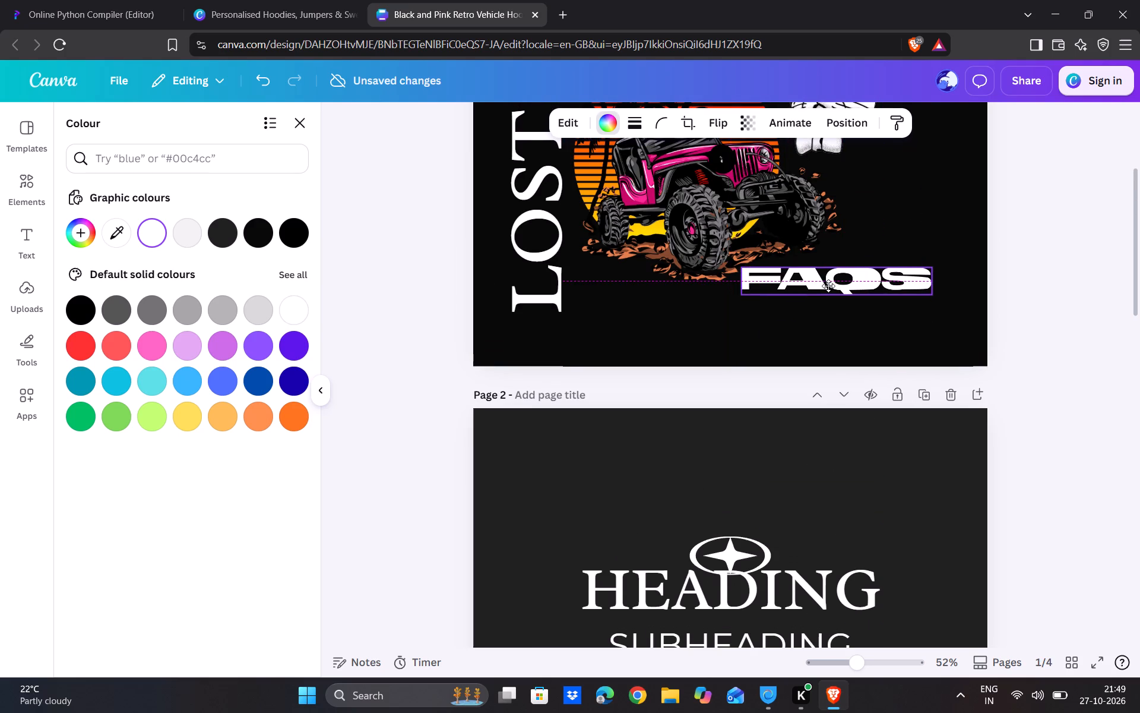
{"action": "left_click_drag", "start_coordinate": [828, 286], "coordinate": [781, 491]}
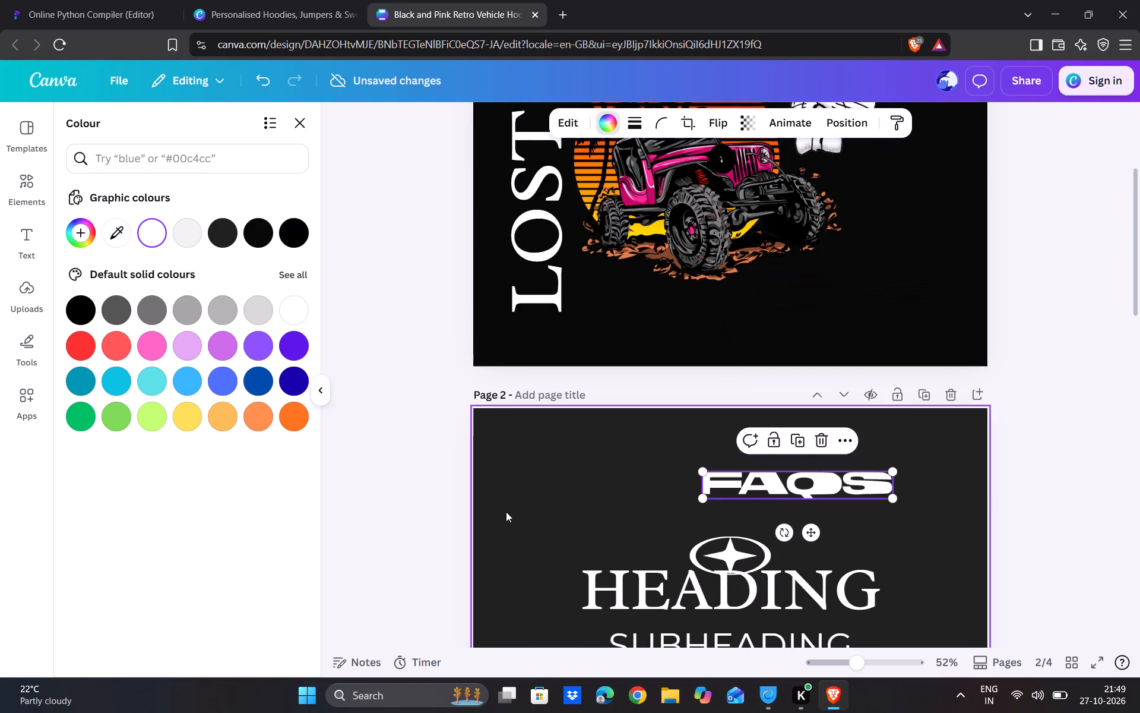
Reapply the template's cat artwork page to page 4 and set the page background to dark grey.
{"action": "scroll", "coordinate": [503, 514], "scroll_direction": "down", "scroll_amount": 6}
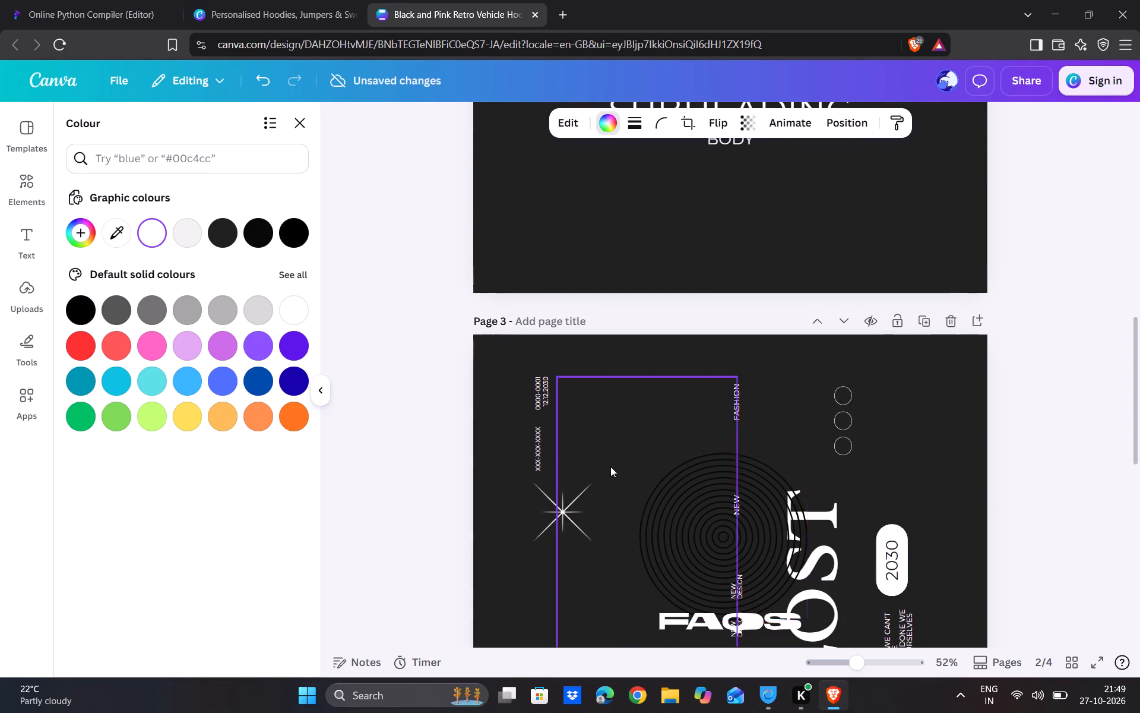
{"action": "scroll", "coordinate": [610, 466], "scroll_direction": "down", "scroll_amount": 8}
{"action": "left_click", "coordinate": [575, 400]}
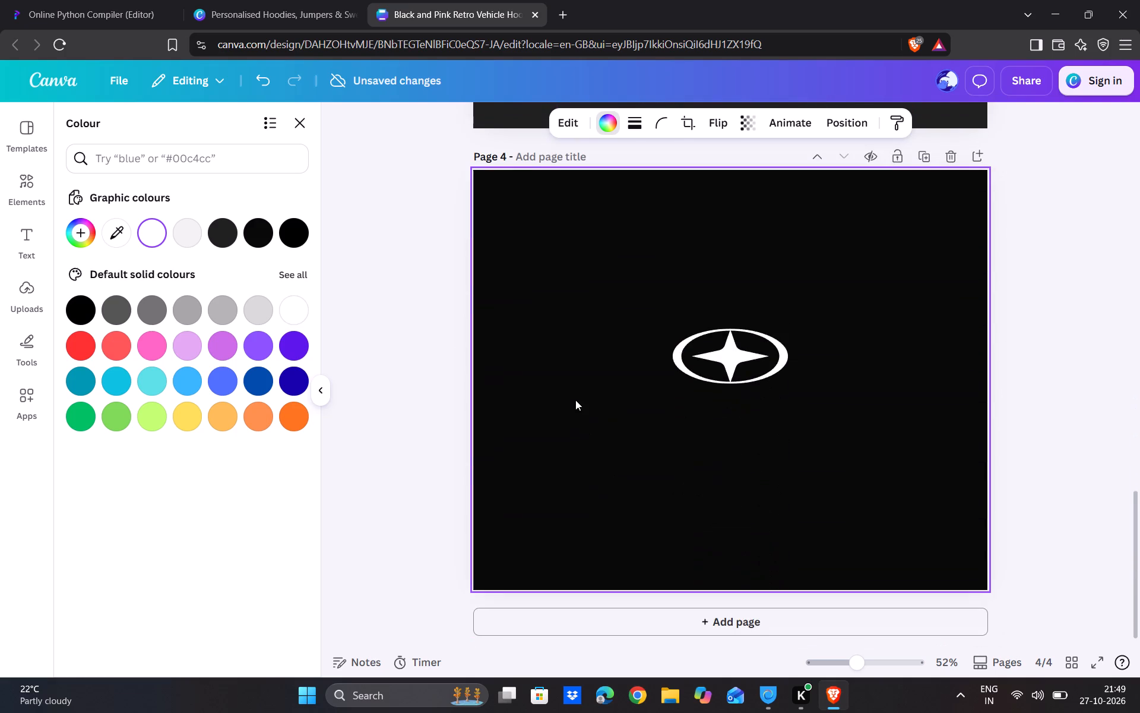
{"action": "left_click", "coordinate": [296, 129]}
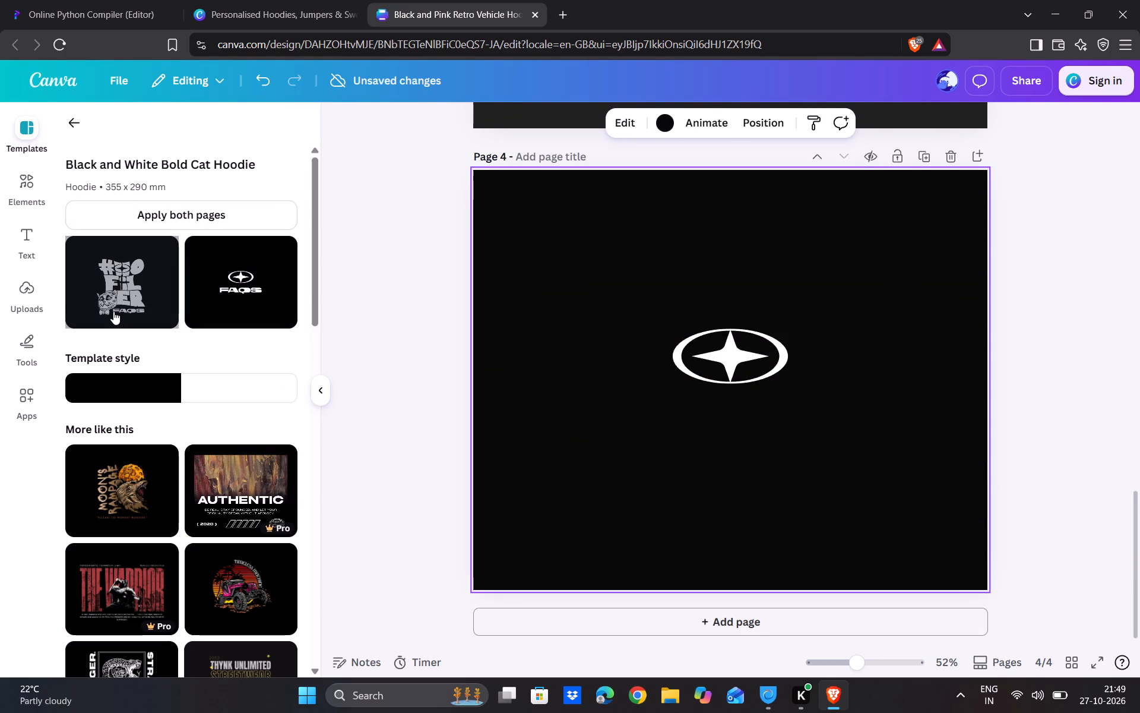
{"action": "left_click", "coordinate": [113, 311]}
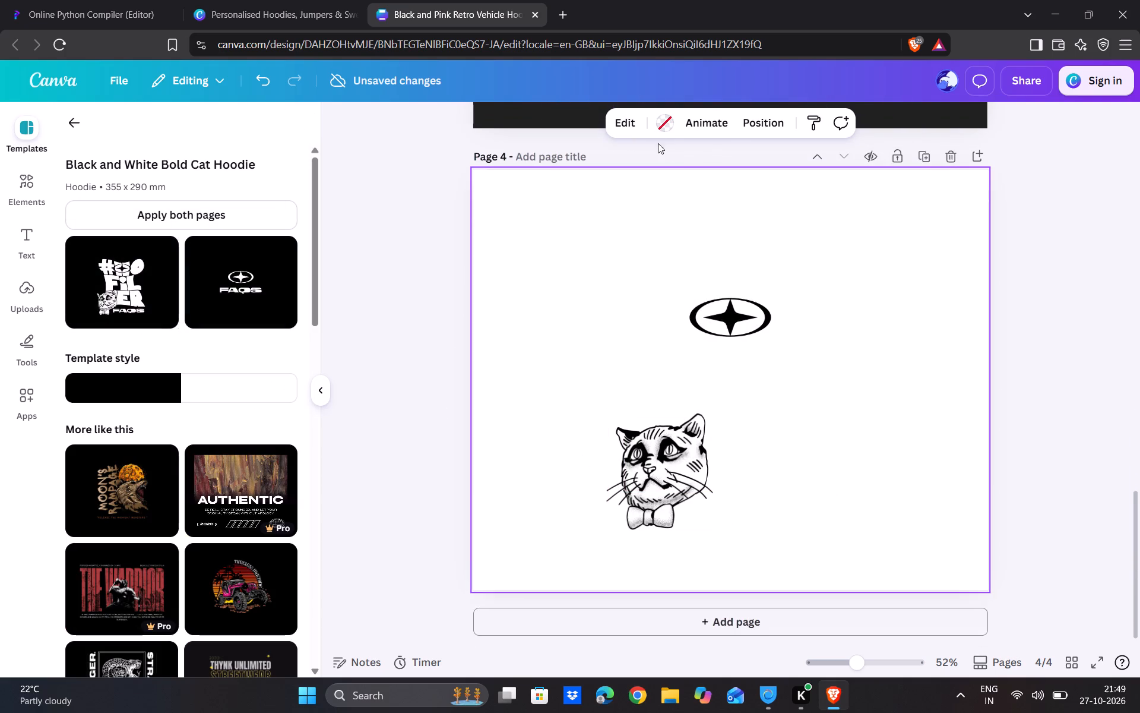
{"action": "left_click", "coordinate": [664, 125]}
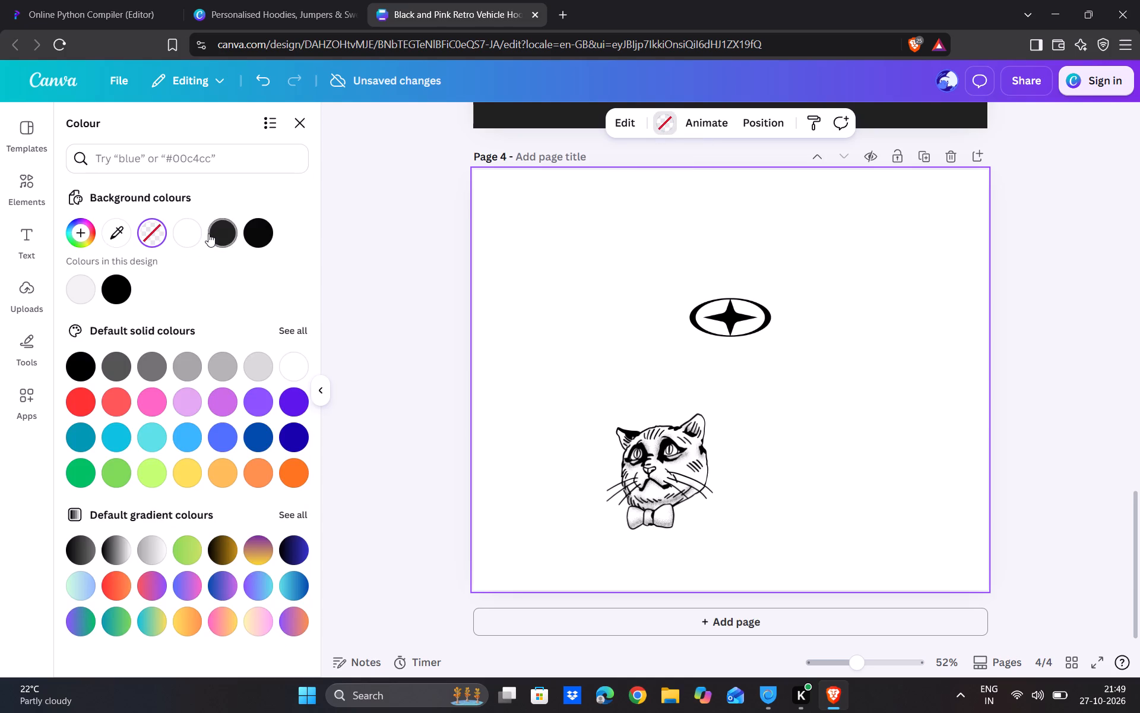
{"action": "left_click", "coordinate": [213, 234]}
Move the FAQS lettering from page 4's cat artwork onto page 3, across the vertical LOST text.
{"action": "left_click_drag", "start_coordinate": [704, 516], "coordinate": [707, 207]}
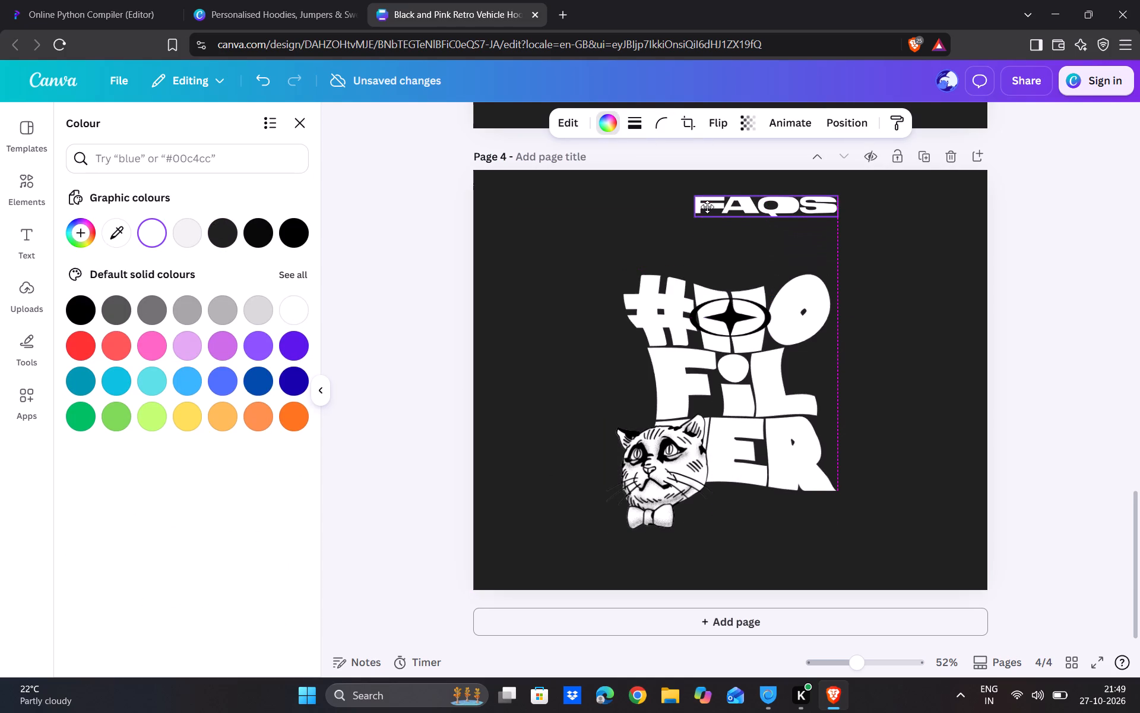
{"action": "left_click_drag", "start_coordinate": [707, 207], "coordinate": [736, 0]}
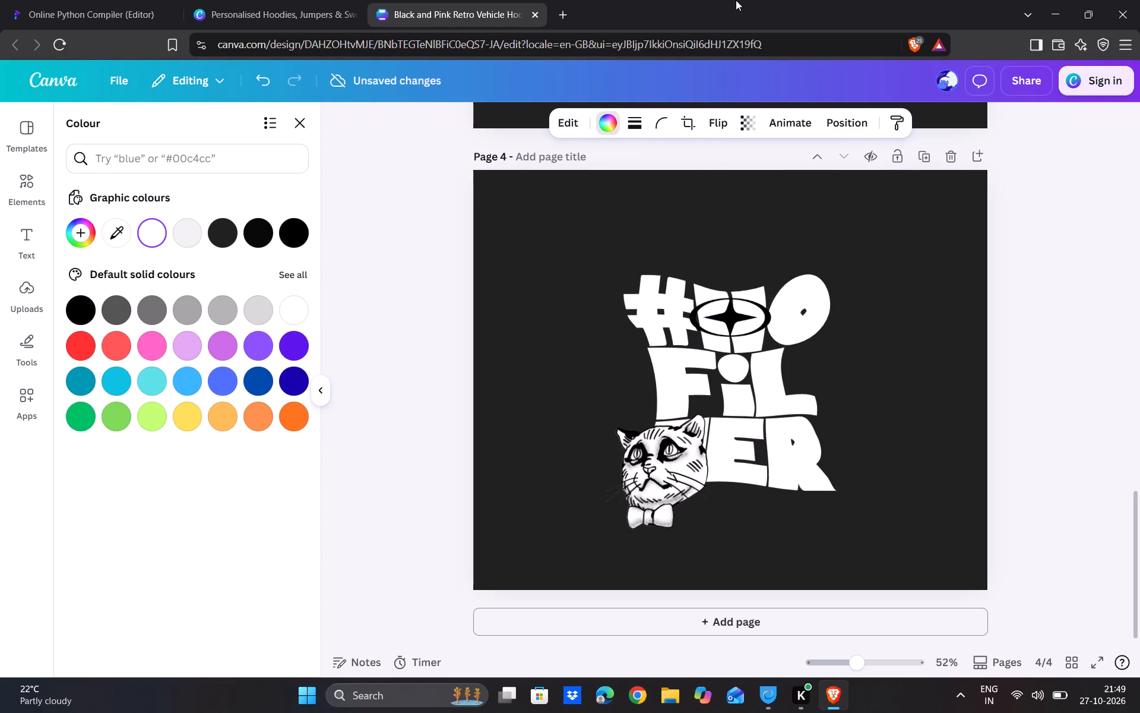
{"action": "scroll", "coordinate": [650, 337], "scroll_direction": "up", "scroll_amount": 4}
{"action": "scroll", "coordinate": [622, 496], "scroll_direction": "down", "scroll_amount": 3}
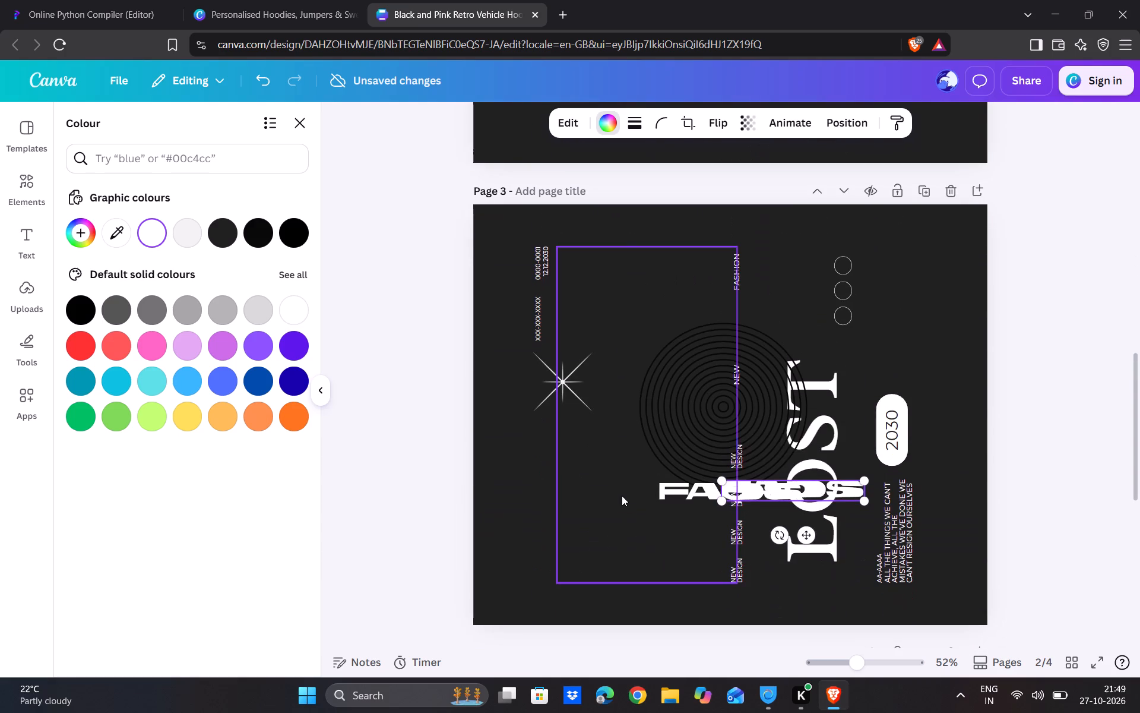
Move the FAQS lettering at the lower edge of page 3's circles to page 2, left of the larger FAQS lettering.
{"action": "left_click_drag", "start_coordinate": [686, 493], "coordinate": [714, 299]}
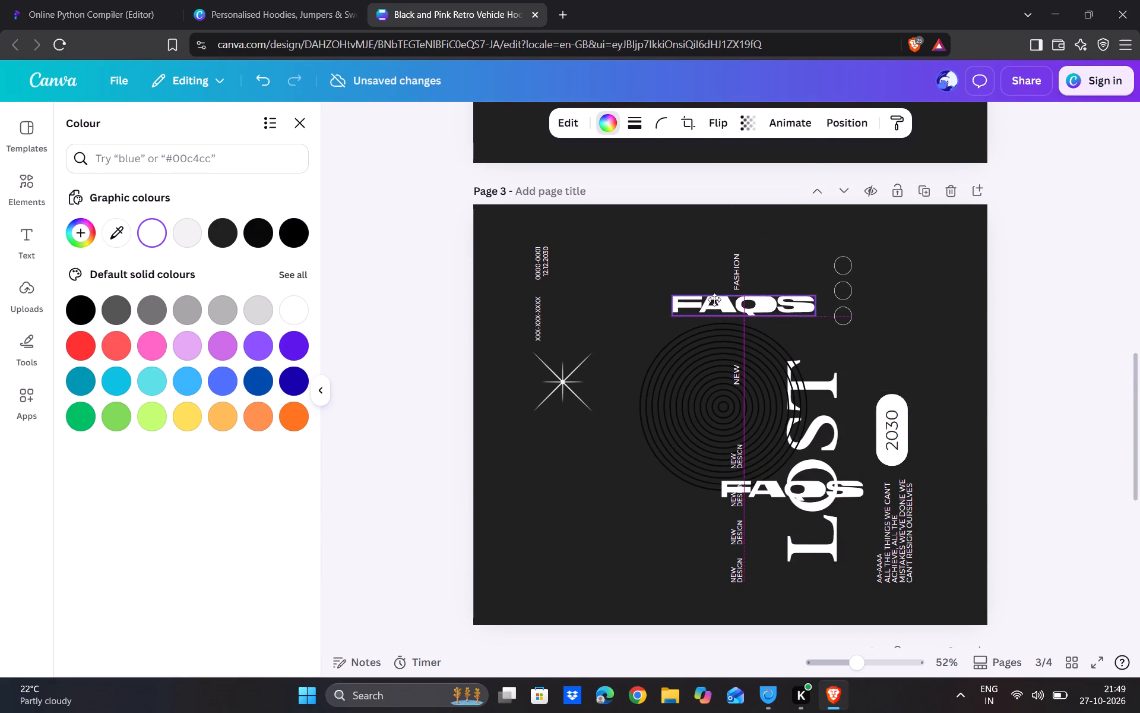
{"action": "left_click_drag", "start_coordinate": [714, 299], "coordinate": [742, 102]}
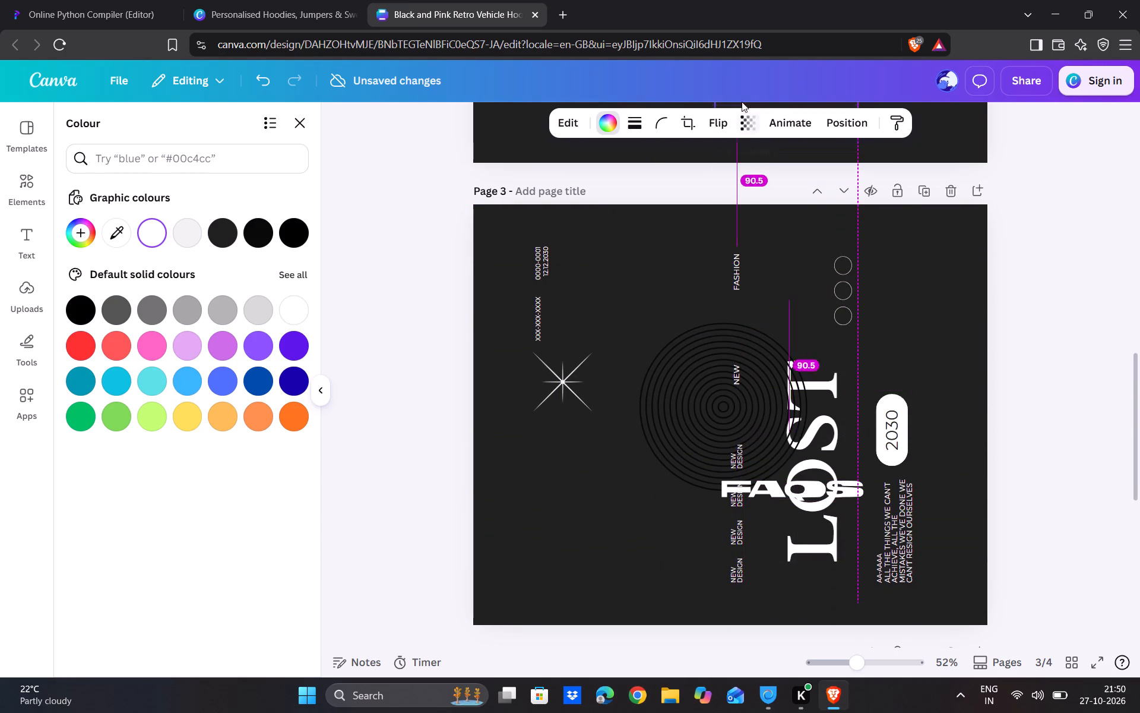
{"action": "left_click_drag", "start_coordinate": [742, 102], "coordinate": [742, 0]}
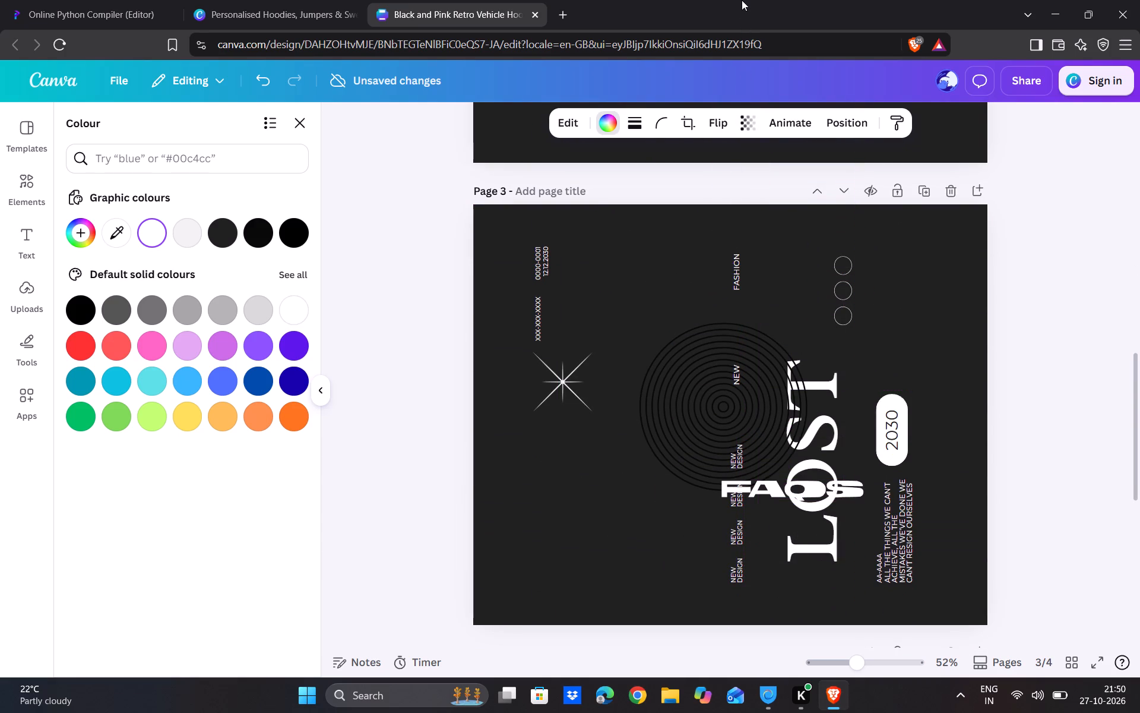
{"action": "scroll", "coordinate": [682, 303], "scroll_direction": "up", "scroll_amount": 4}
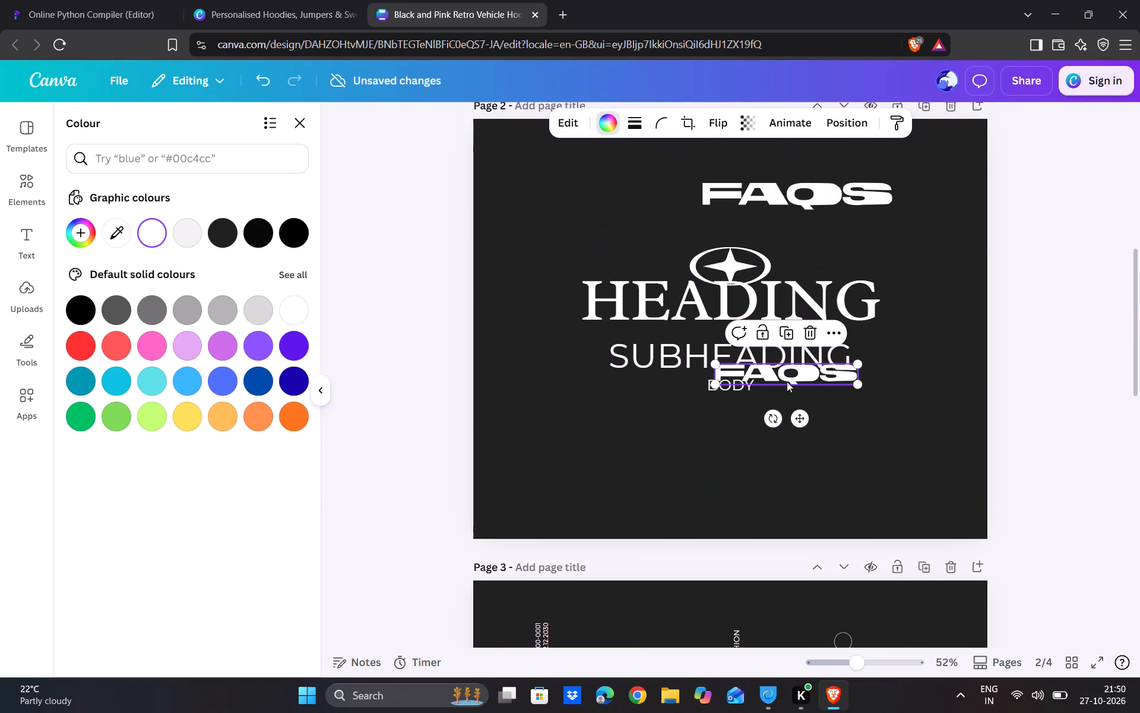
{"action": "left_click_drag", "start_coordinate": [798, 375], "coordinate": [607, 199]}
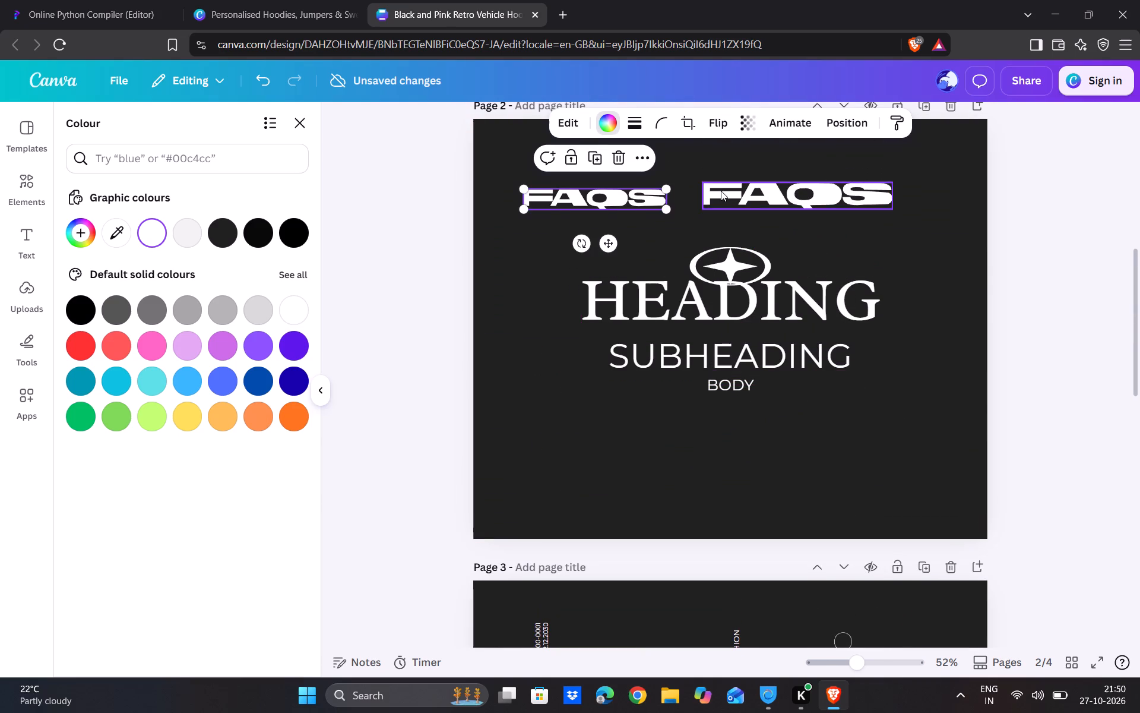
Move the smaller FAQS lettering from page 2 to page 1, just below the jeep's front wheel with its left edge at the page's centre.
{"action": "scroll", "coordinate": [721, 191], "scroll_direction": "up", "scroll_amount": 2}
{"action": "left_click_drag", "start_coordinate": [600, 404], "coordinate": [802, 219]}
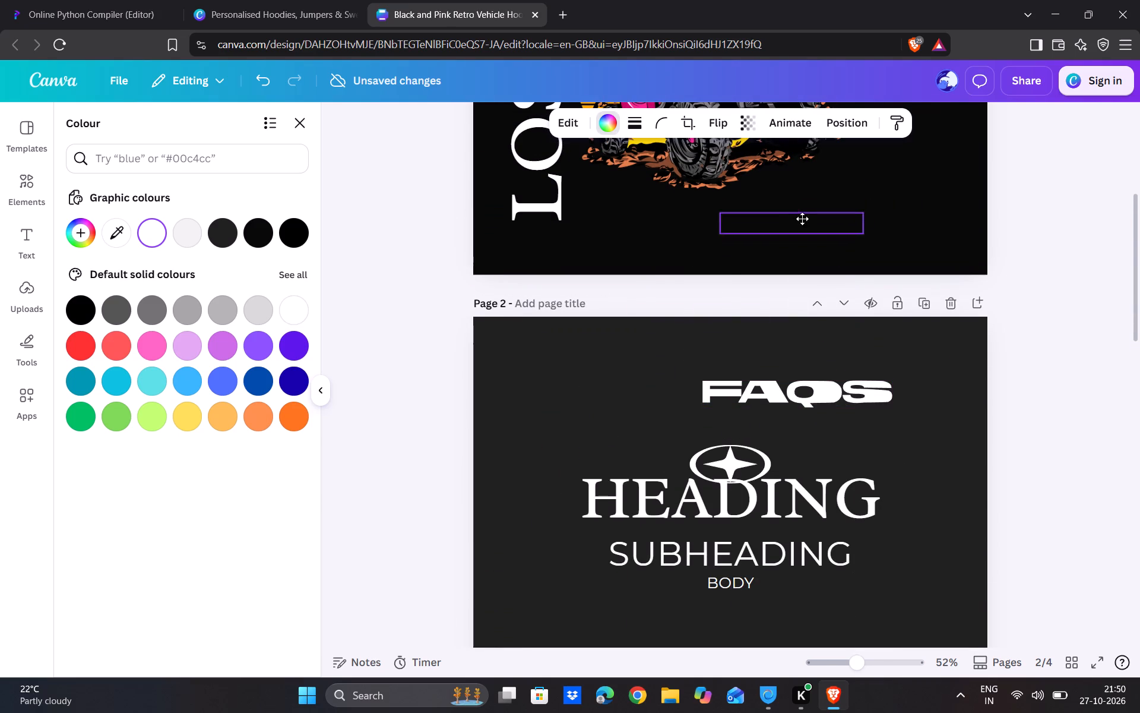
{"action": "left_click_drag", "start_coordinate": [802, 219], "coordinate": [818, 197]}
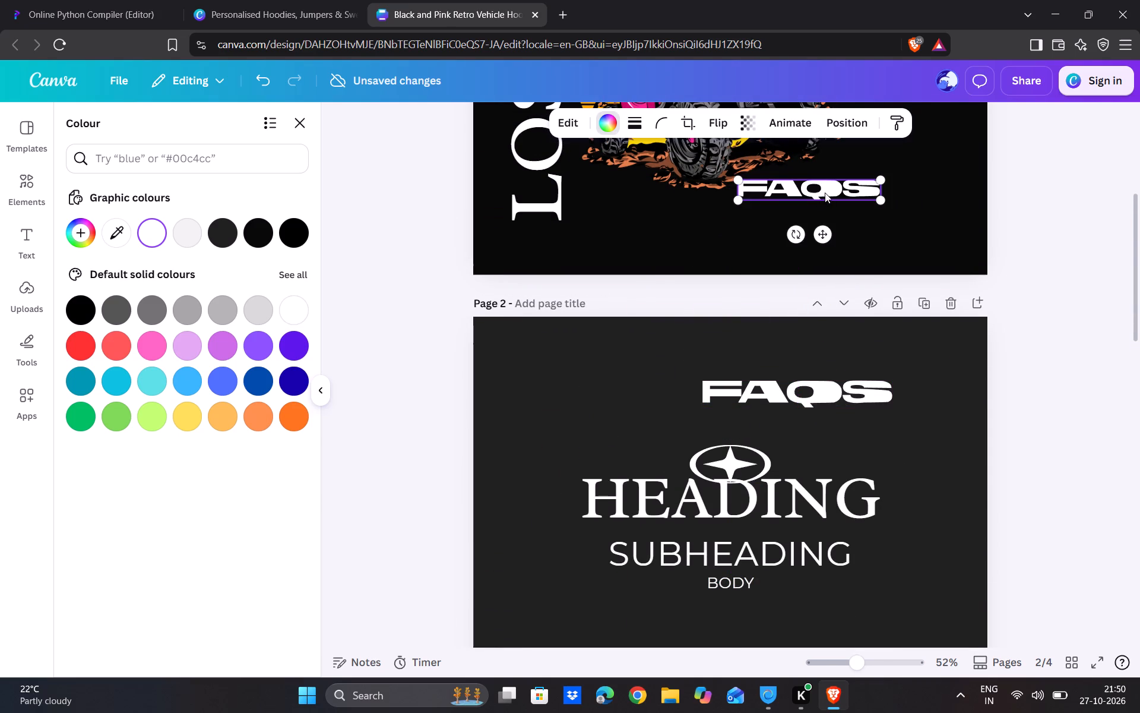
{"action": "left_click_drag", "start_coordinate": [825, 193], "coordinate": [835, 186]}
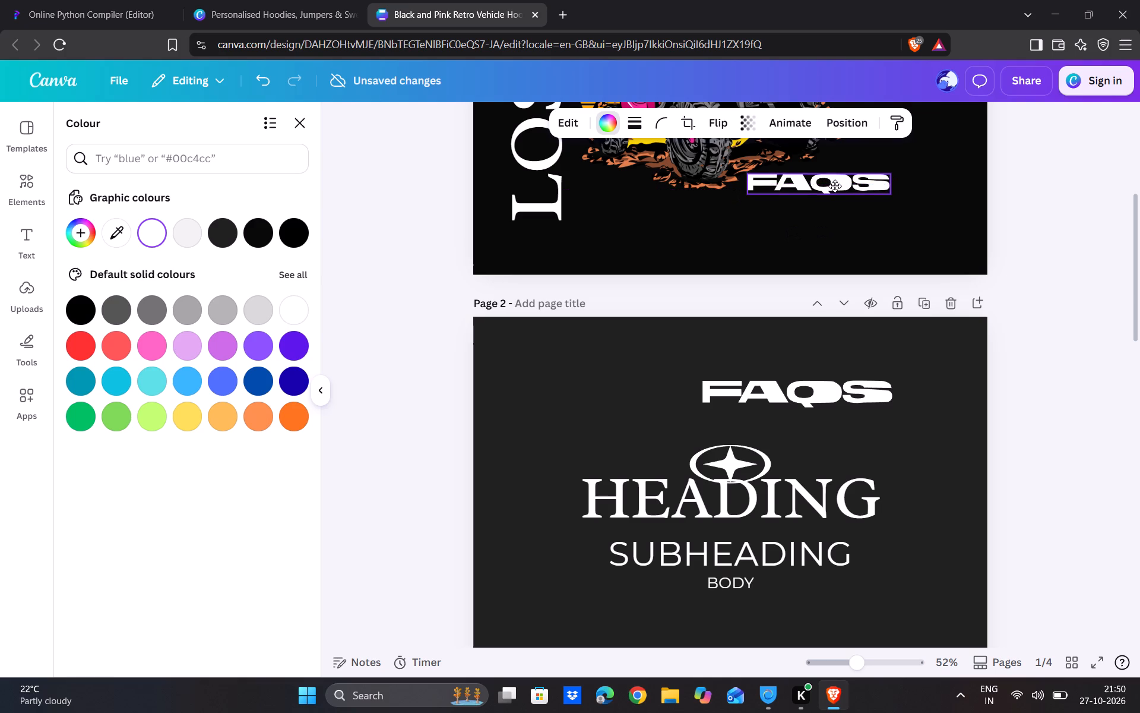
{"action": "left_click_drag", "start_coordinate": [835, 186], "coordinate": [822, 197]}
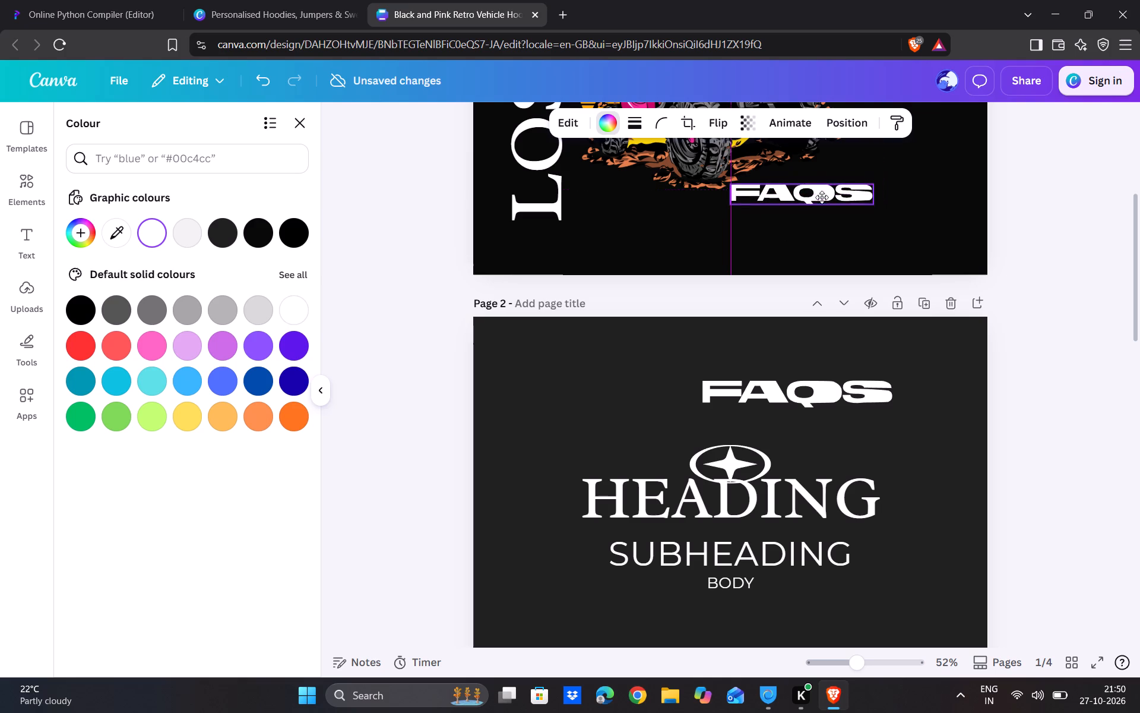
{"action": "left_click_drag", "start_coordinate": [822, 197], "coordinate": [816, 200]}
{"action": "left_click_drag", "start_coordinate": [816, 200], "coordinate": [813, 197]}
{"action": "left_click_drag", "start_coordinate": [813, 197], "coordinate": [813, 197]}
{"action": "left_click", "coordinate": [1068, 208]}
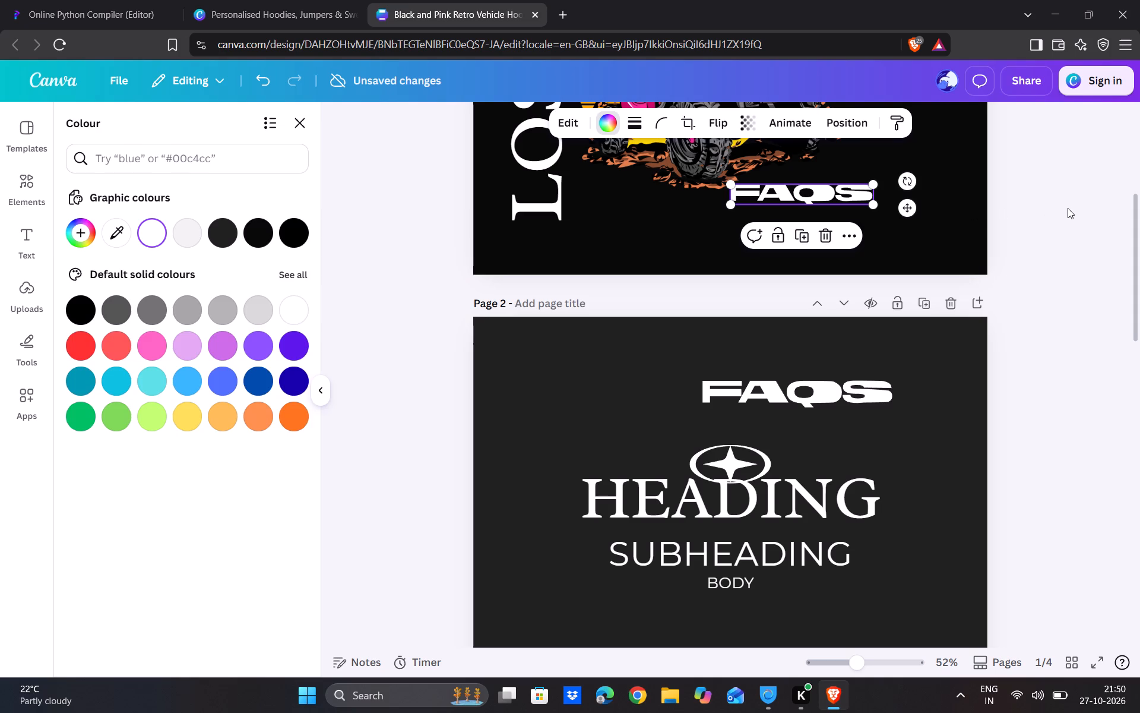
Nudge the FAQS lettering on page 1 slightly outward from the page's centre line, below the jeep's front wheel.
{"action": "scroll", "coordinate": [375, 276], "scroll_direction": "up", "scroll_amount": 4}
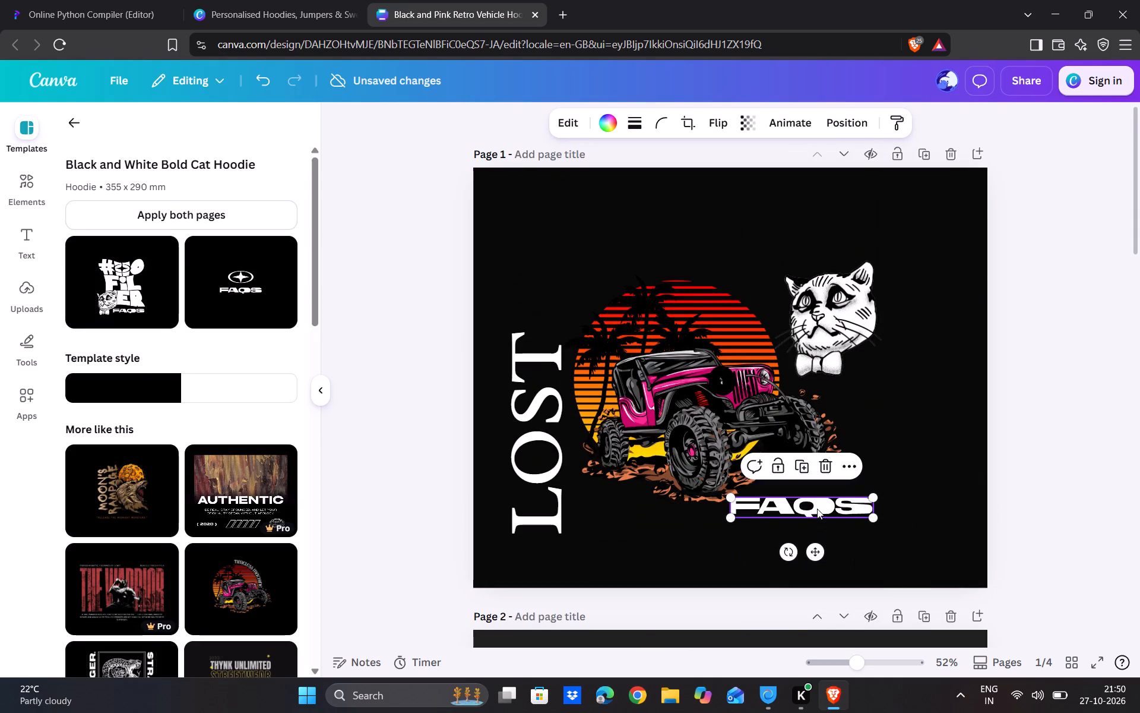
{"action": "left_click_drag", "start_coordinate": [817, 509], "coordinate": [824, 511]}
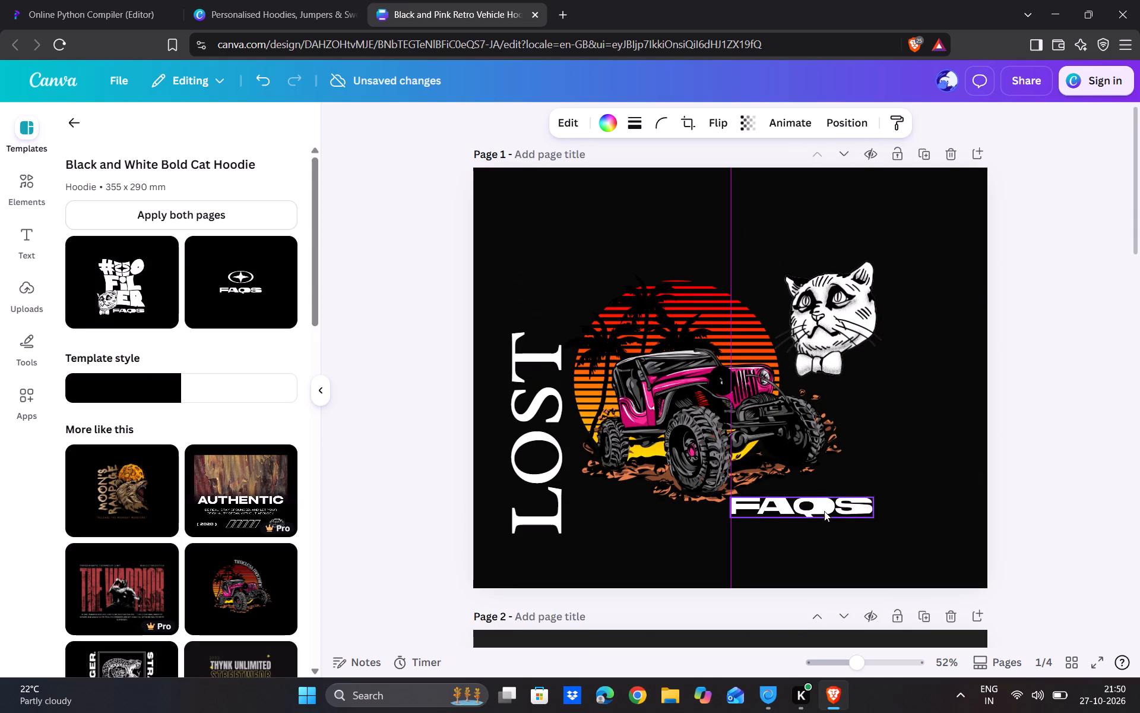
Shift the cat head on page 1 slightly closer to the sun, directly above the jeep's front wheel.
{"action": "left_click_drag", "start_coordinate": [840, 346], "coordinate": [828, 331]}
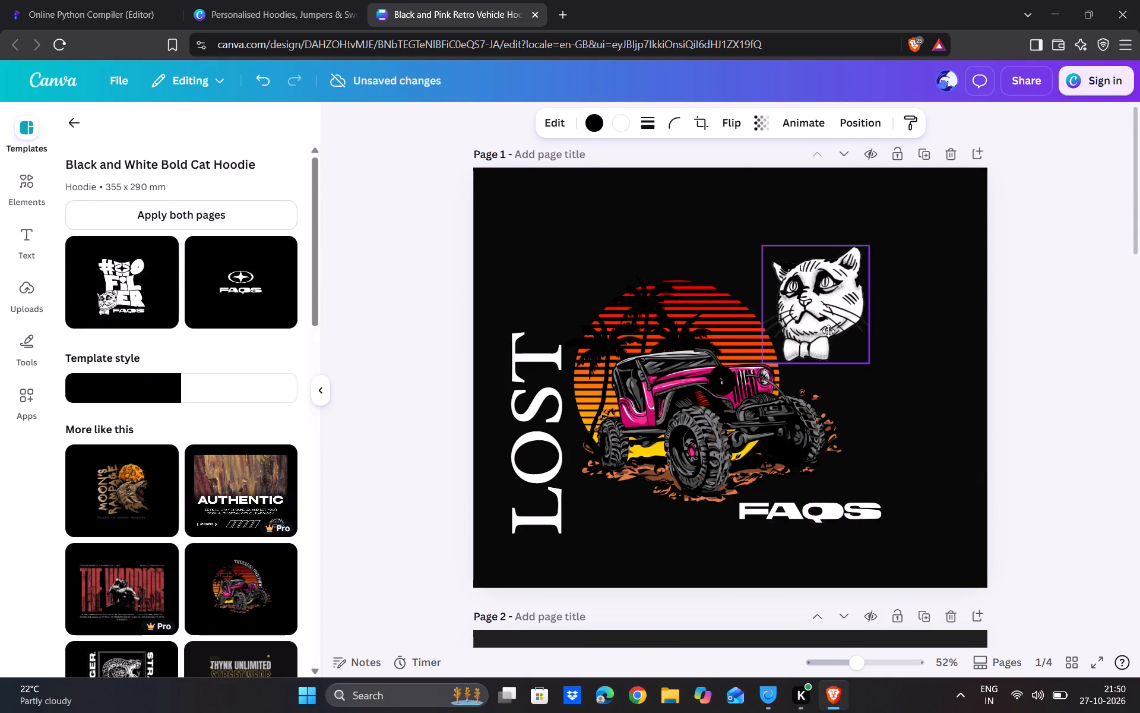
{"action": "left_click_drag", "start_coordinate": [828, 331], "coordinate": [831, 352]}
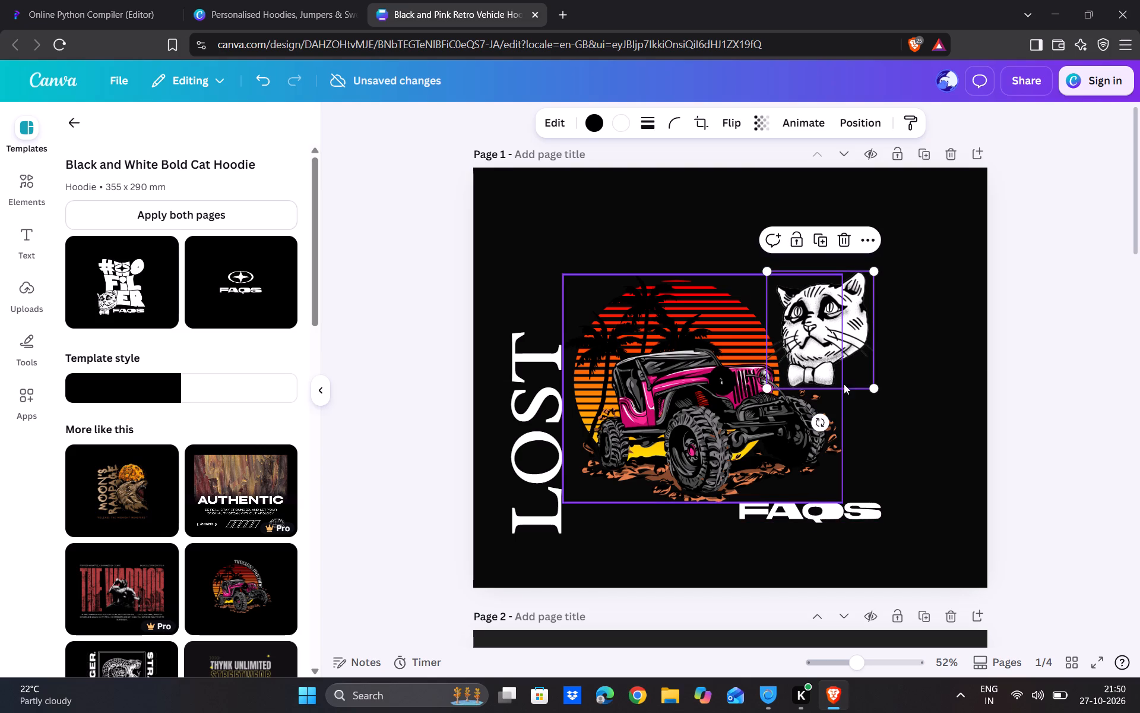
Delete the FAQS lettering below the jeep on page 1.
{"action": "left_click", "coordinate": [812, 512]}
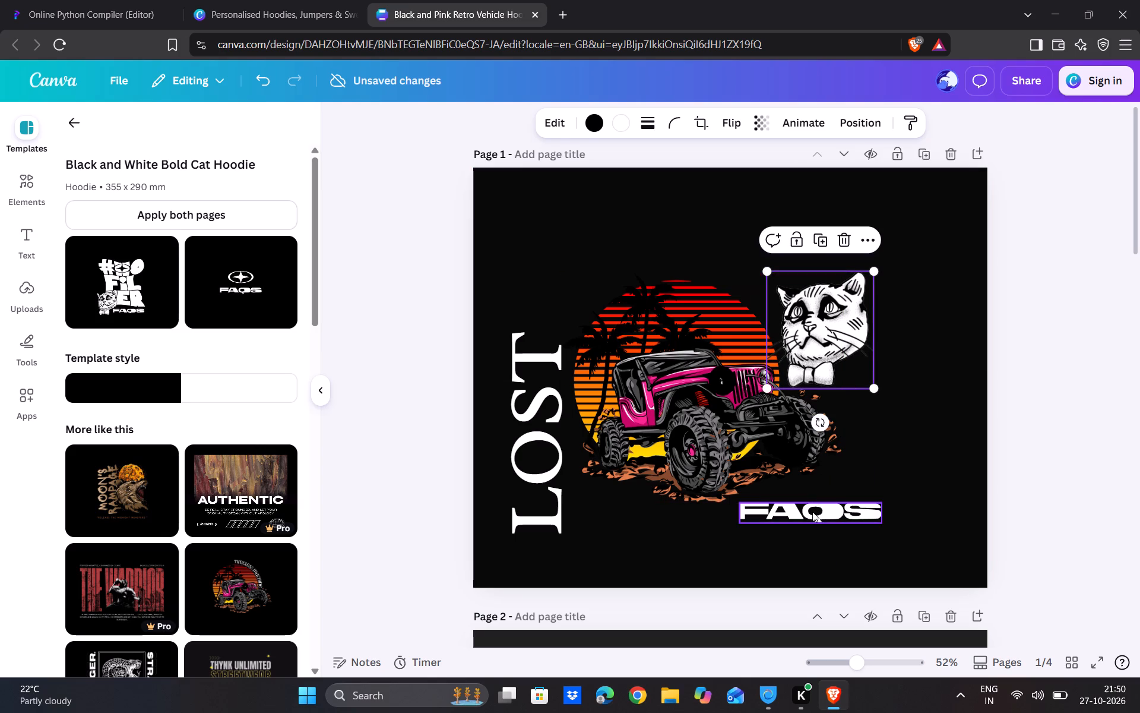
{"action": "left_click", "coordinate": [840, 471]}
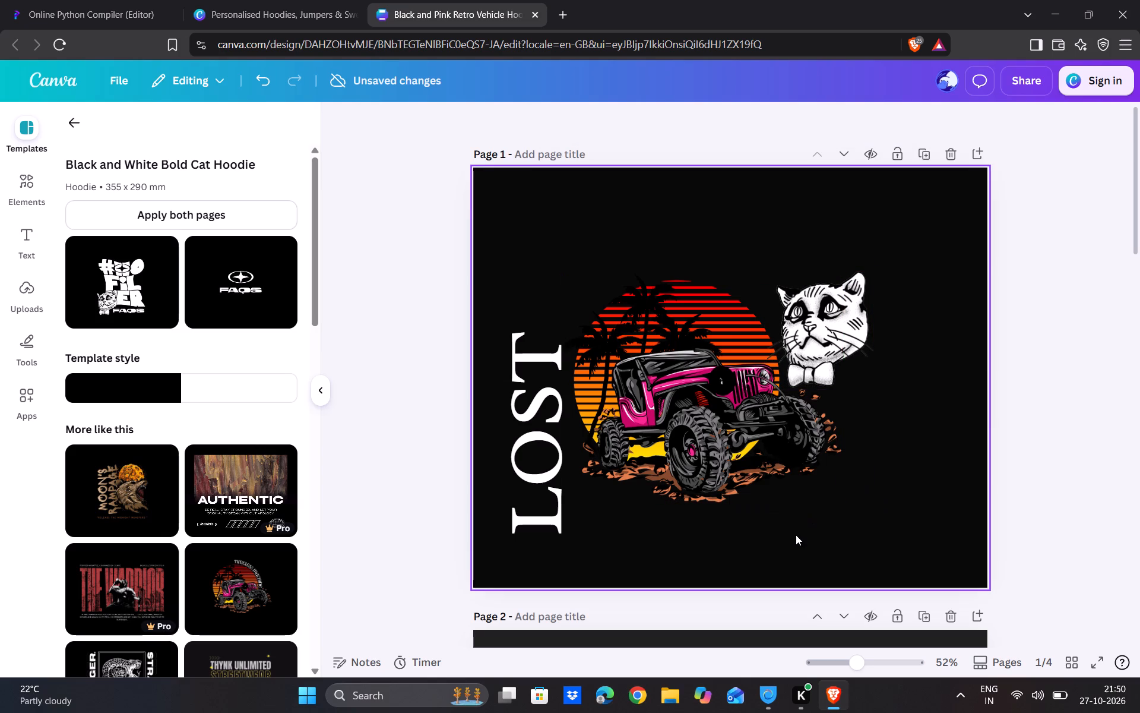
Rotate the vertical 2030 badge beside the LOST text on page 3 to a nearly horizontal angle.
{"action": "scroll", "coordinate": [796, 535], "scroll_direction": "down", "scroll_amount": 9}
{"action": "scroll", "coordinate": [796, 535], "scroll_direction": "up", "scroll_amount": 2}
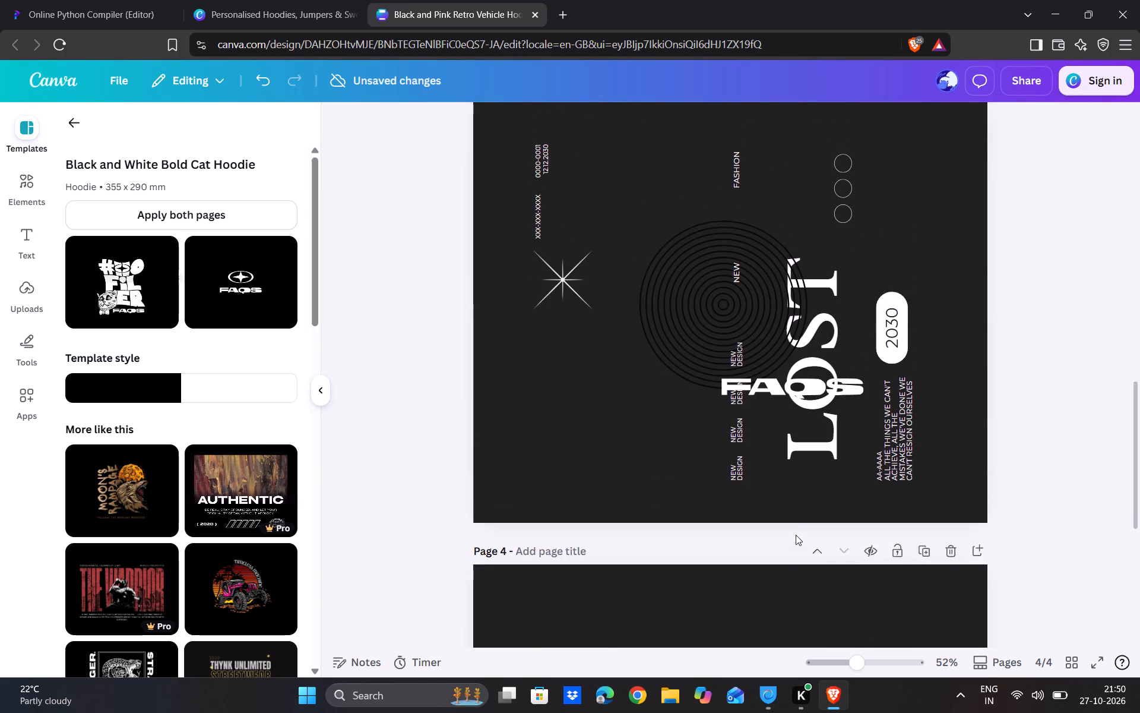
{"action": "scroll", "coordinate": [796, 535], "scroll_direction": "up", "scroll_amount": 1}
{"action": "left_click", "coordinate": [892, 364]}
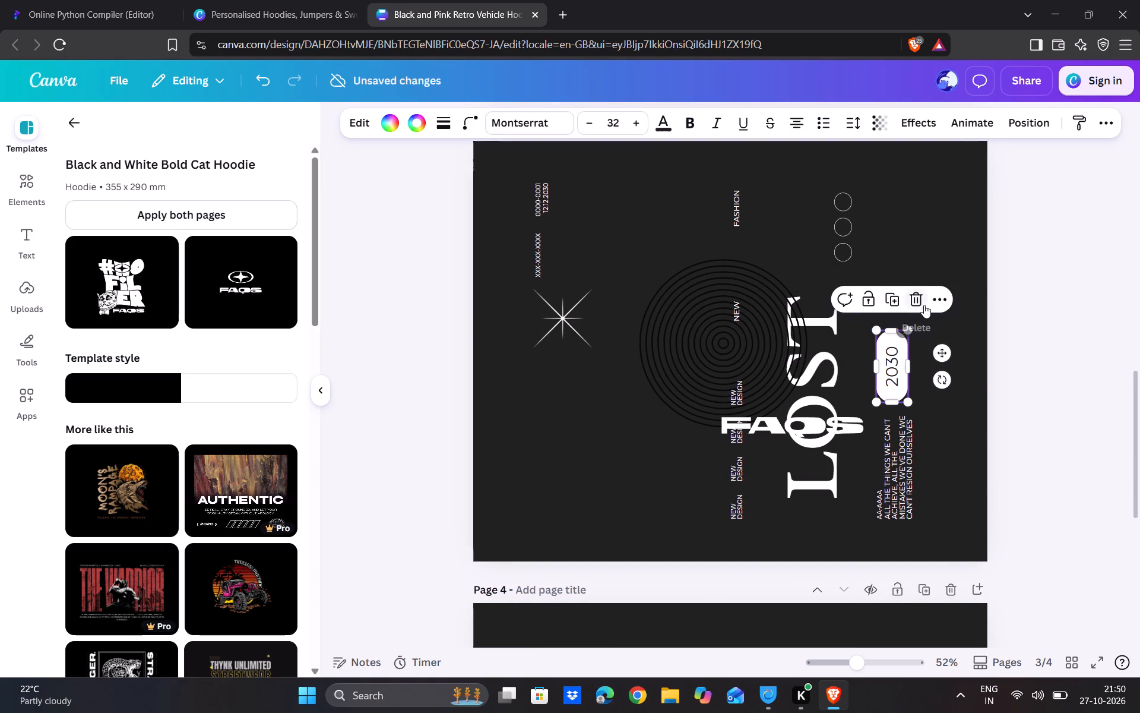
{"action": "left_click", "coordinate": [943, 376]}
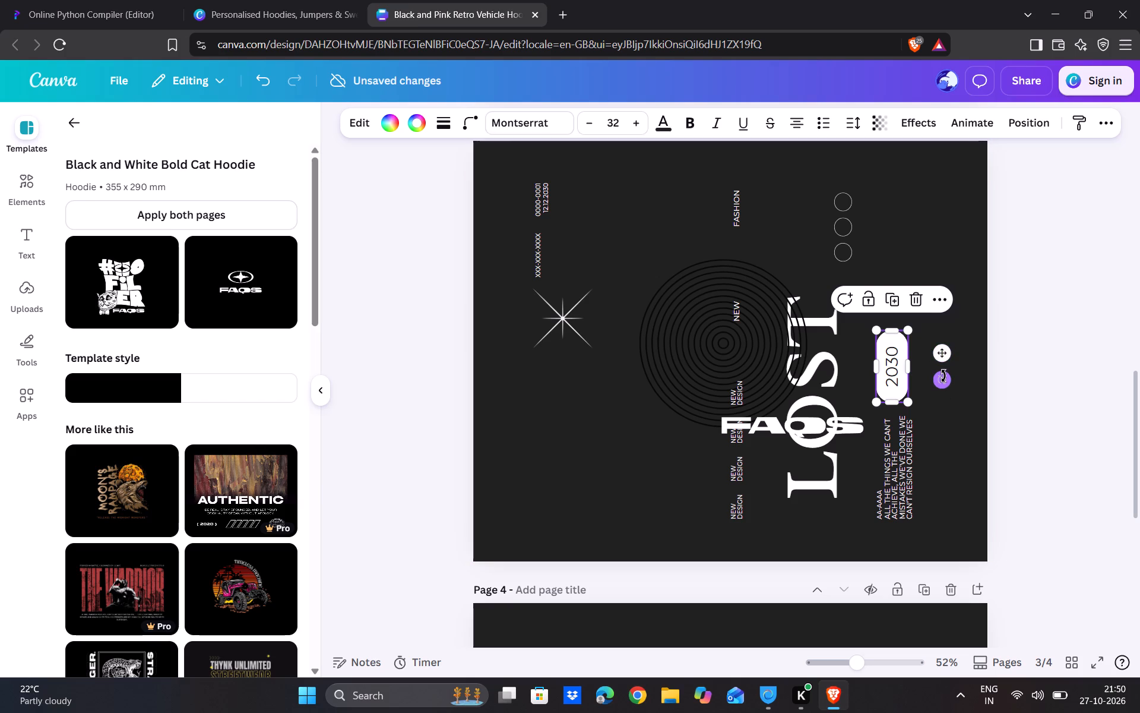
{"action": "left_click", "coordinate": [943, 376]}
{"action": "left_click", "coordinate": [943, 376]}
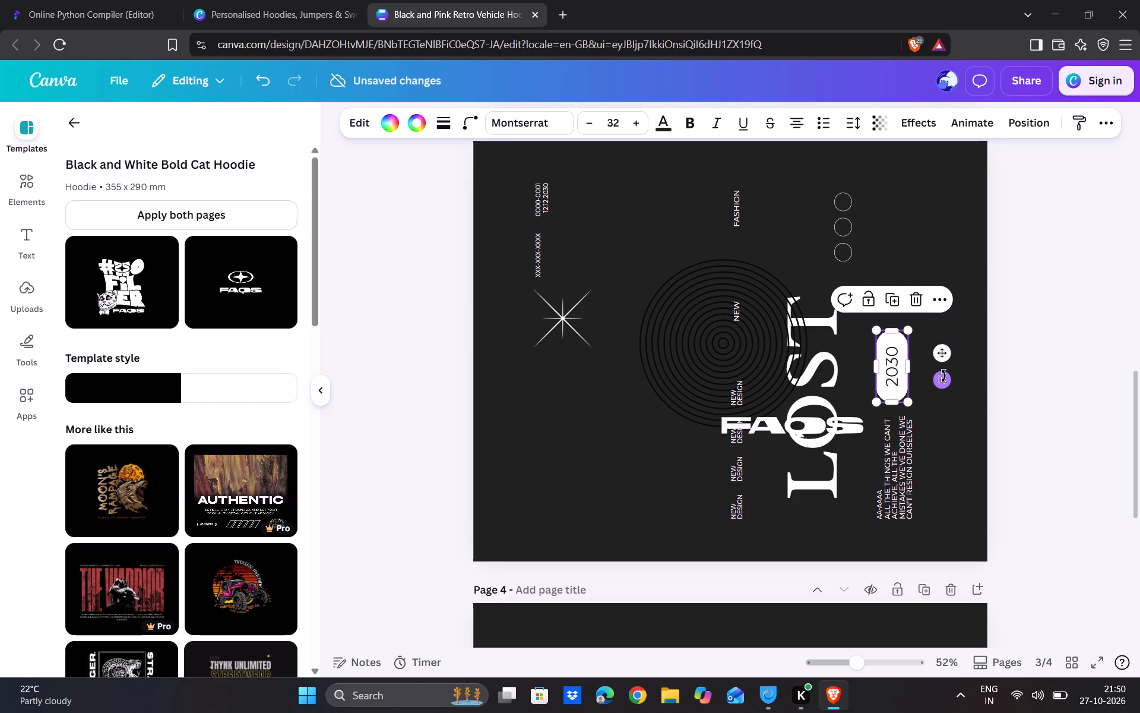
{"action": "left_click", "coordinate": [943, 376]}
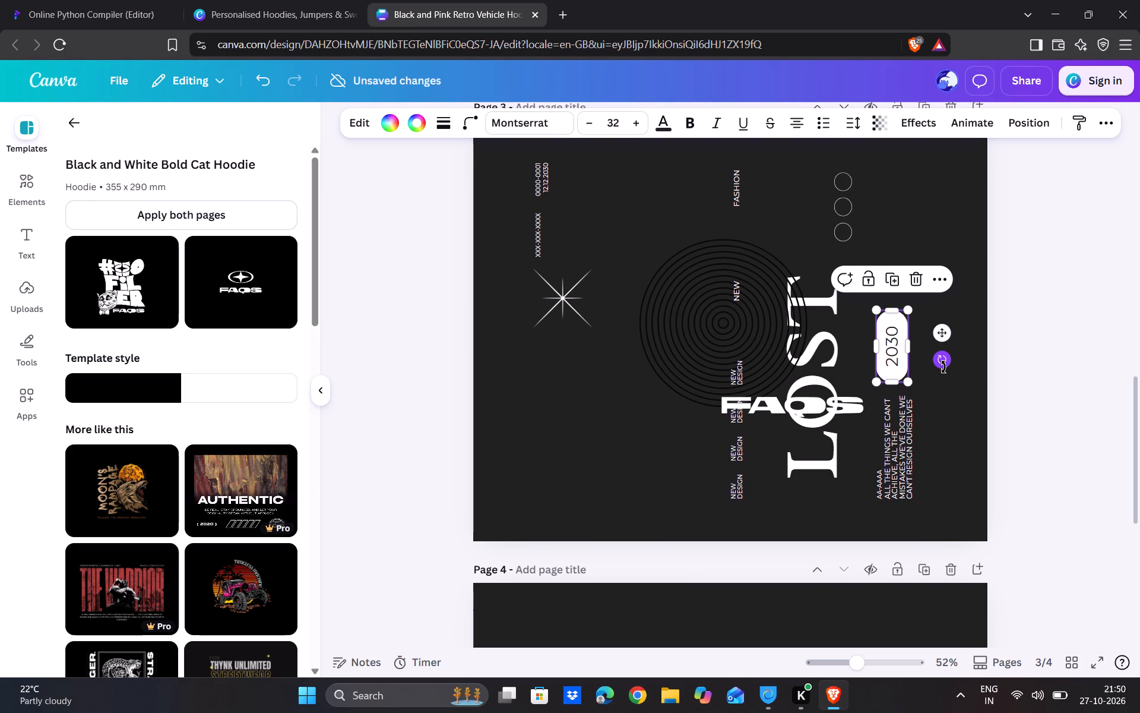
{"action": "double_click", "coordinate": [943, 367]}
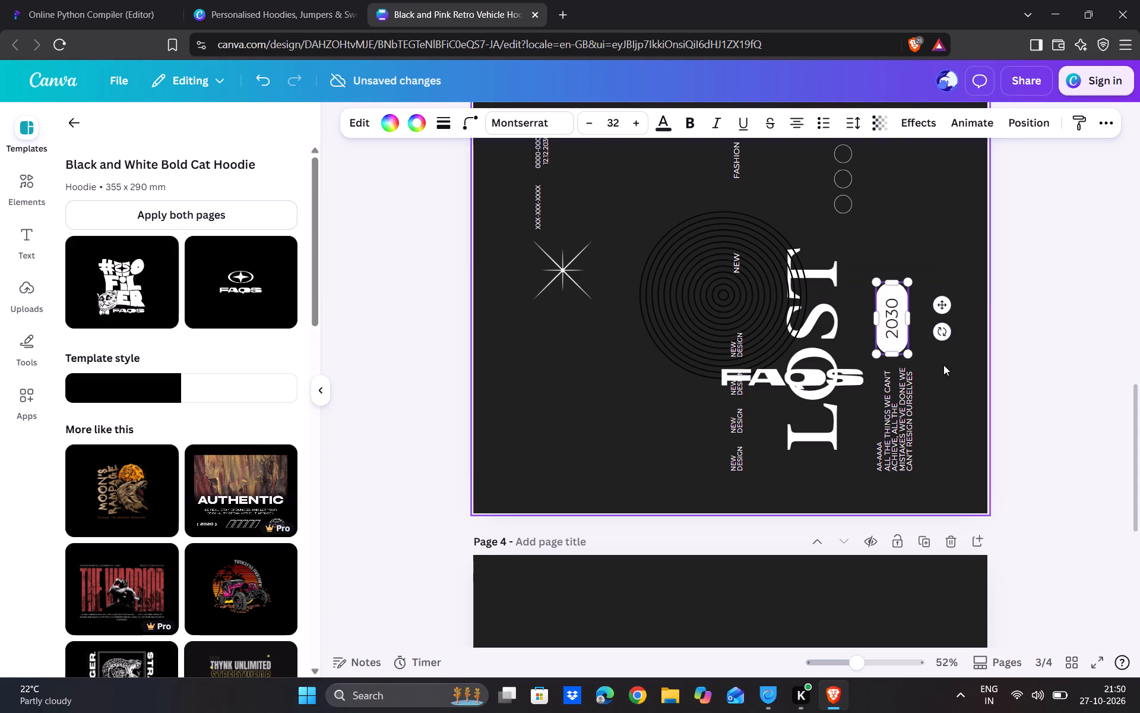
{"action": "triple_click", "coordinate": [940, 337]}
{"action": "triple_click", "coordinate": [940, 337]}
{"action": "left_click_drag", "start_coordinate": [940, 337], "coordinate": [934, 306]}
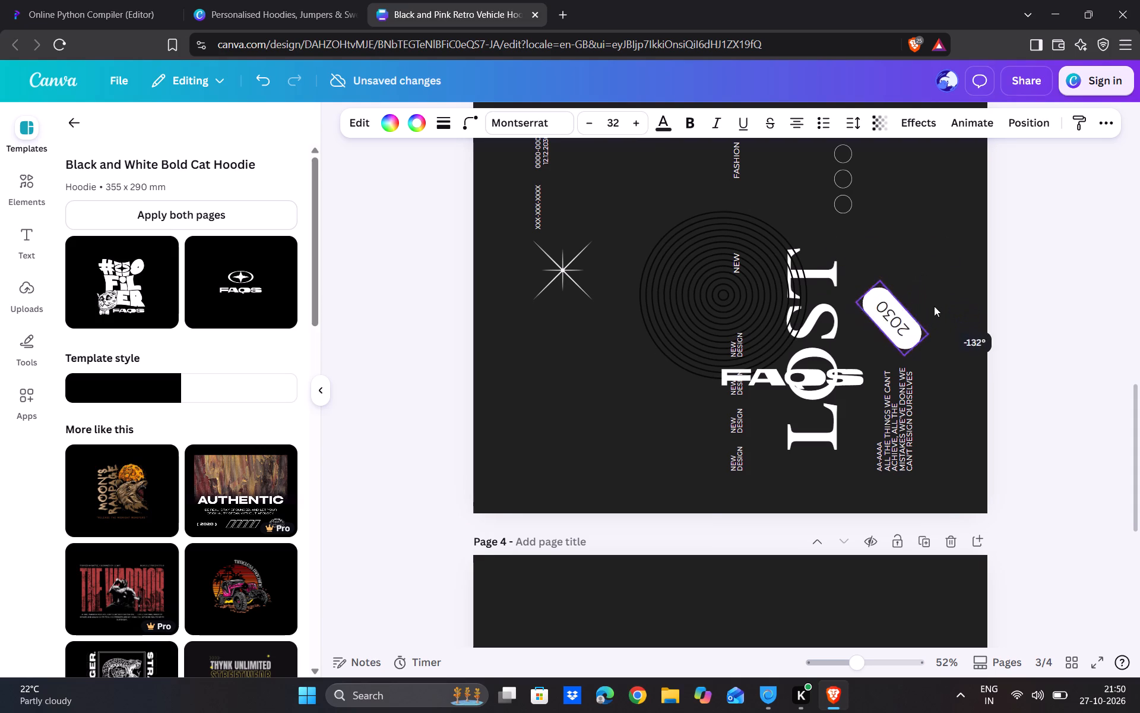
{"action": "left_click_drag", "start_coordinate": [934, 306], "coordinate": [895, 331]}
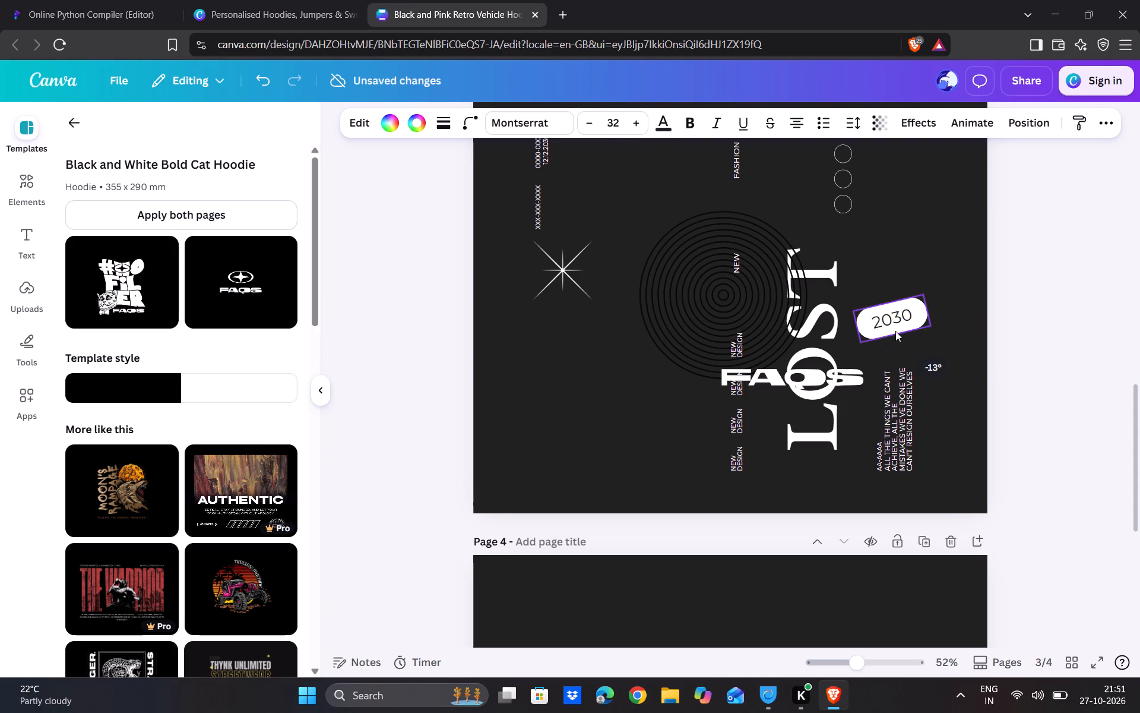
{"action": "left_click_drag", "start_coordinate": [895, 331], "coordinate": [892, 330]}
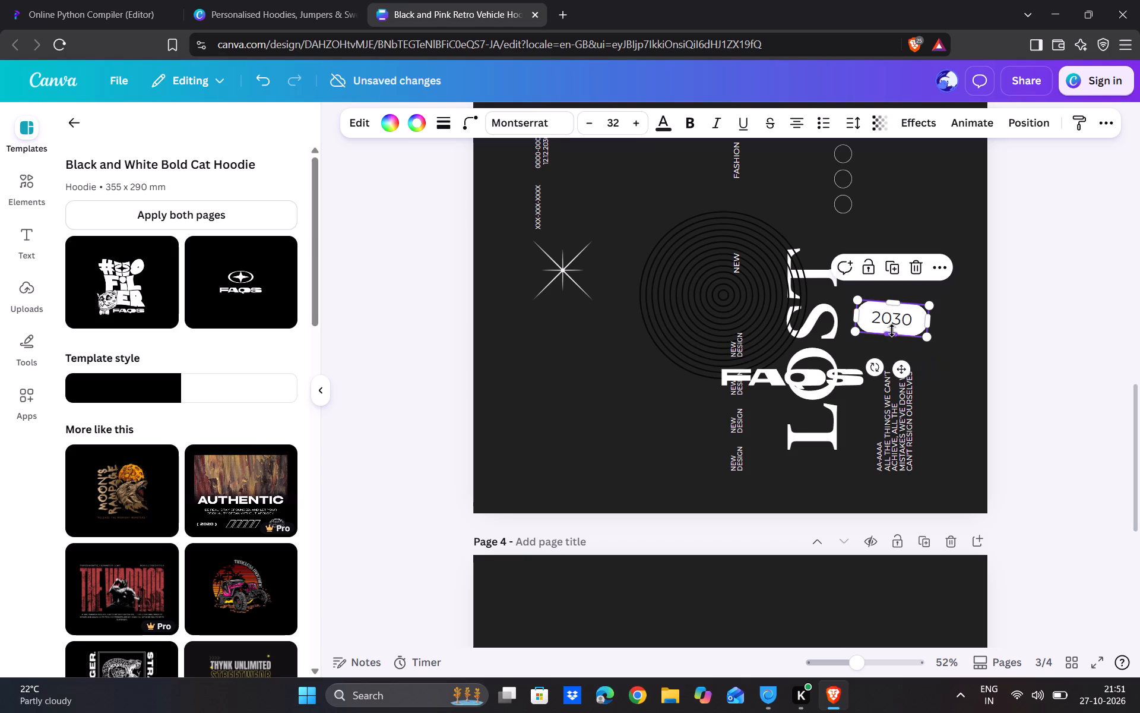
Move the 2030 badge from page 3 through page 2 onto page 1, just below the jeep's front wheel.
{"action": "left_click_drag", "start_coordinate": [896, 318], "coordinate": [823, 205]}
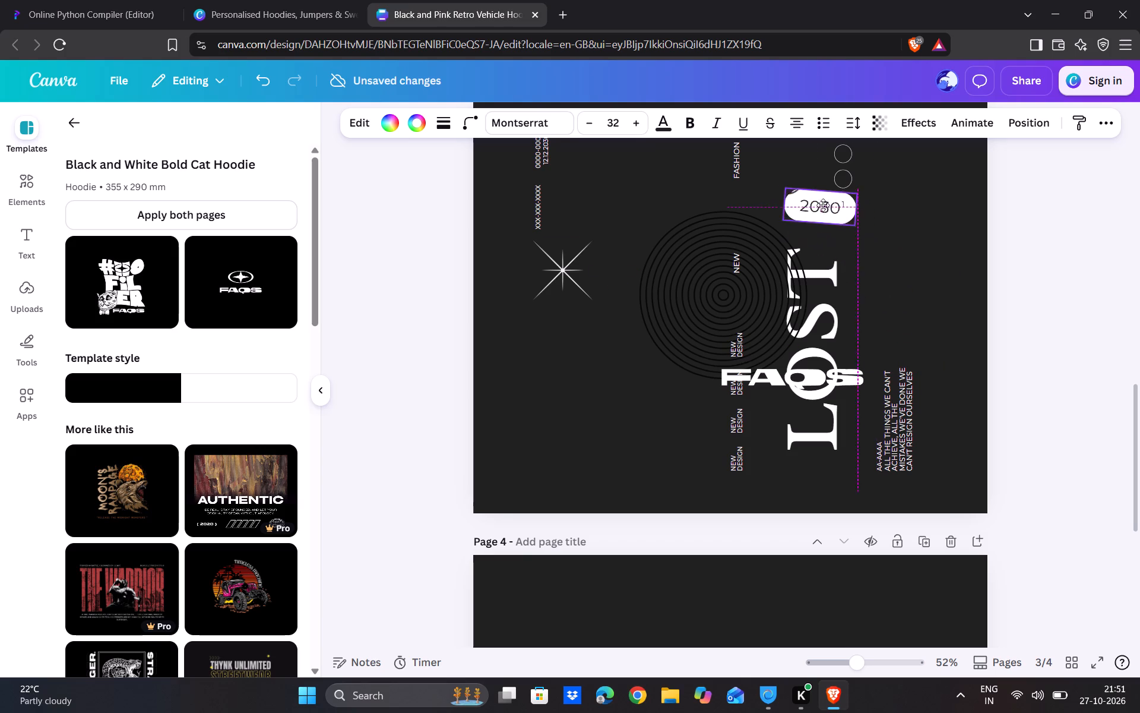
{"action": "left_click_drag", "start_coordinate": [823, 205], "coordinate": [751, 77]}
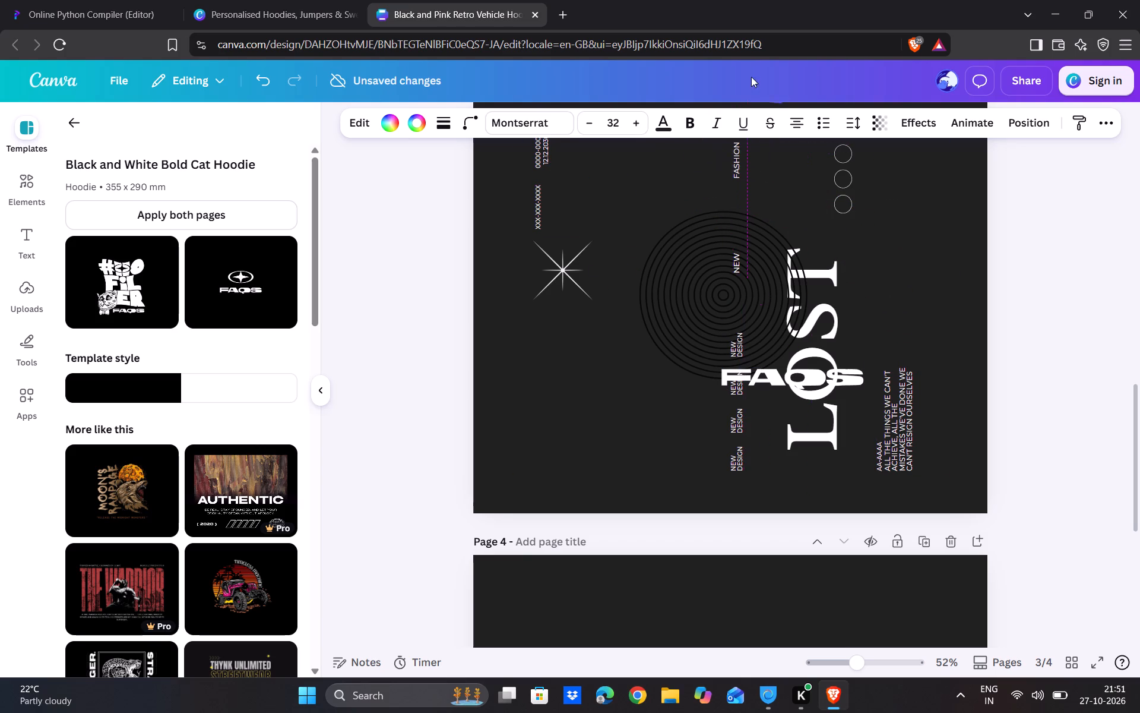
{"action": "left_click_drag", "start_coordinate": [751, 77], "coordinate": [751, 0]}
{"action": "scroll", "coordinate": [664, 272], "scroll_direction": "up", "scroll_amount": 1}
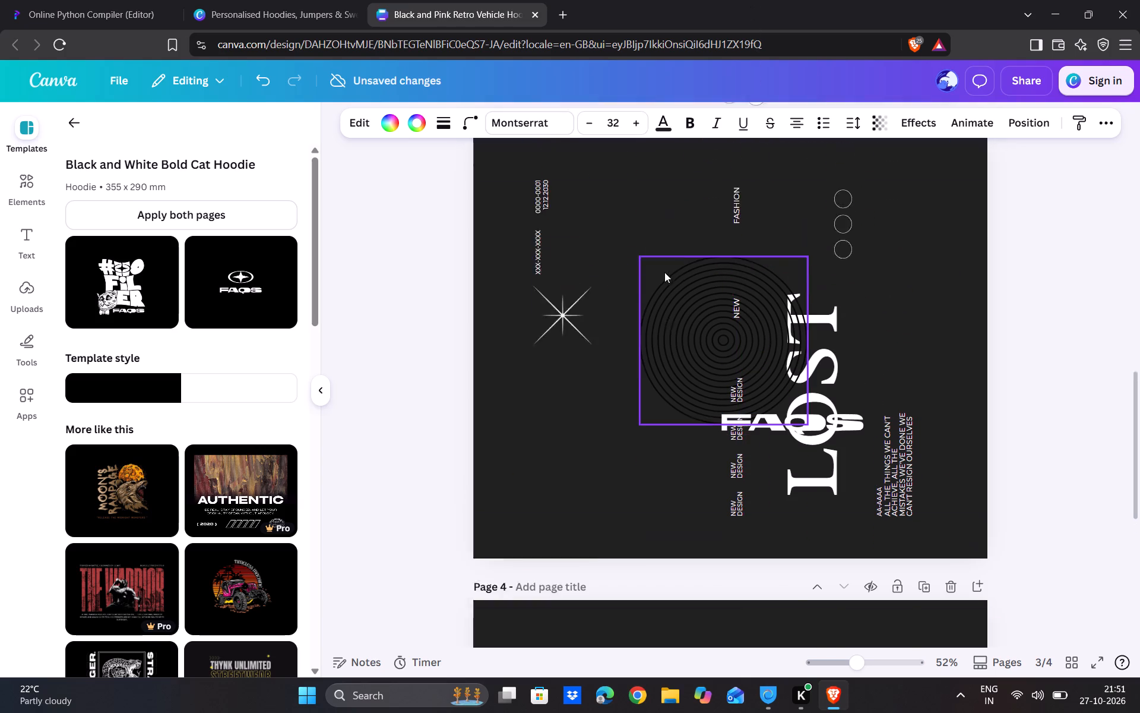
{"action": "scroll", "coordinate": [664, 272], "scroll_direction": "up", "scroll_amount": 2}
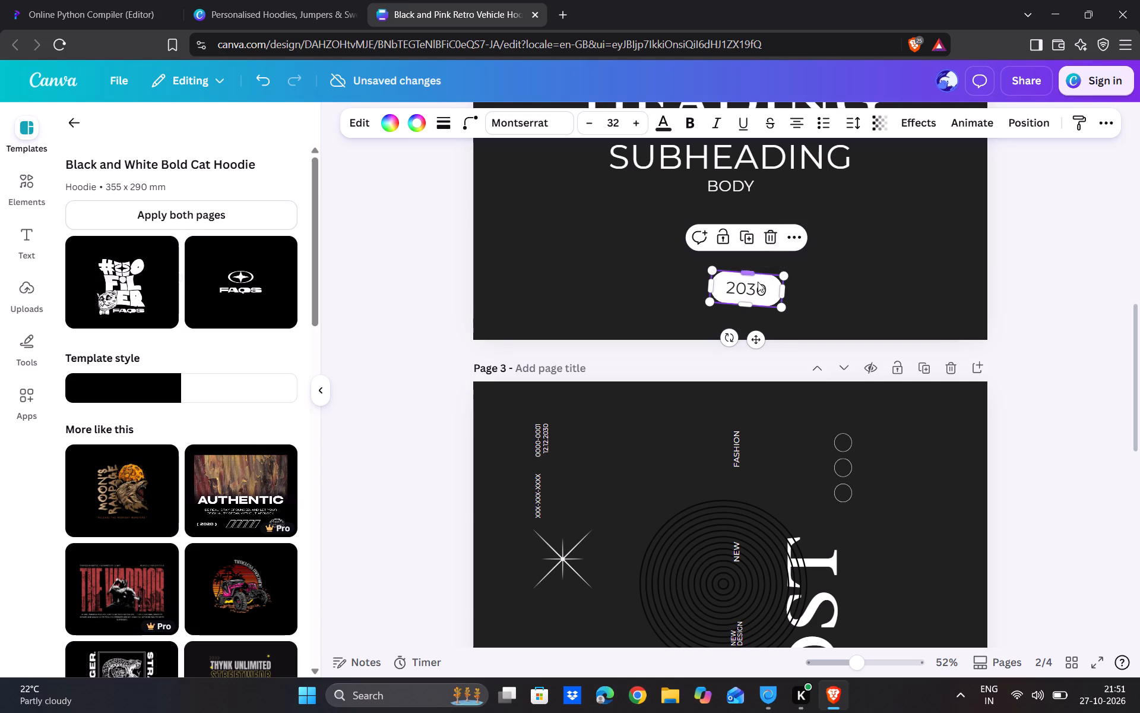
{"action": "left_click_drag", "start_coordinate": [757, 282], "coordinate": [751, 57]}
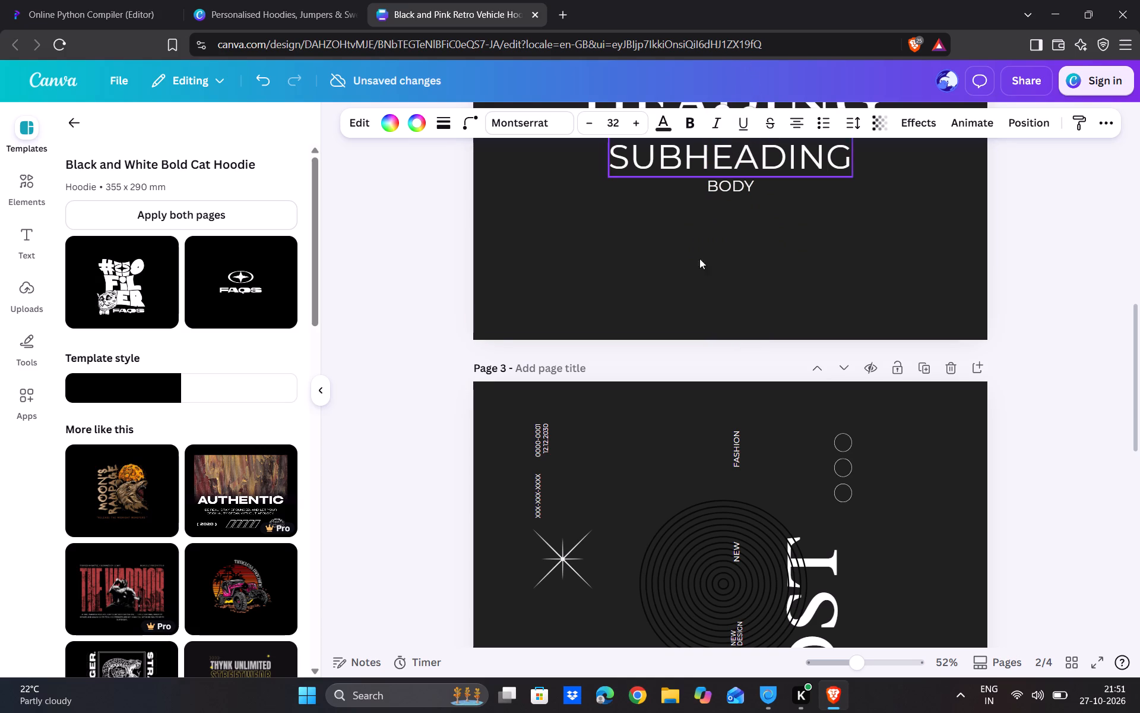
{"action": "scroll", "coordinate": [696, 272], "scroll_direction": "up", "scroll_amount": 5}
{"action": "left_click_drag", "start_coordinate": [742, 438], "coordinate": [769, 264]}
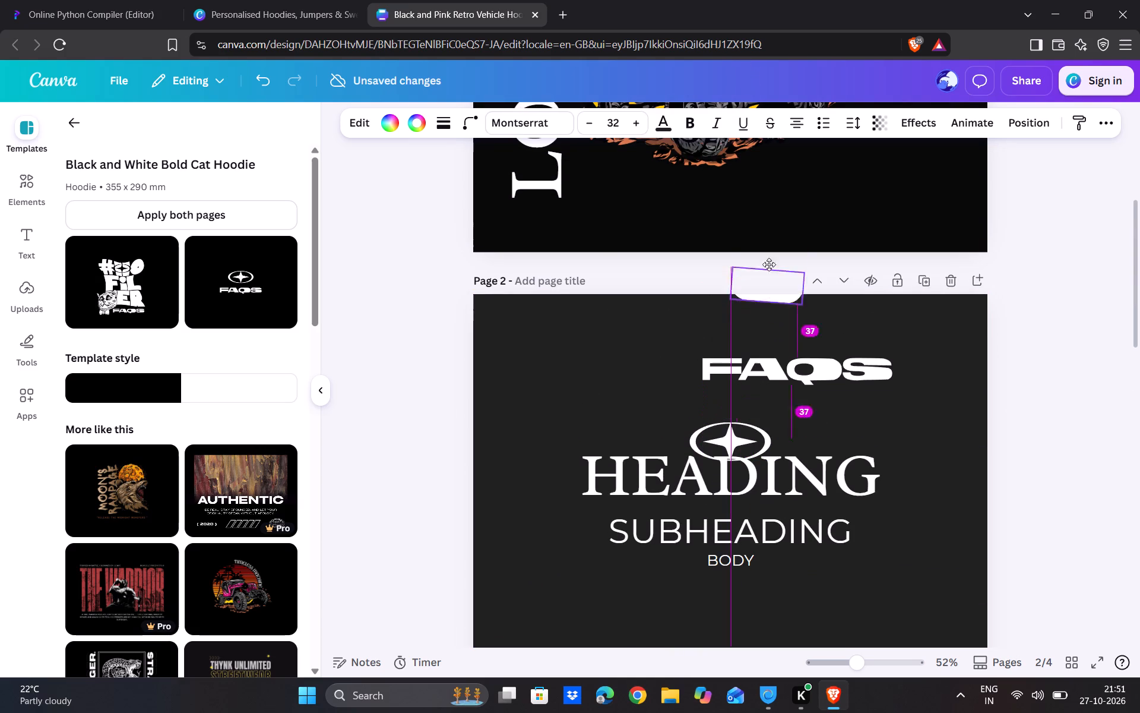
{"action": "left_click_drag", "start_coordinate": [769, 264], "coordinate": [793, 159]}
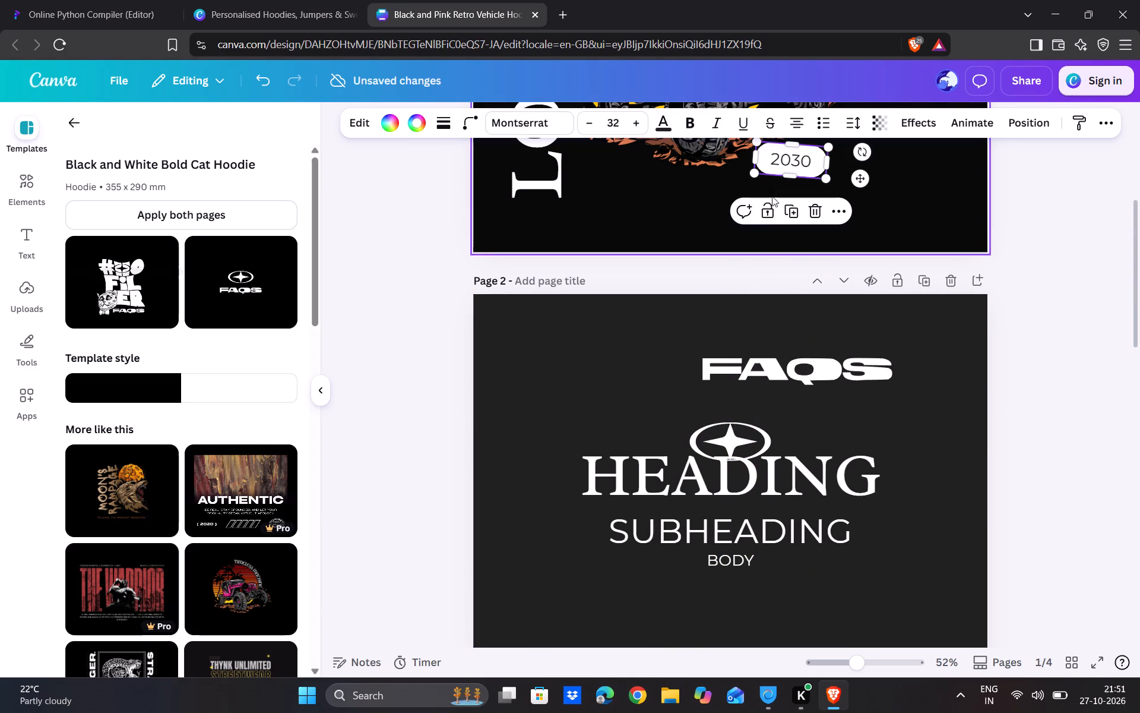
Straighten the 2030 badge on page 1 so that it sits exactly horizontal.
{"action": "double_click", "coordinate": [860, 149]}
{"action": "left_click_drag", "start_coordinate": [854, 149], "coordinate": [859, 152]}
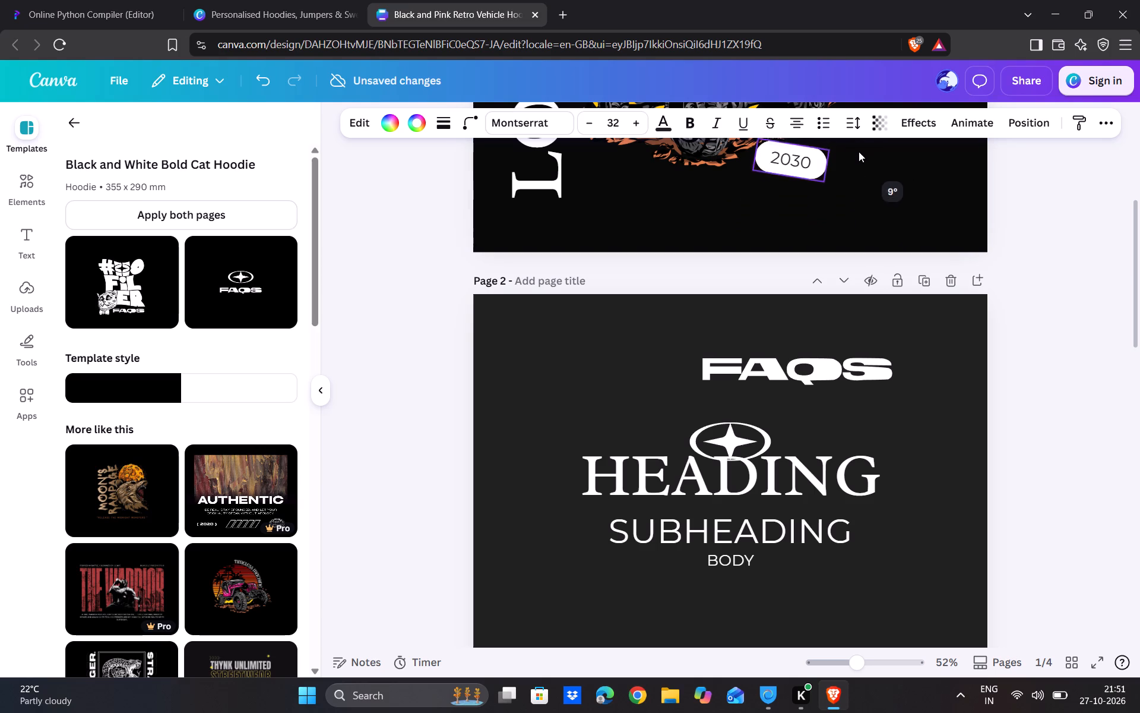
{"action": "left_click_drag", "start_coordinate": [859, 152], "coordinate": [844, 144]}
{"action": "scroll", "coordinate": [683, 197], "scroll_direction": "up", "scroll_amount": 3}
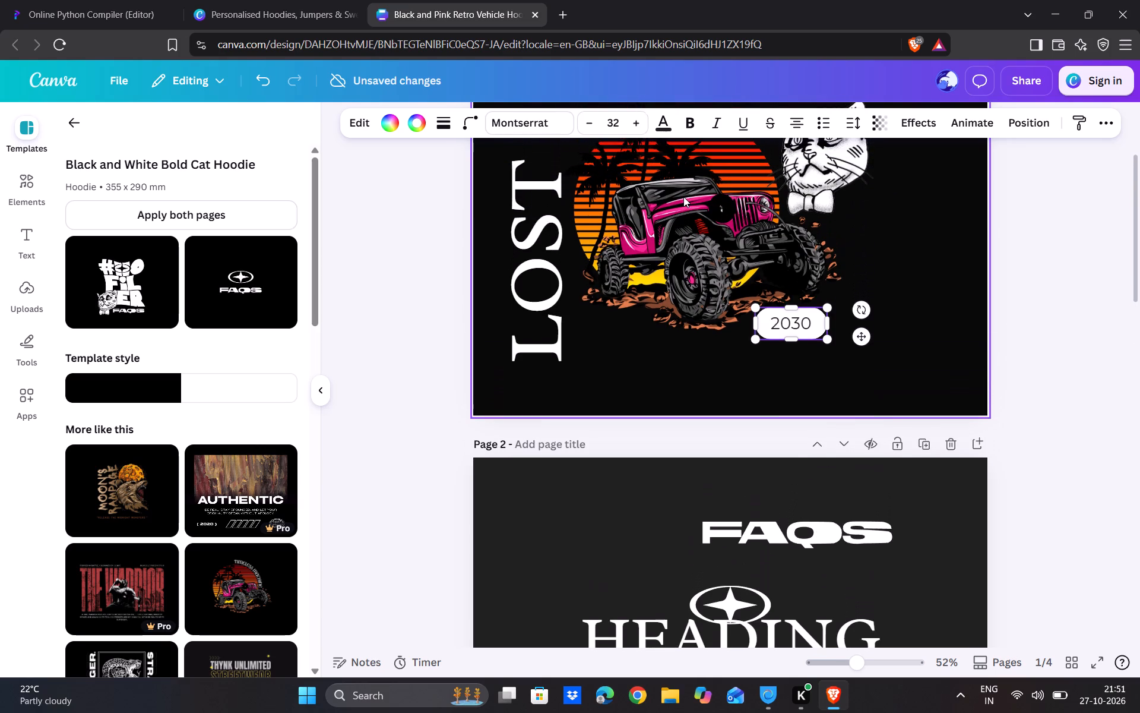
{"action": "left_click", "coordinate": [866, 307]}
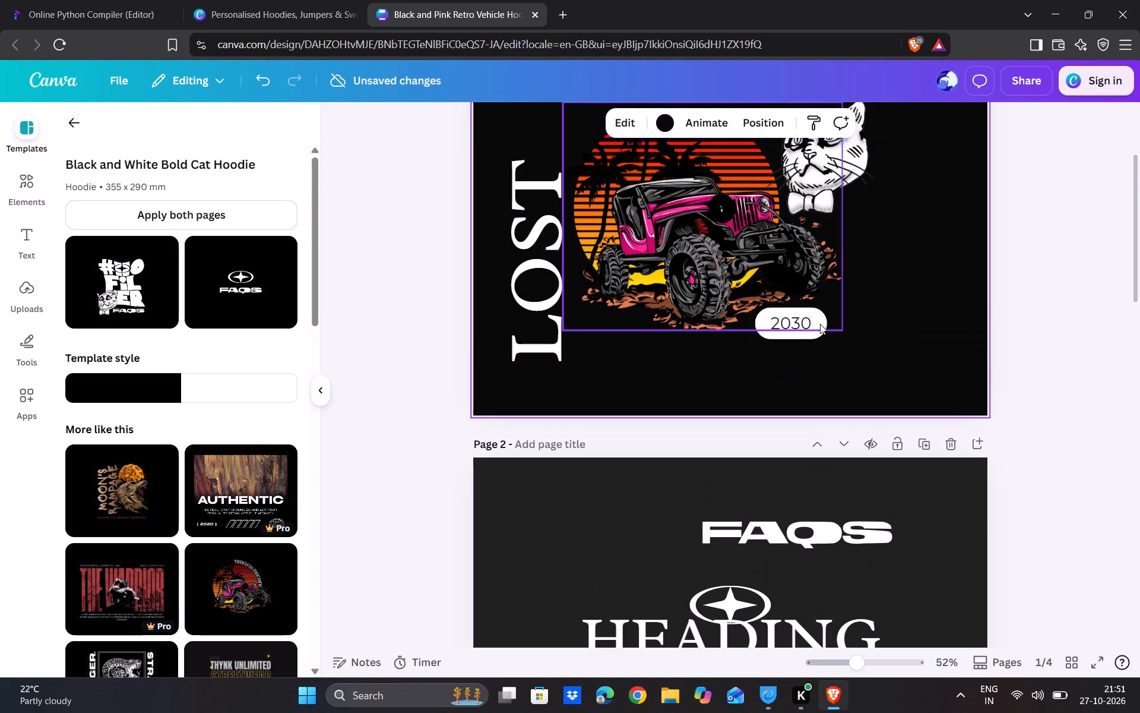
Lock the 2030 badge in place on page 1 and deselect it.
{"action": "left_click", "coordinate": [808, 329]}
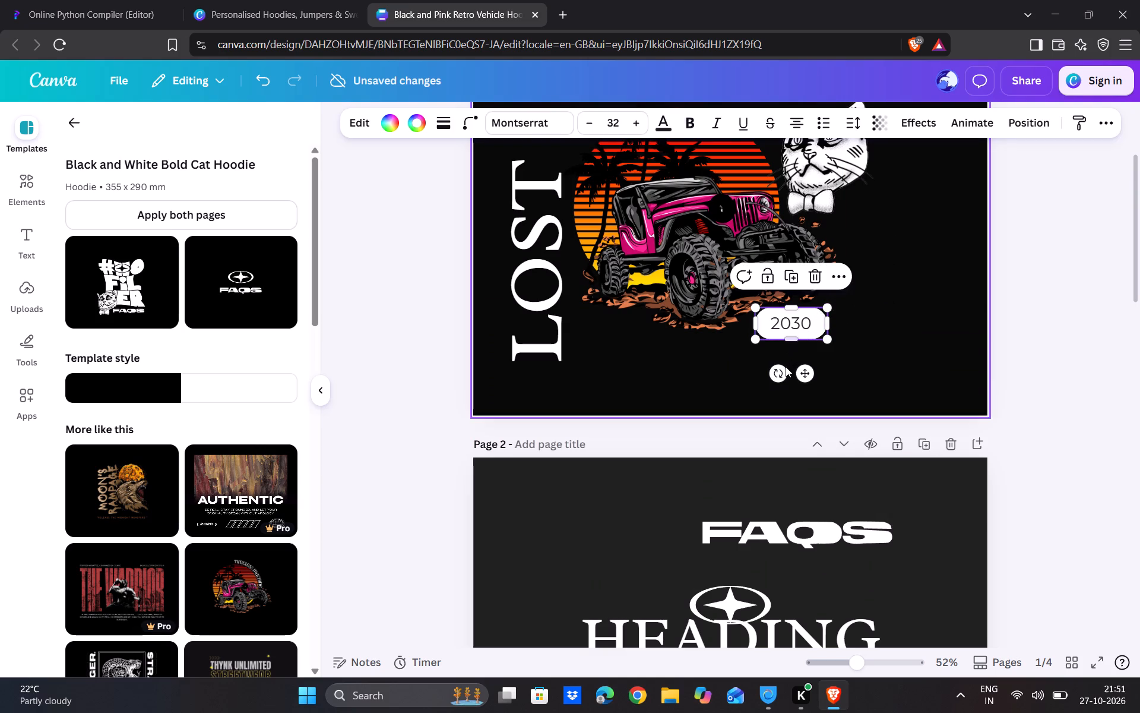
{"action": "left_click", "coordinate": [775, 373]}
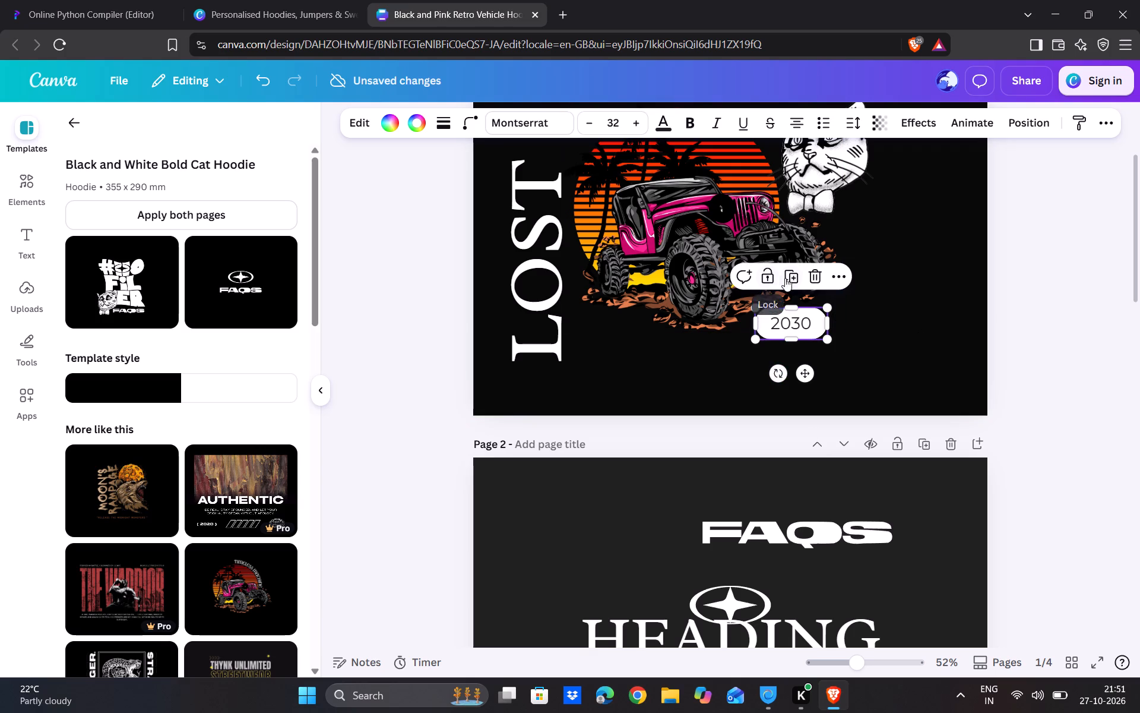
{"action": "left_click", "coordinate": [770, 277]}
{"action": "scroll", "coordinate": [911, 295], "scroll_direction": "up", "scroll_amount": 1}
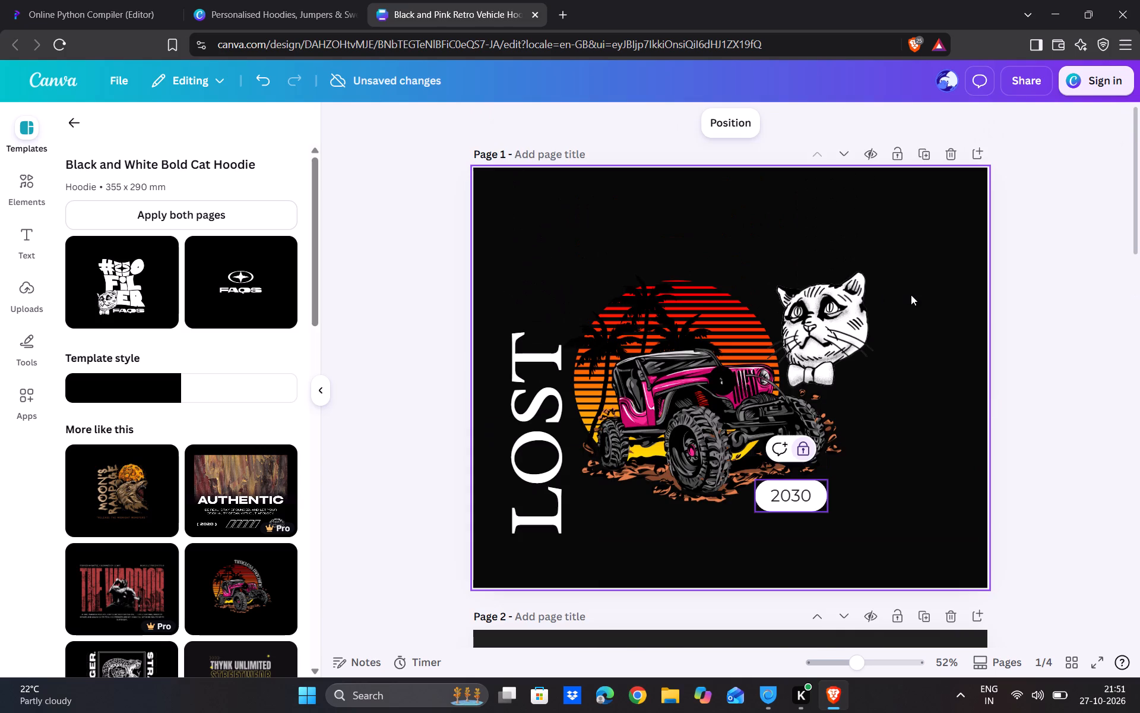
{"action": "scroll", "coordinate": [911, 295], "scroll_direction": "up", "scroll_amount": 1}
{"action": "left_click", "coordinate": [1041, 463]}
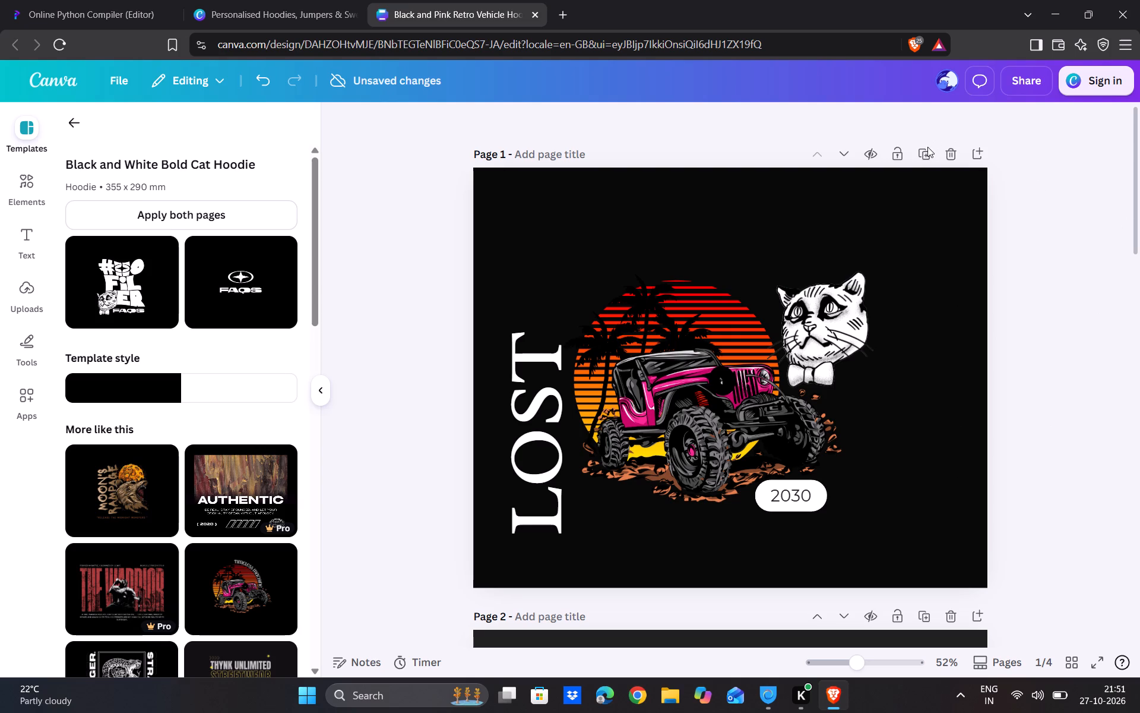
Collapse the templates side panel to give the design more room.
{"action": "left_click", "coordinate": [320, 390]}
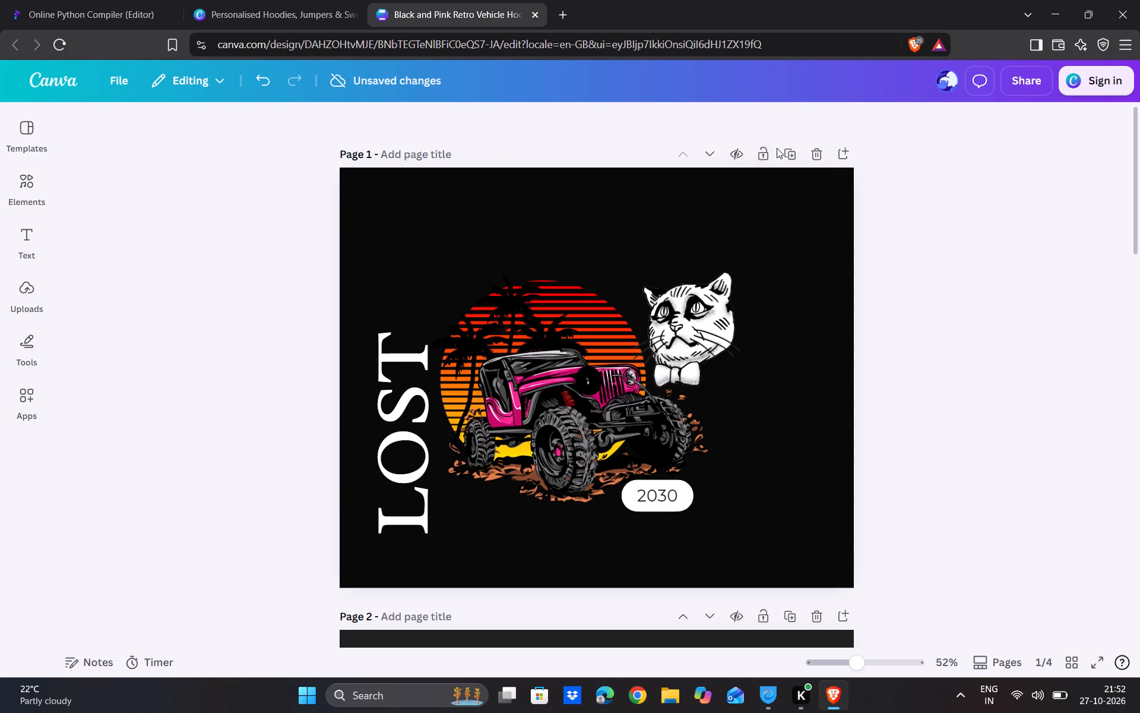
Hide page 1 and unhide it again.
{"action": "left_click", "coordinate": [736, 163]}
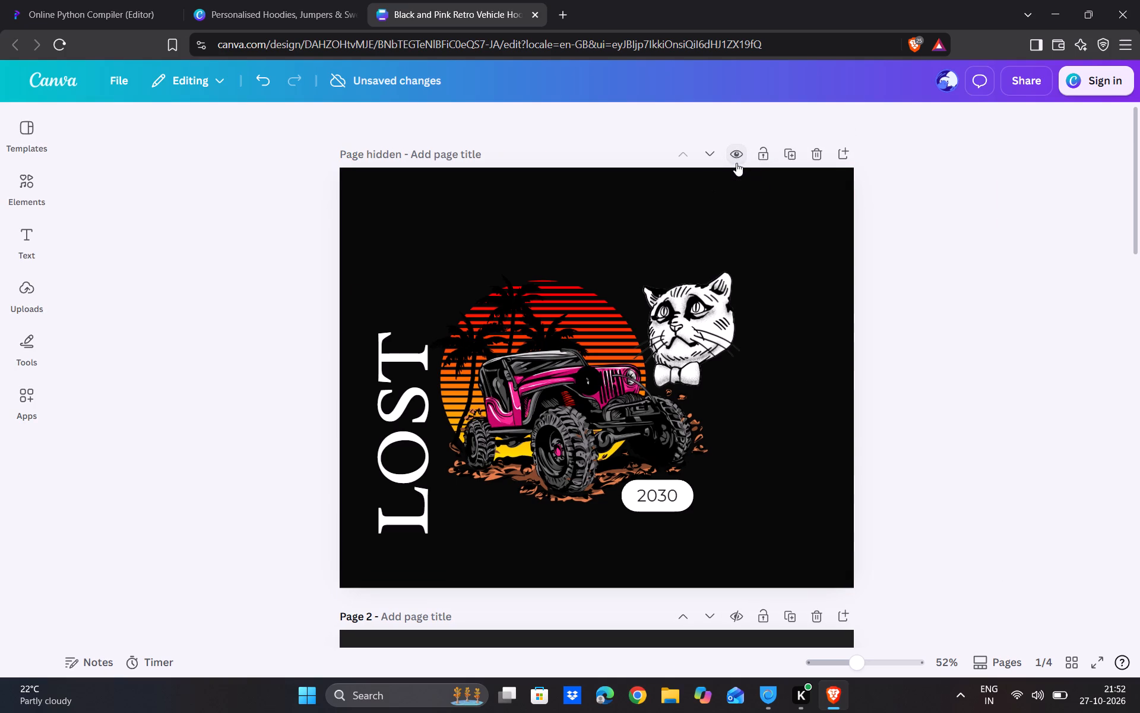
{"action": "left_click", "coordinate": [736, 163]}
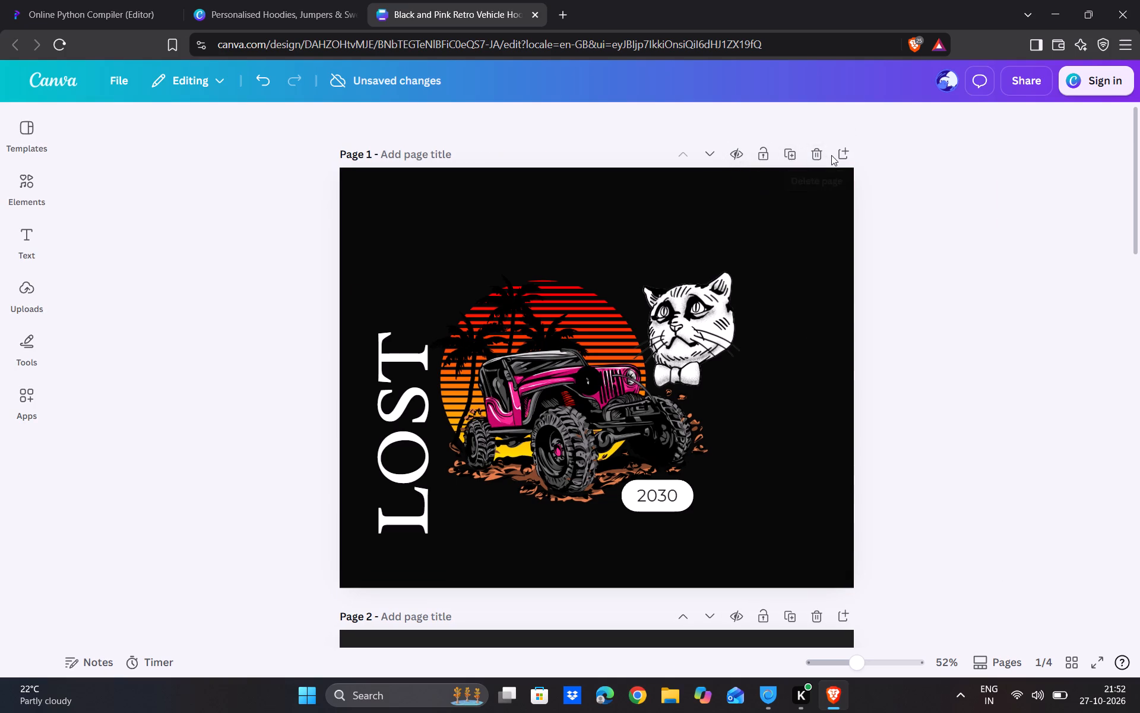
Switch to the page thumbnail view and examine the page 1 artwork at 85% zoom.
{"action": "left_click", "coordinate": [971, 655]}
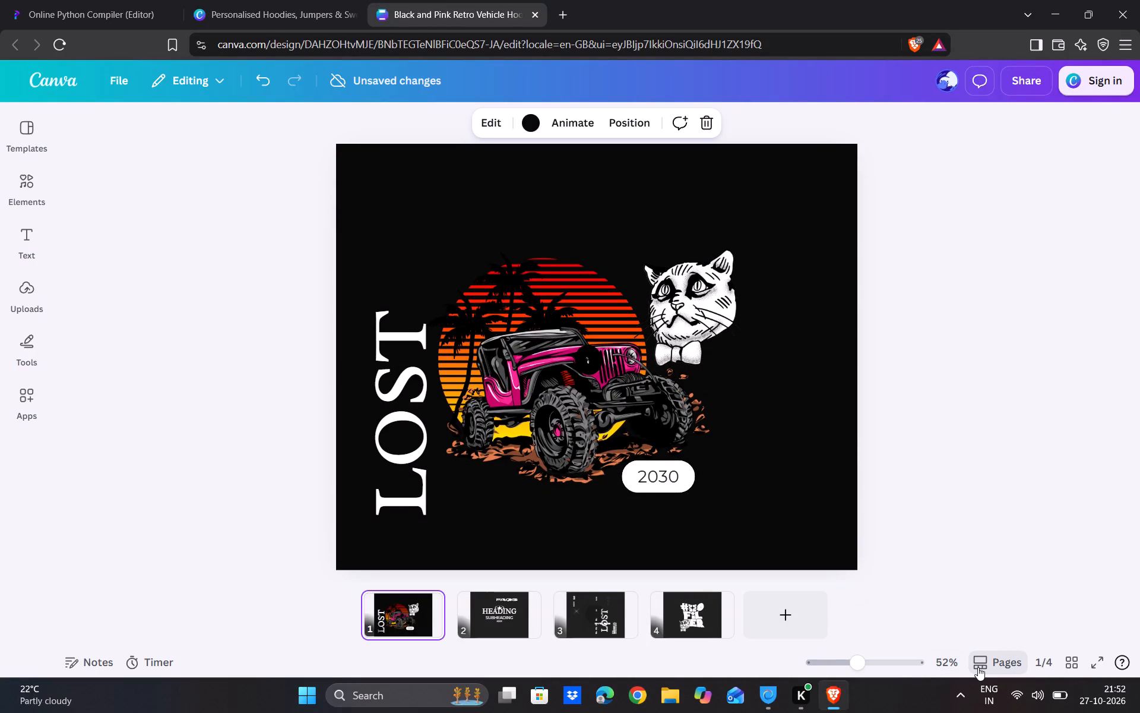
{"action": "left_click", "coordinate": [978, 667]}
{"action": "left_click", "coordinate": [978, 667]}
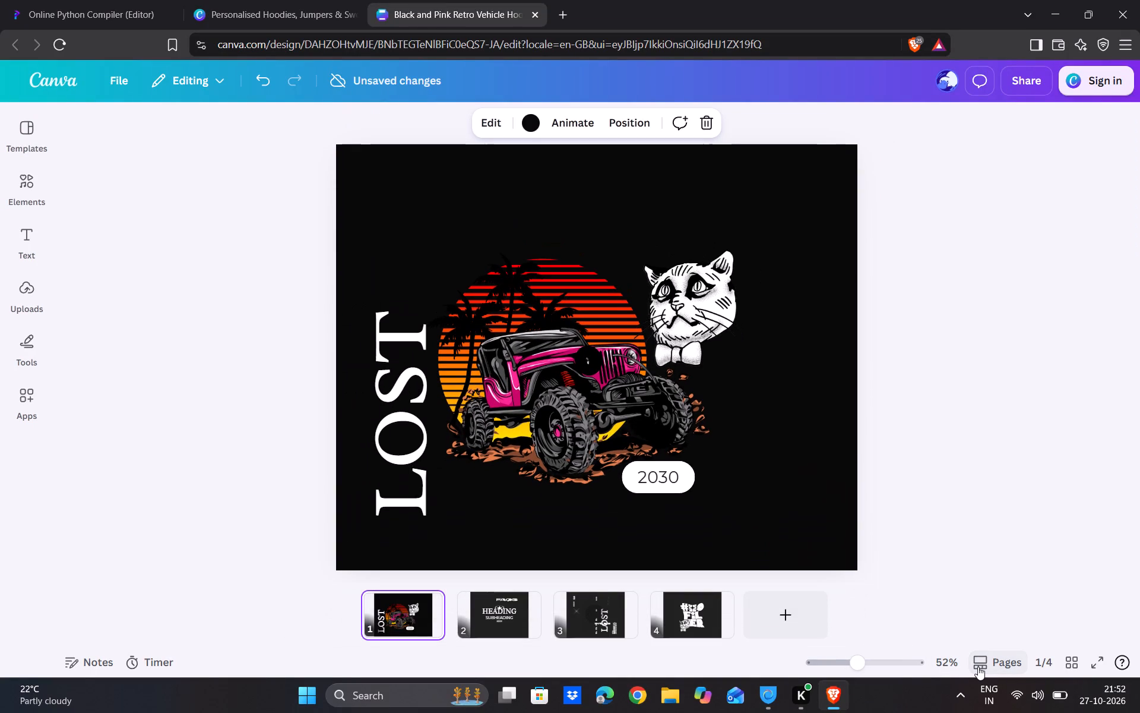
{"action": "left_click", "coordinate": [886, 663]}
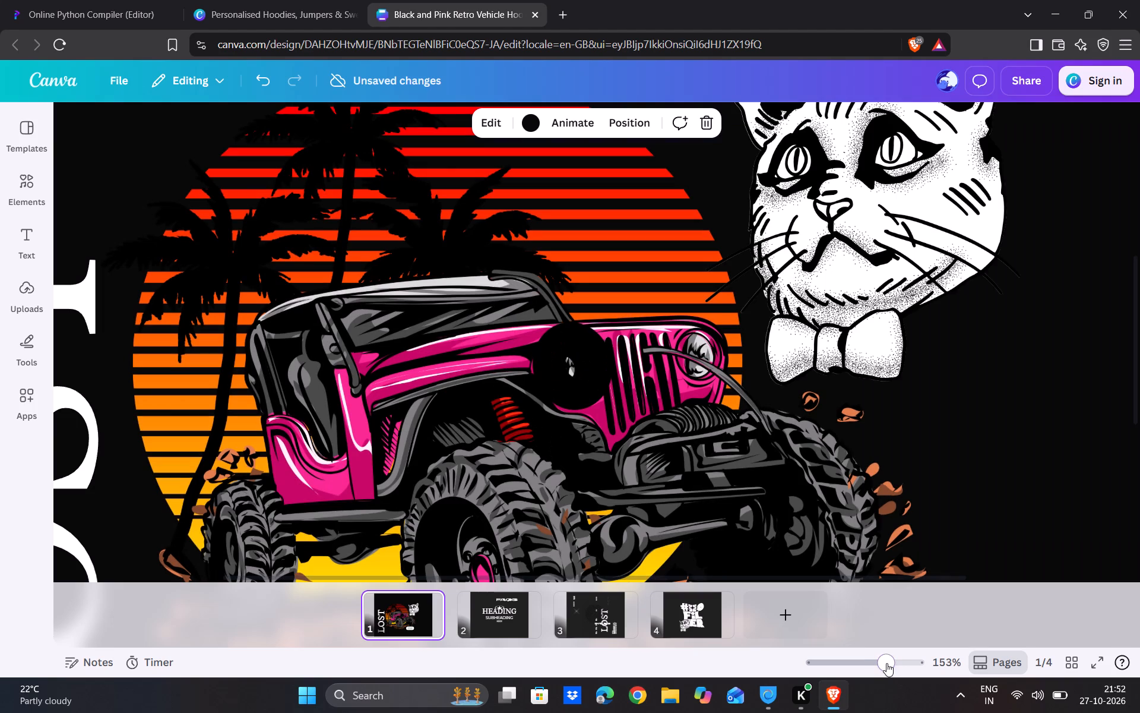
{"action": "left_click", "coordinate": [857, 661]}
{"action": "left_click", "coordinate": [870, 661]}
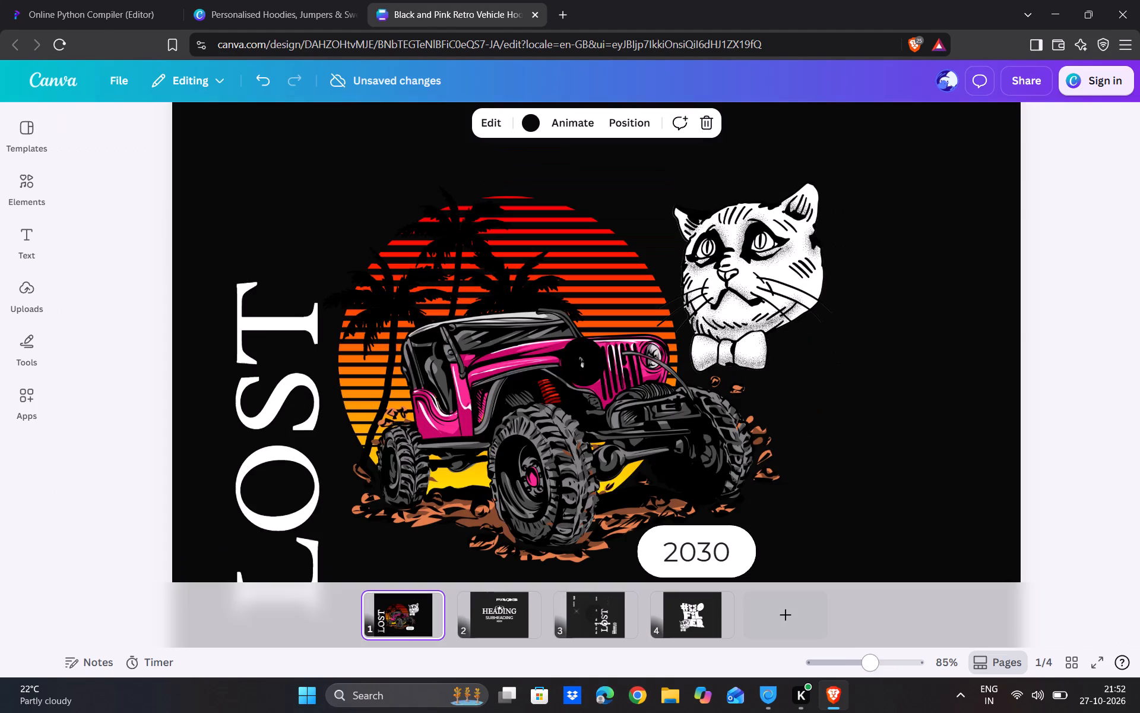
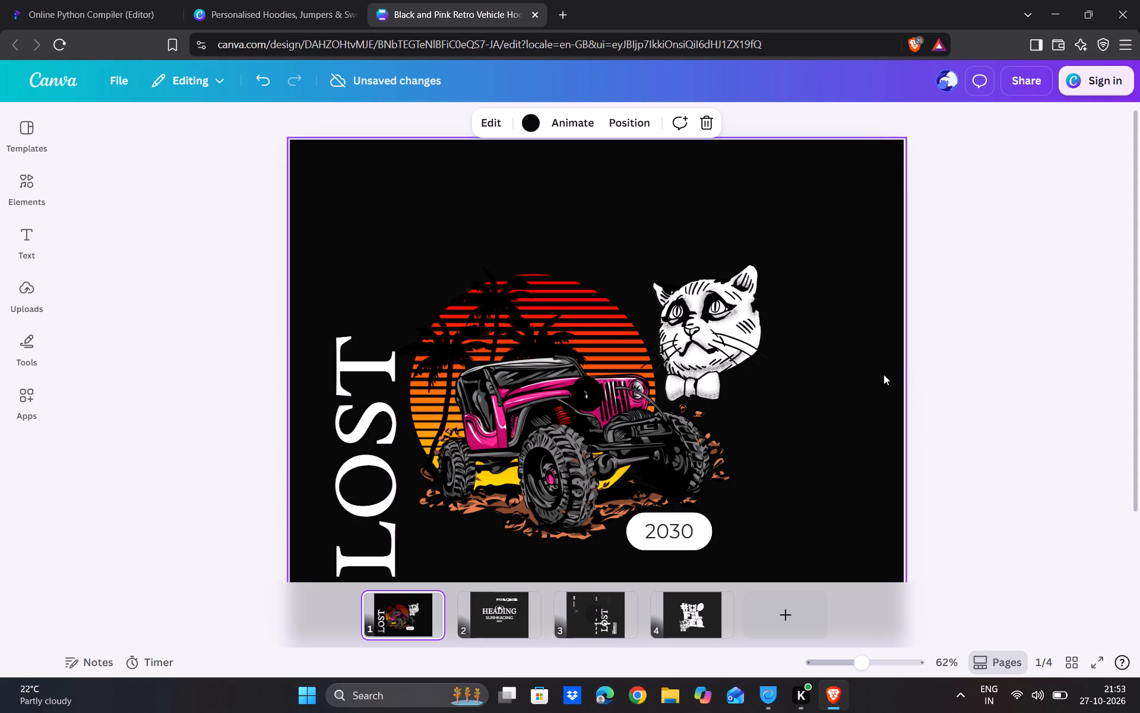
Clear page 2 by deleting the BODY, SUBHEADING and HEADING texts, the star emblem and the FAQS graphic.
{"action": "scroll", "coordinate": [883, 374], "scroll_direction": "down", "scroll_amount": 3}
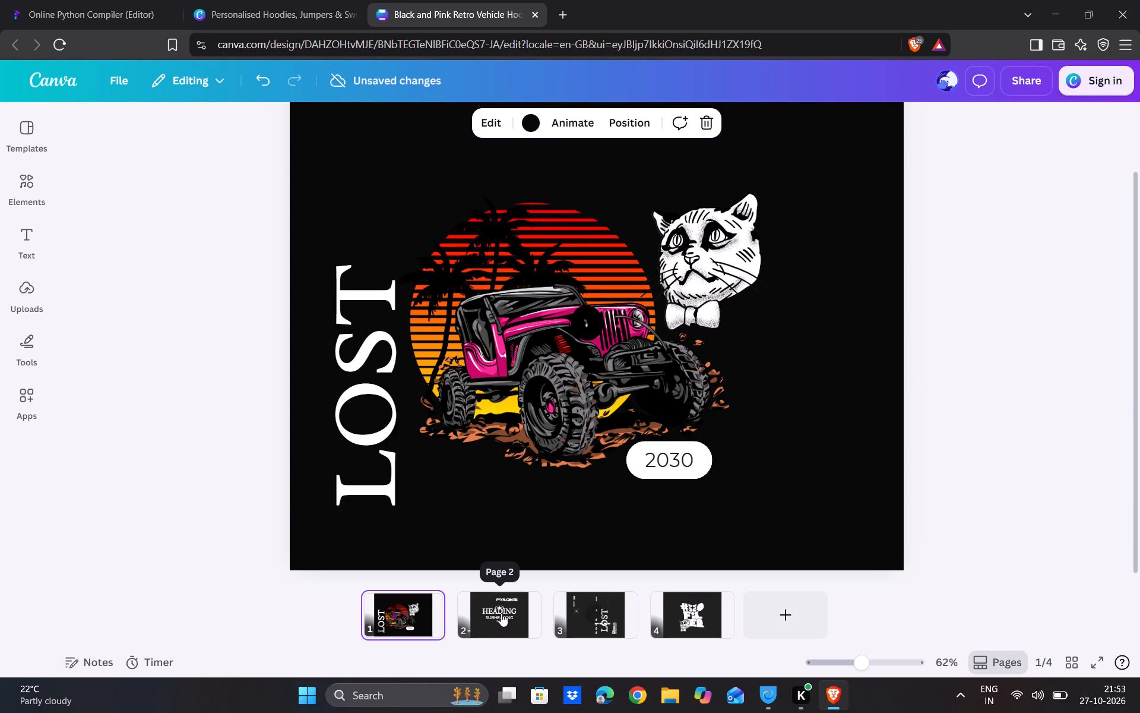
{"action": "left_click", "coordinate": [501, 613]}
{"action": "left_click", "coordinate": [605, 390]}
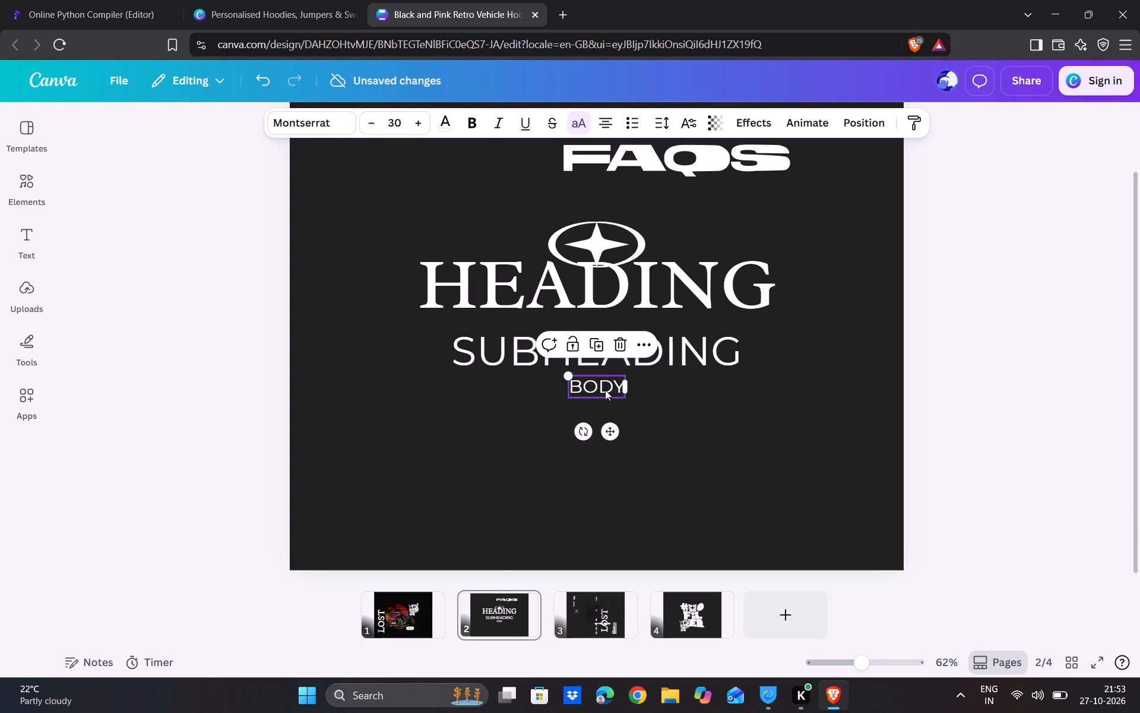
{"action": "left_click", "coordinate": [615, 342]}
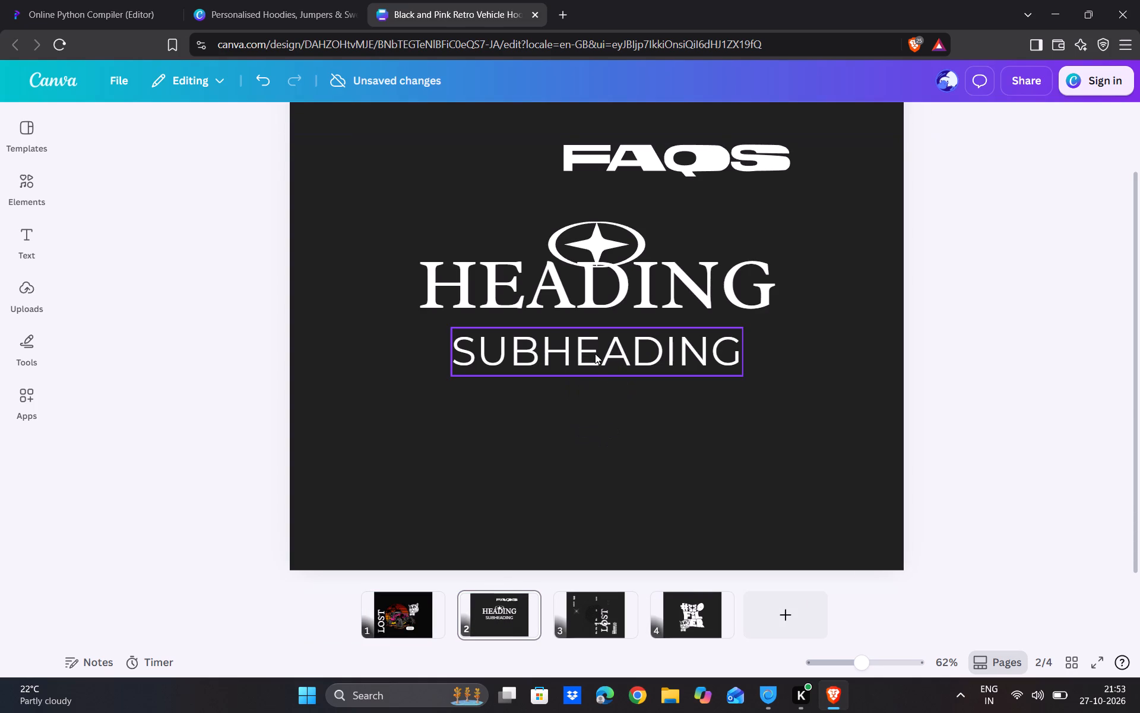
{"action": "left_click_drag", "start_coordinate": [594, 354], "coordinate": [416, 382]}
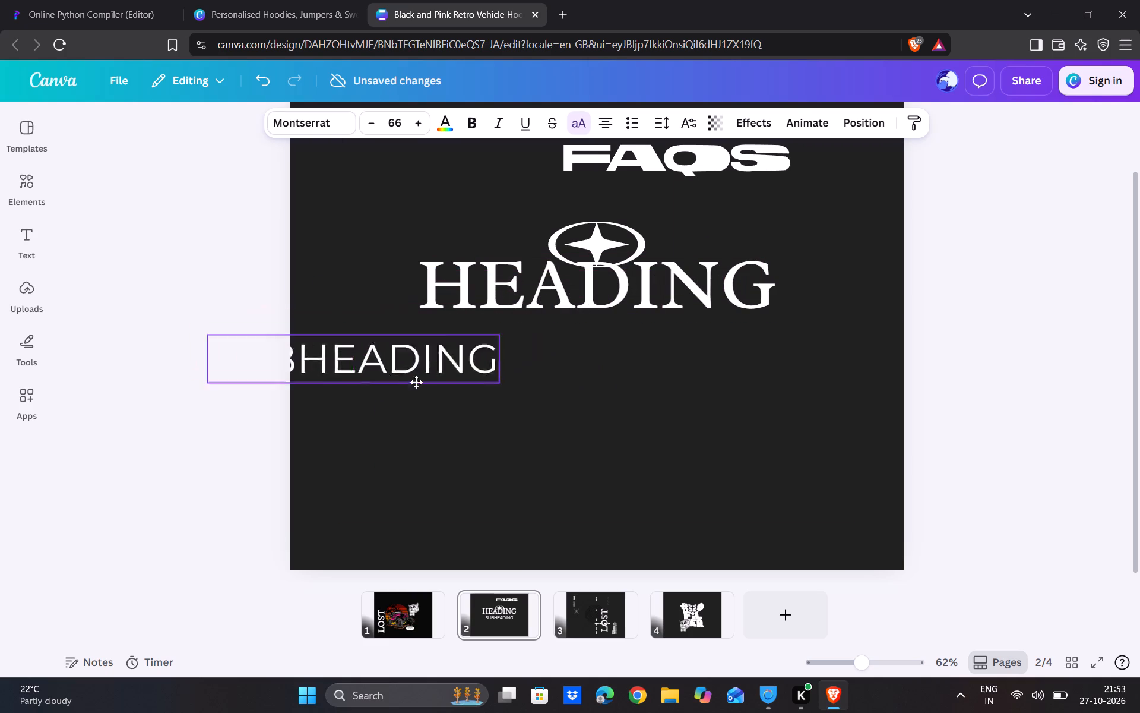
{"action": "left_click_drag", "start_coordinate": [416, 382], "coordinate": [634, 402]}
{"action": "left_click", "coordinate": [664, 340]}
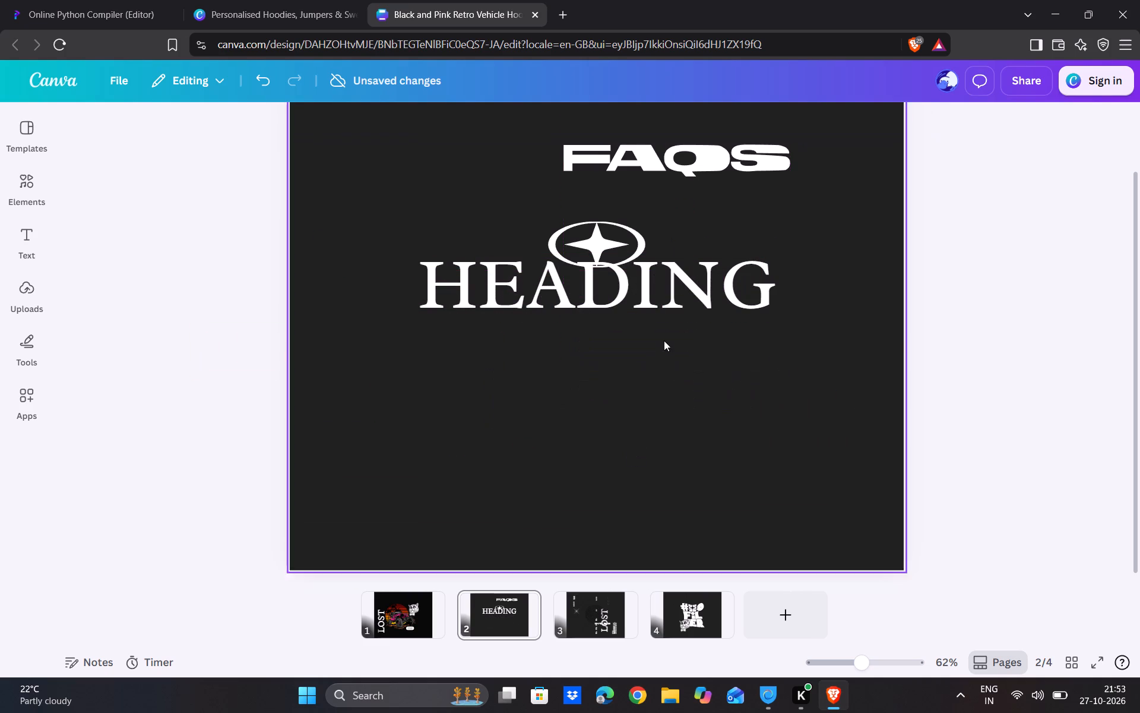
{"action": "left_click", "coordinate": [637, 304]}
{"action": "left_click", "coordinate": [624, 201]}
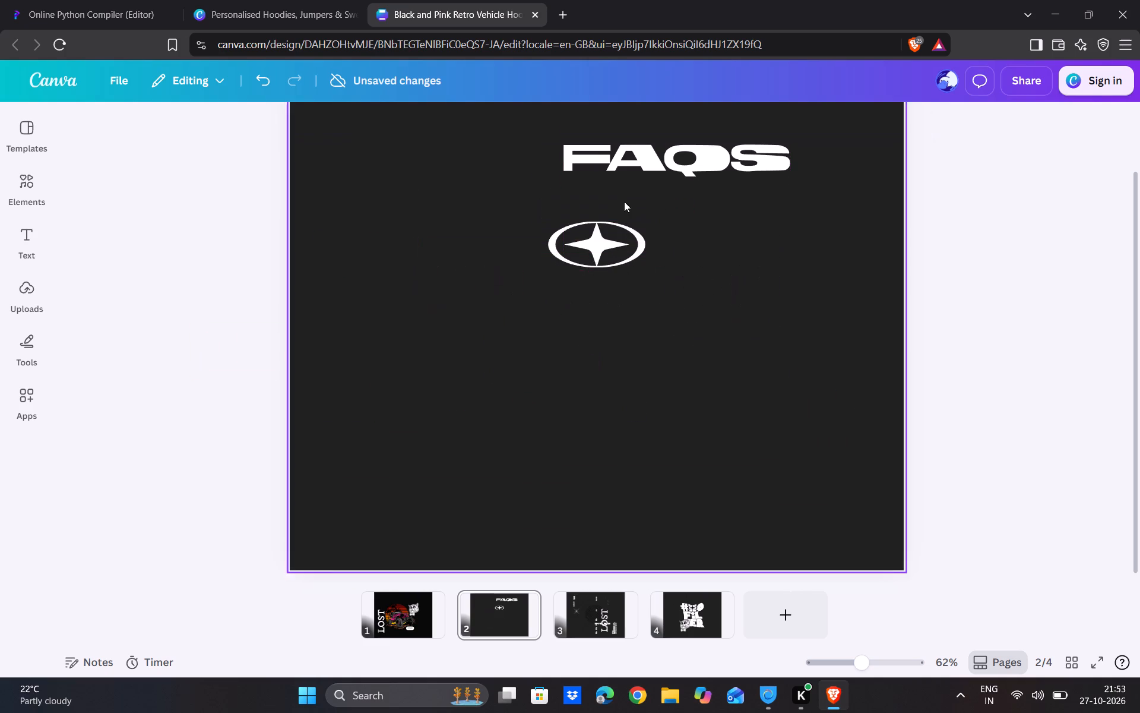
{"action": "left_click", "coordinate": [588, 254]}
{"action": "left_click", "coordinate": [612, 190]}
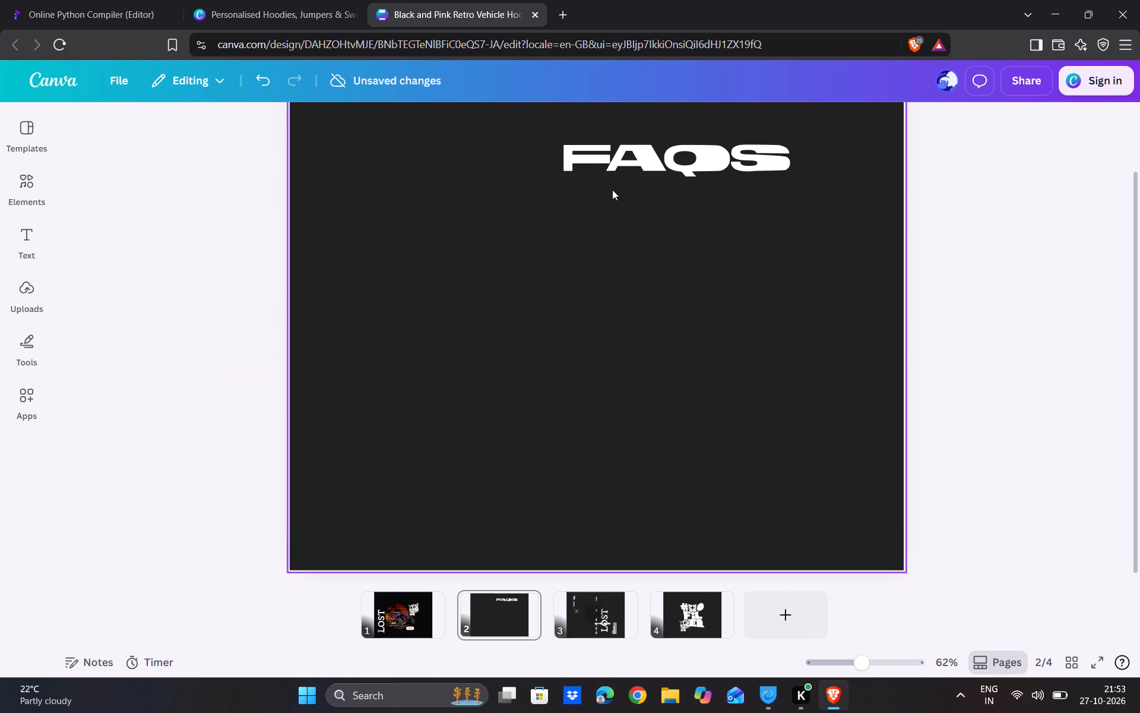
{"action": "left_click", "coordinate": [613, 154]}
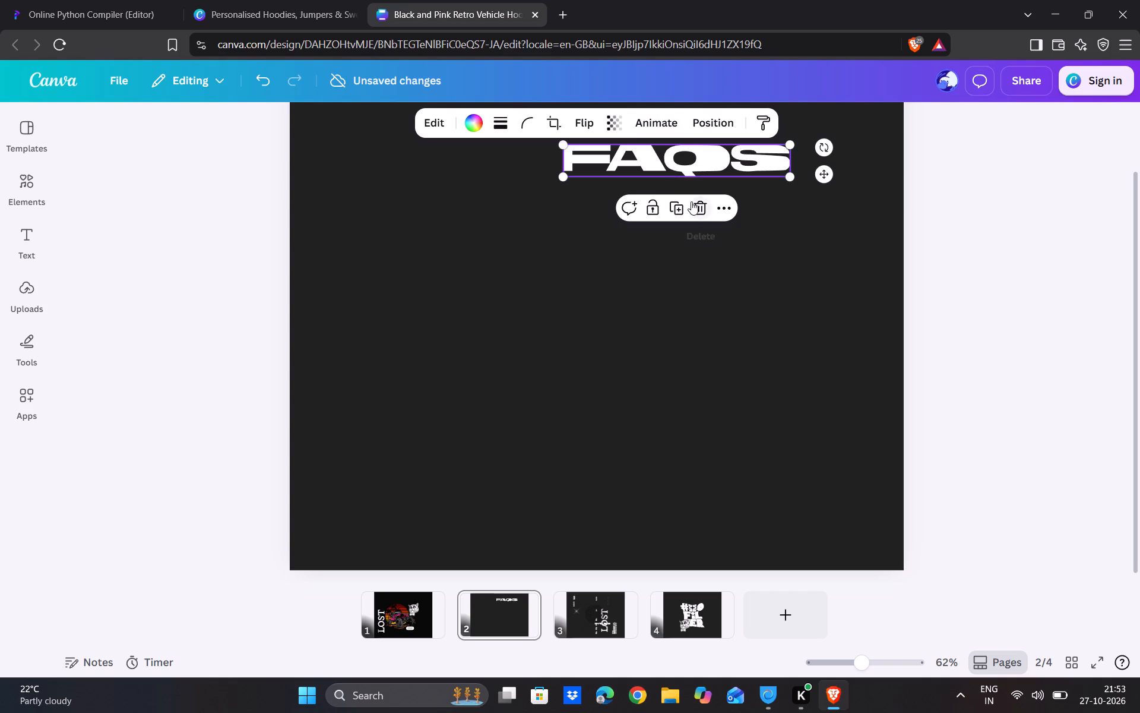
{"action": "left_click", "coordinate": [691, 201]}
Add a blank page 5 and apply the Orange Black and White Bold Astronaut Hoodie template to it.
{"action": "left_click", "coordinate": [33, 146]}
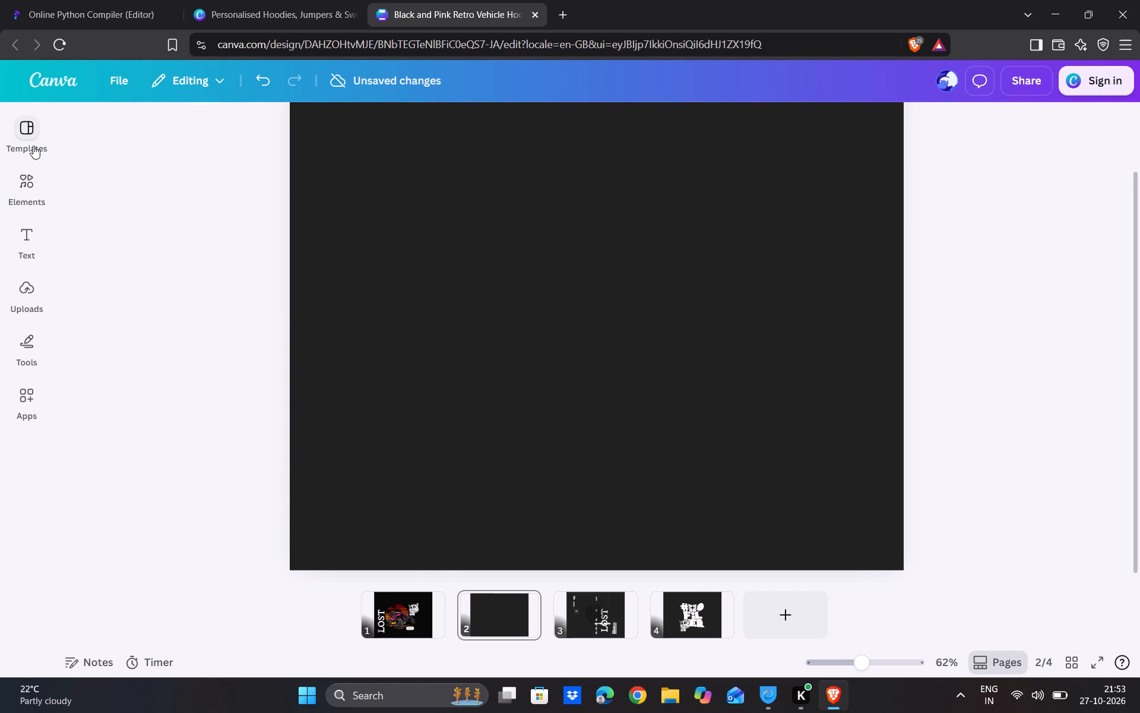
{"action": "scroll", "coordinate": [201, 377], "scroll_direction": "down", "scroll_amount": 4}
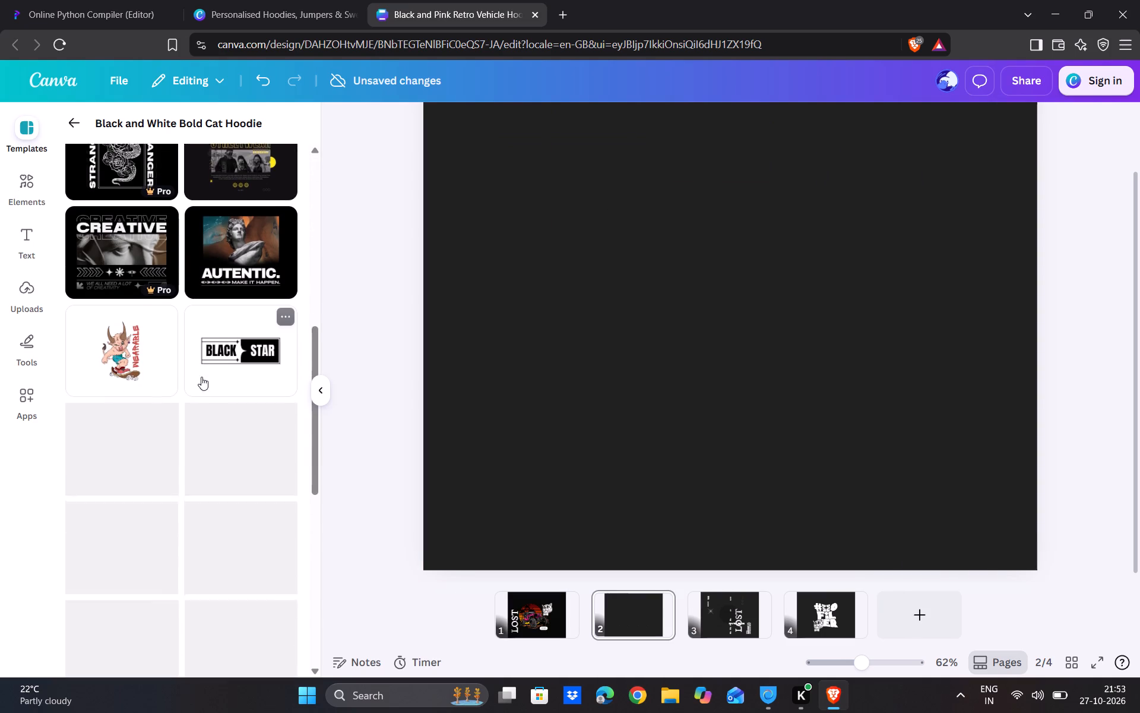
{"action": "left_click", "coordinate": [707, 613]}
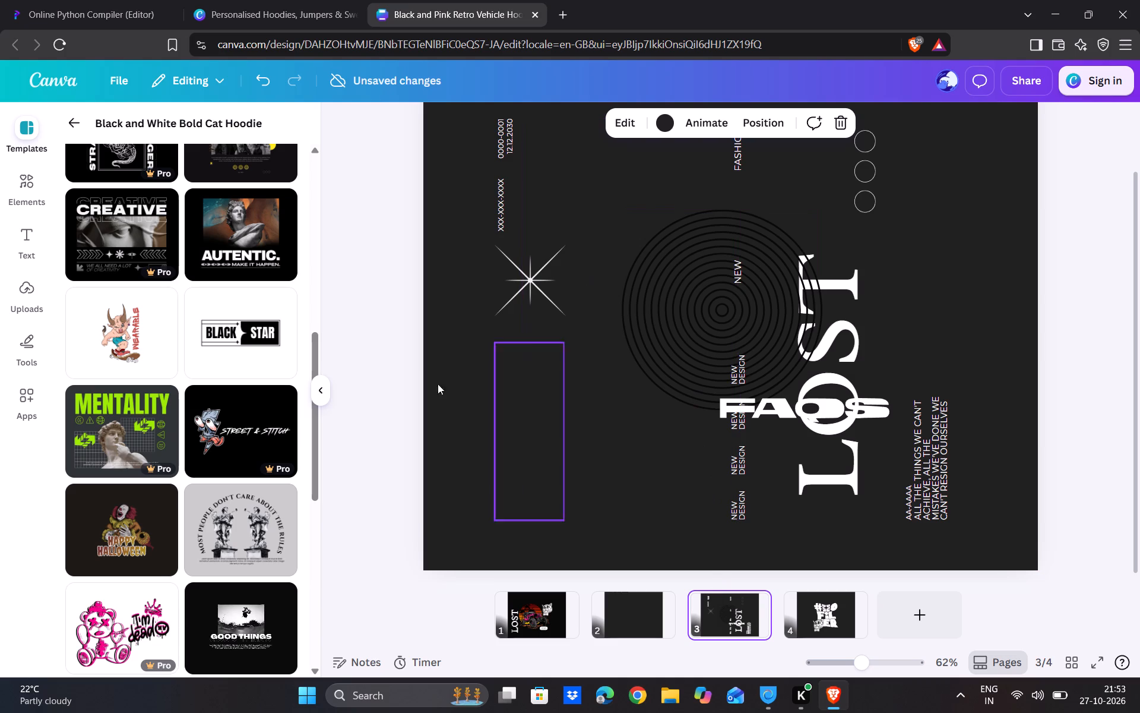
{"action": "scroll", "coordinate": [140, 343], "scroll_direction": "down", "scroll_amount": 7}
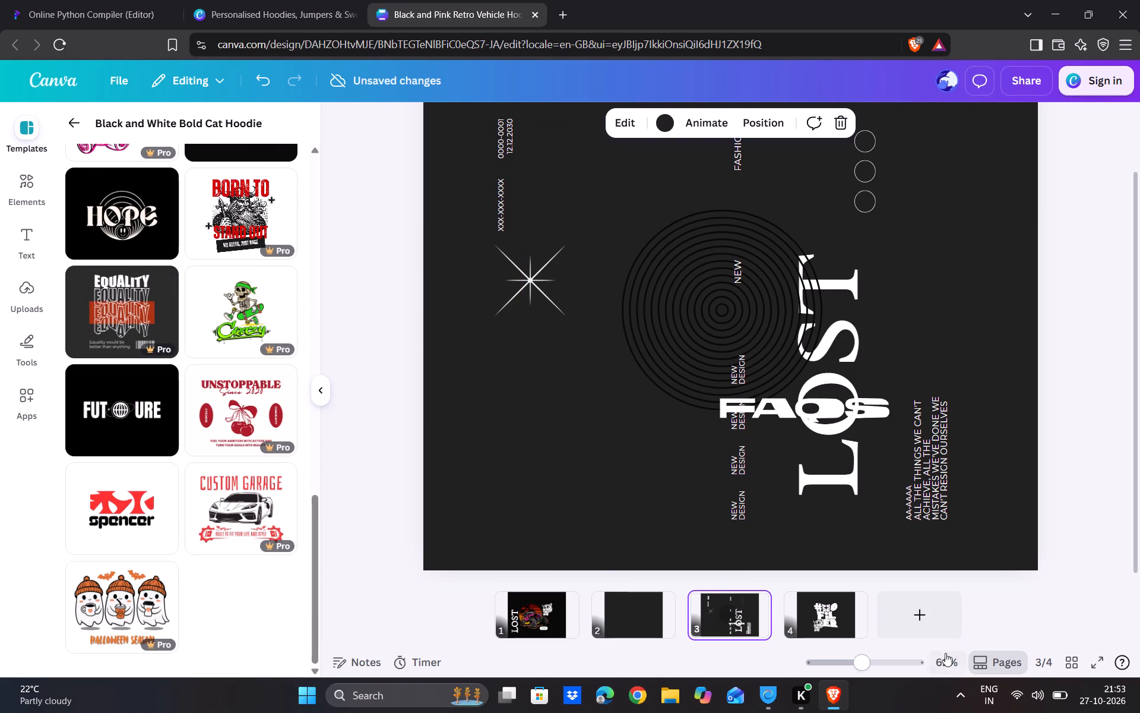
{"action": "left_click", "coordinate": [886, 614]}
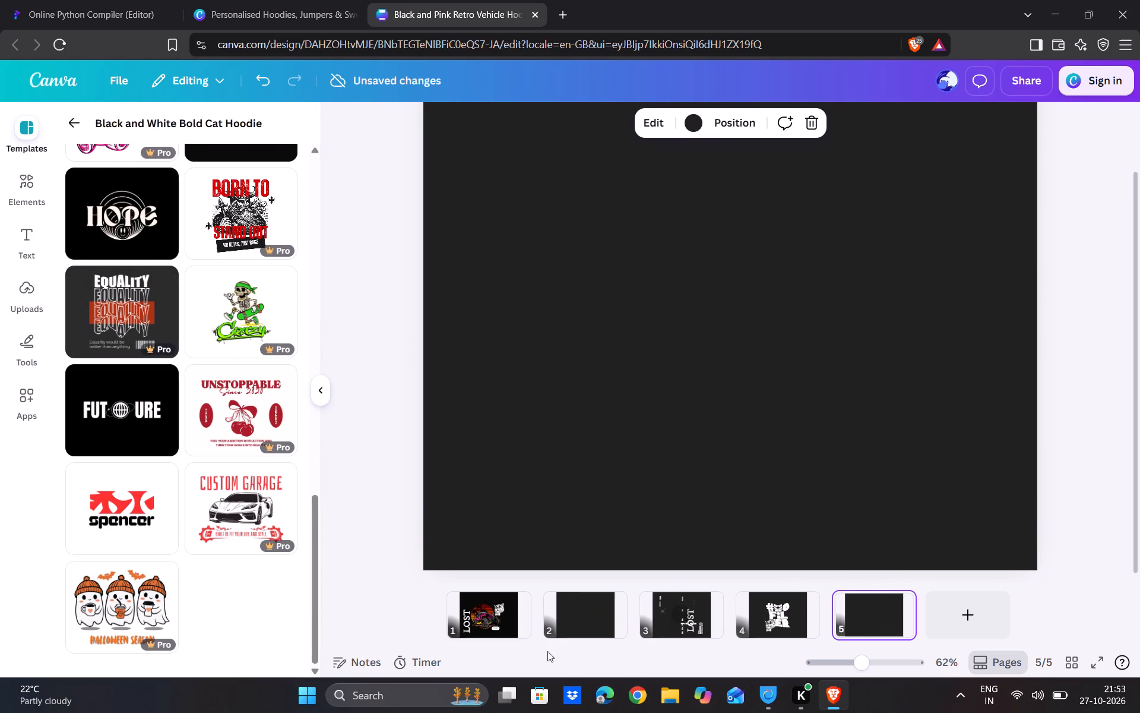
{"action": "scroll", "coordinate": [174, 311], "scroll_direction": "down", "scroll_amount": 3}
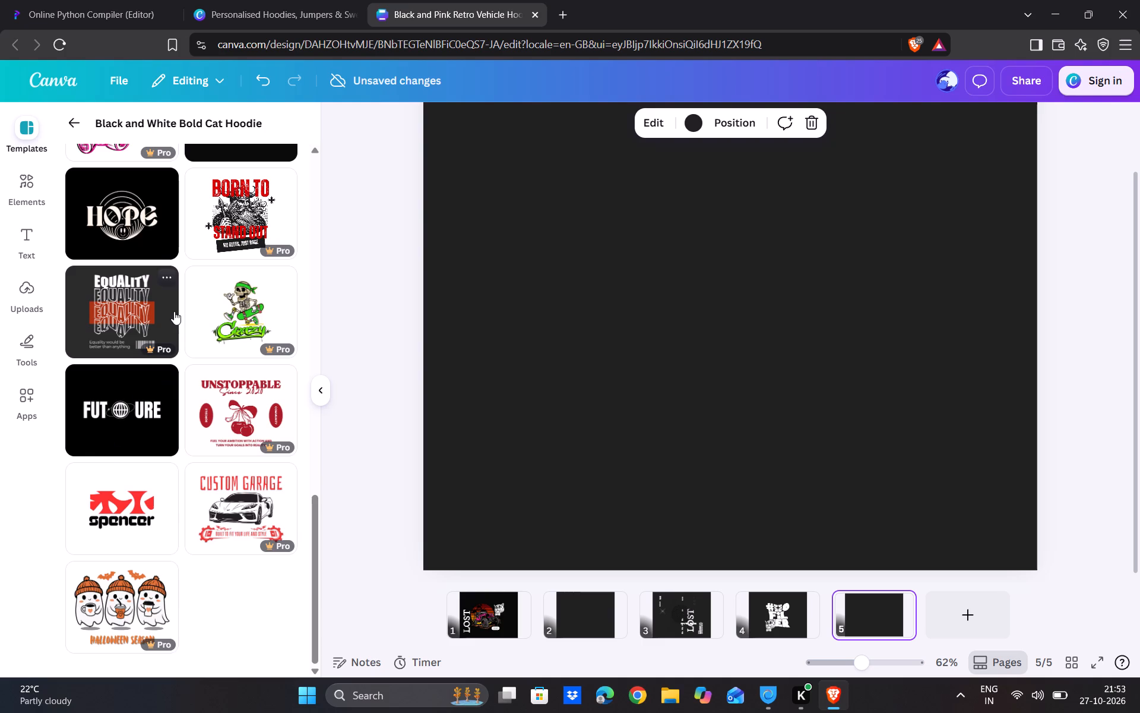
{"action": "scroll", "coordinate": [125, 222], "scroll_direction": "up", "scroll_amount": 4}
{"action": "left_click", "coordinate": [72, 119]}
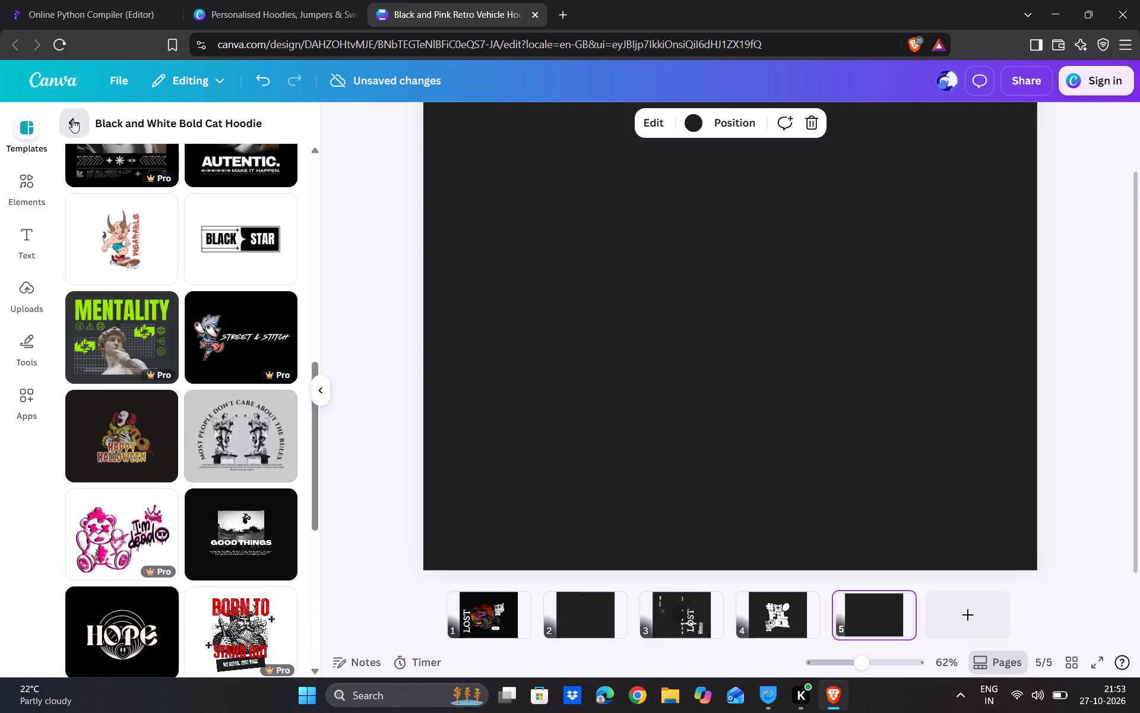
{"action": "left_click", "coordinate": [229, 389]}
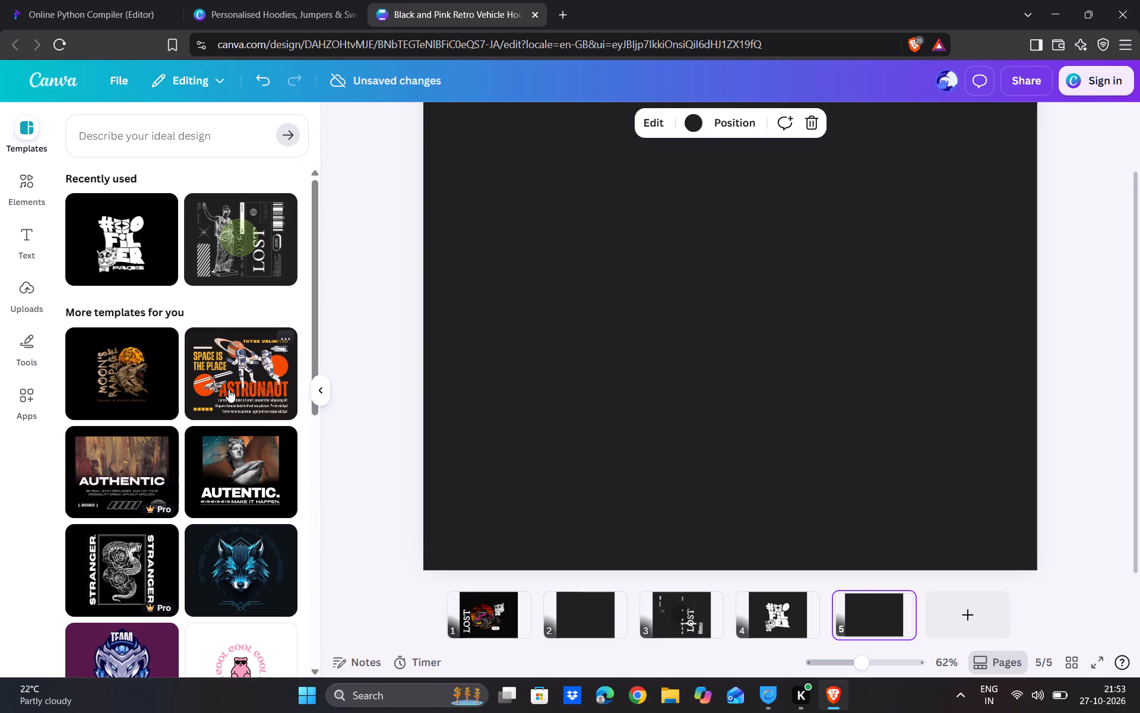
Add another blank page after page 5.
{"action": "left_click", "coordinate": [965, 608]}
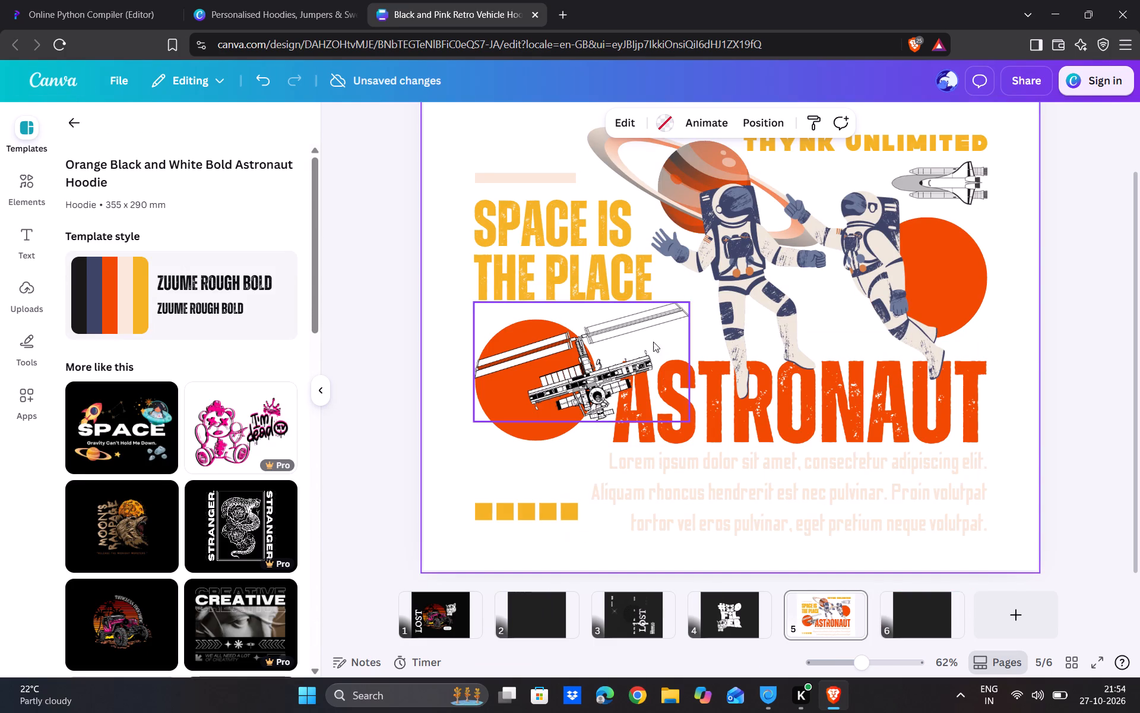
Set the background of the astronaut design on page 5 to the dark charcoal from the background colours.
{"action": "left_click", "coordinate": [502, 137]}
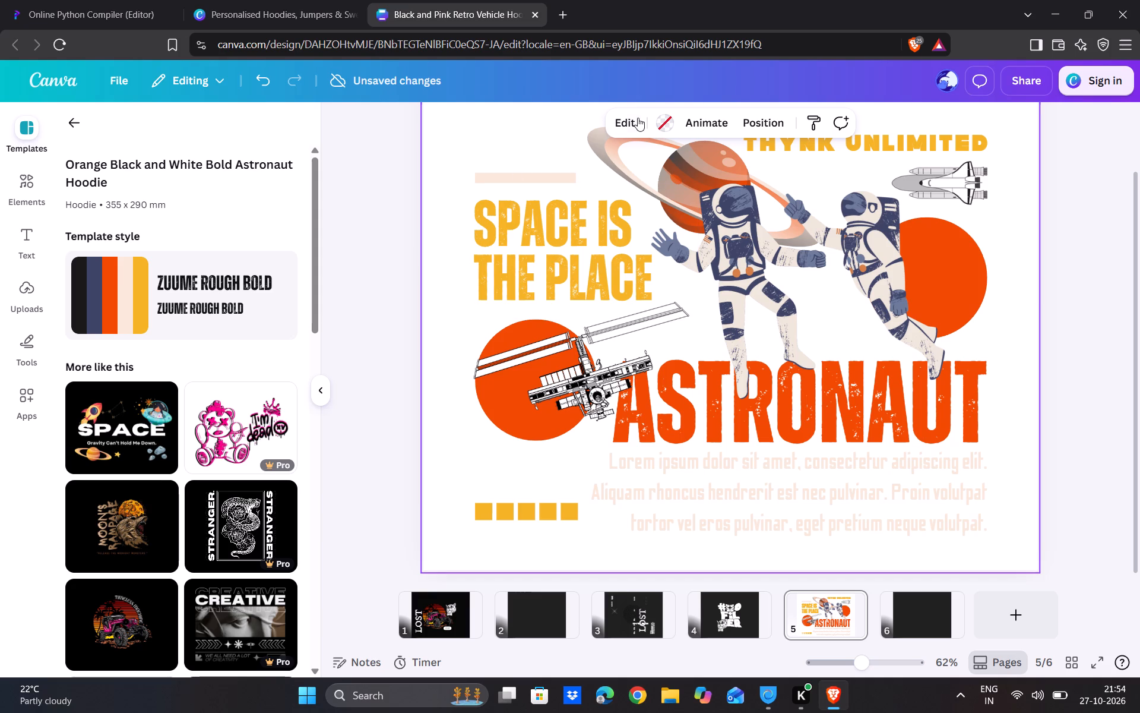
{"action": "left_click", "coordinate": [666, 118]}
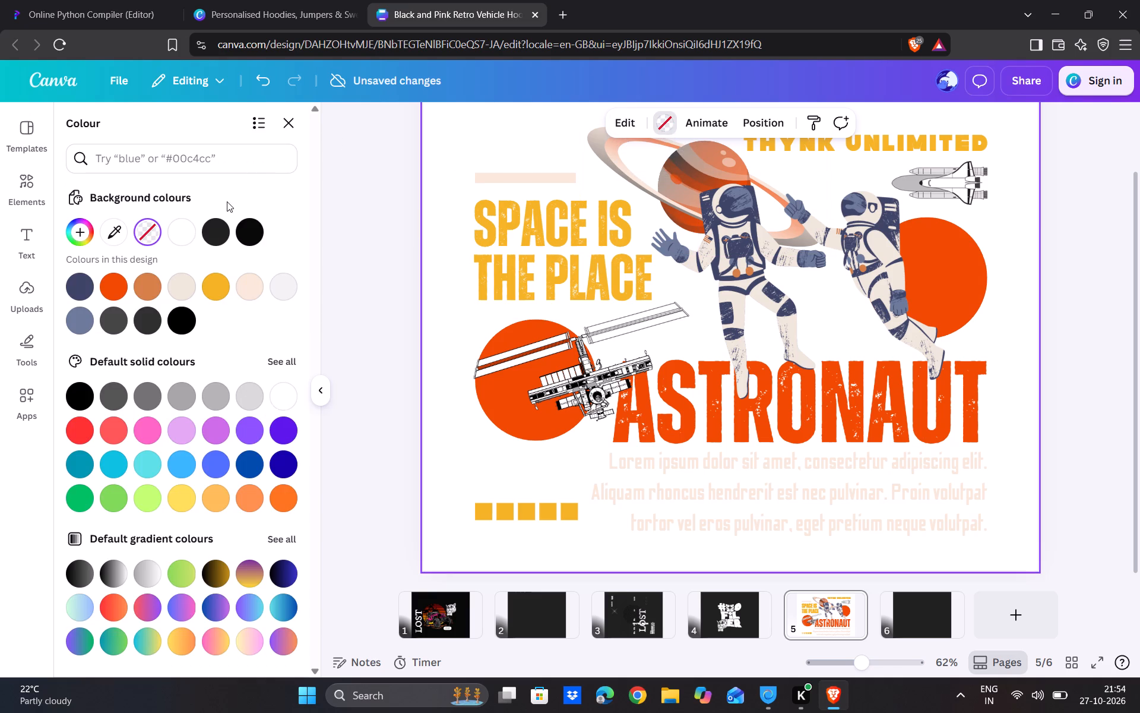
{"action": "left_click", "coordinate": [218, 226]}
{"action": "scroll", "coordinate": [656, 332], "scroll_direction": "down", "scroll_amount": 1}
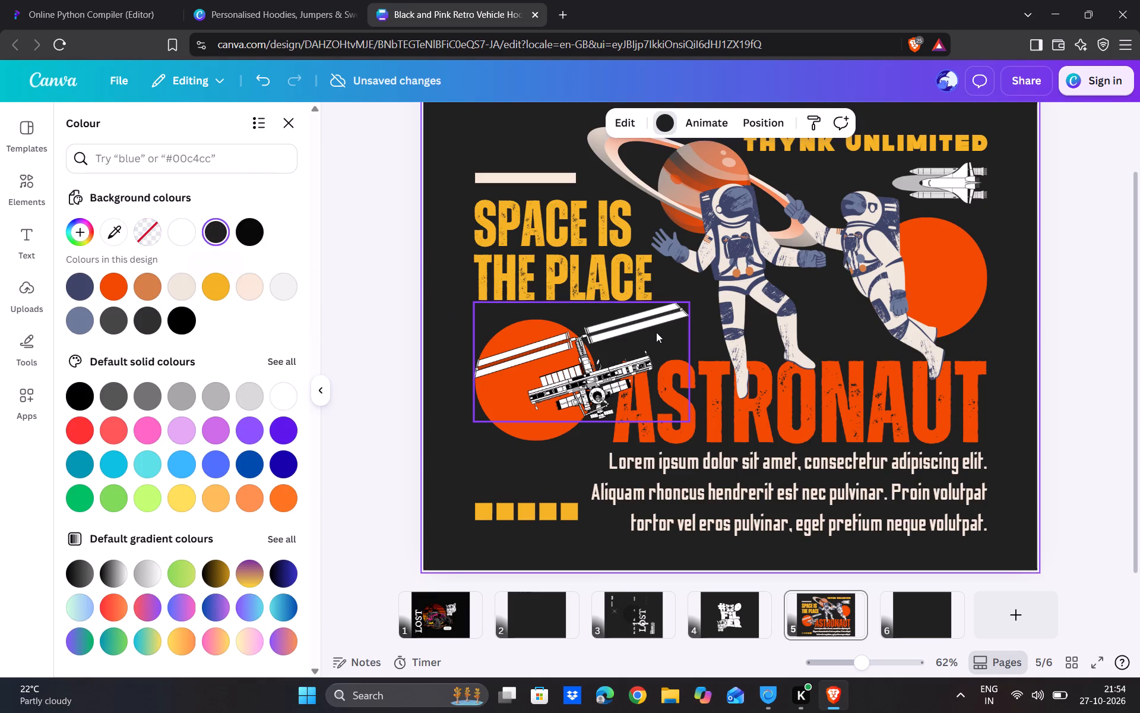
{"action": "scroll", "coordinate": [656, 332], "scroll_direction": "down", "scroll_amount": 2}
Apply the Black and Multicolor Illustrated Space Hoodie template to the blank page 6.
{"action": "left_click", "coordinate": [900, 598]}
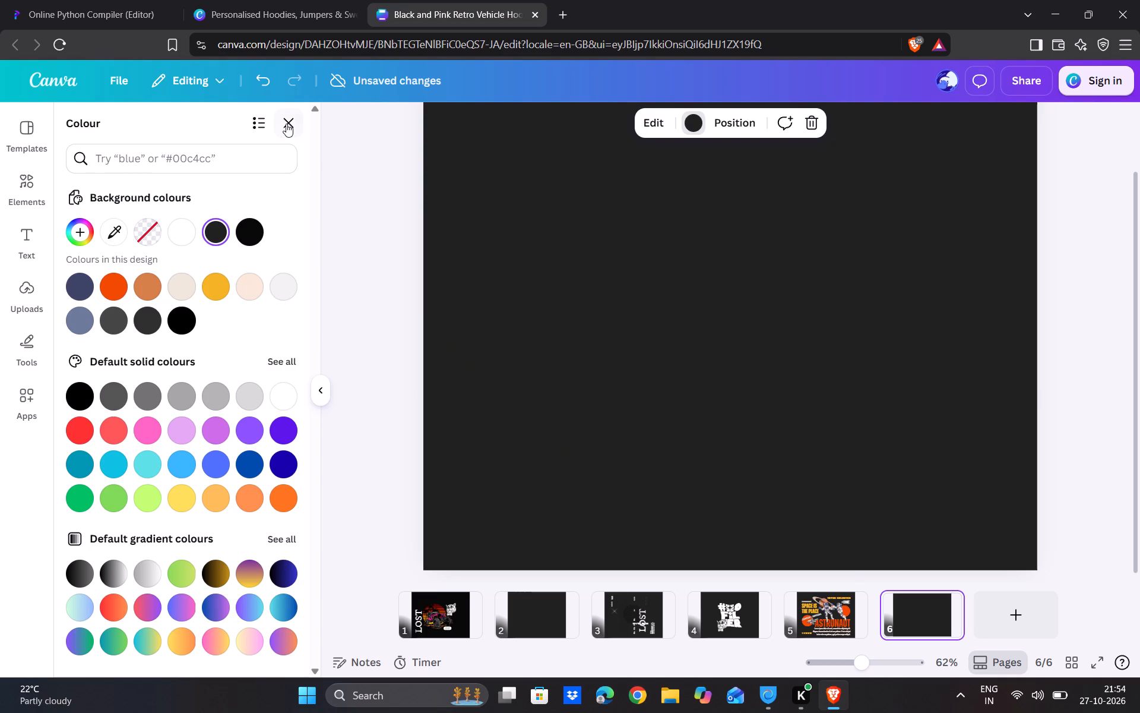
{"action": "left_click", "coordinate": [286, 124]}
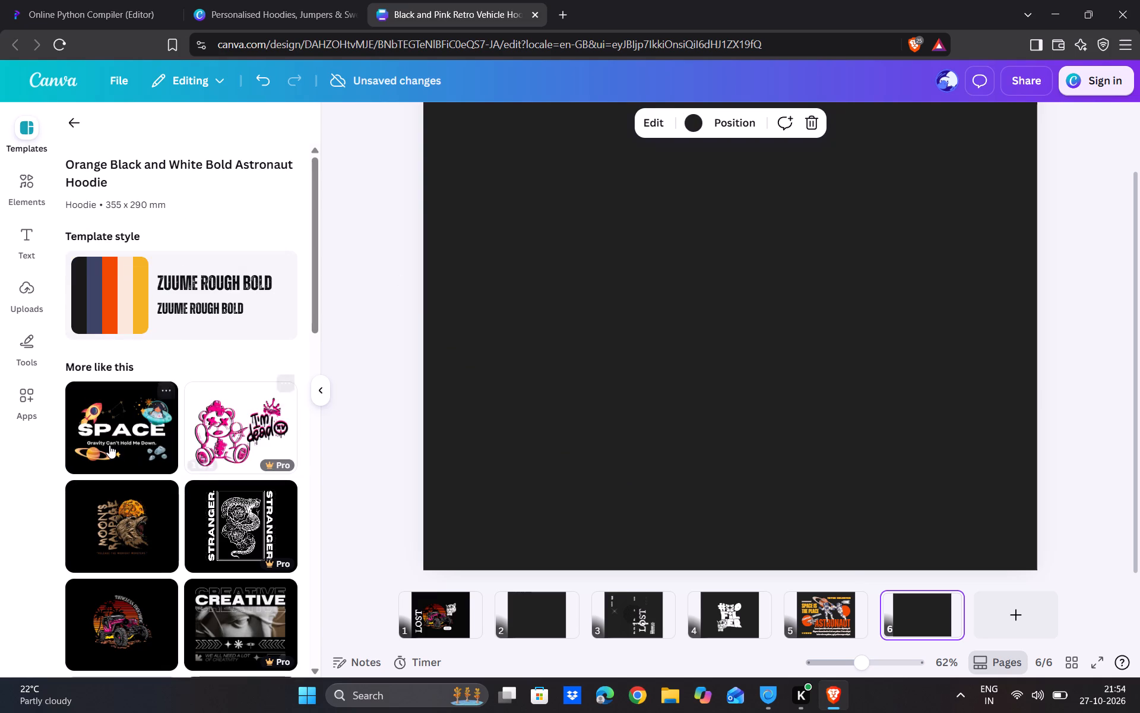
{"action": "left_click", "coordinate": [109, 445]}
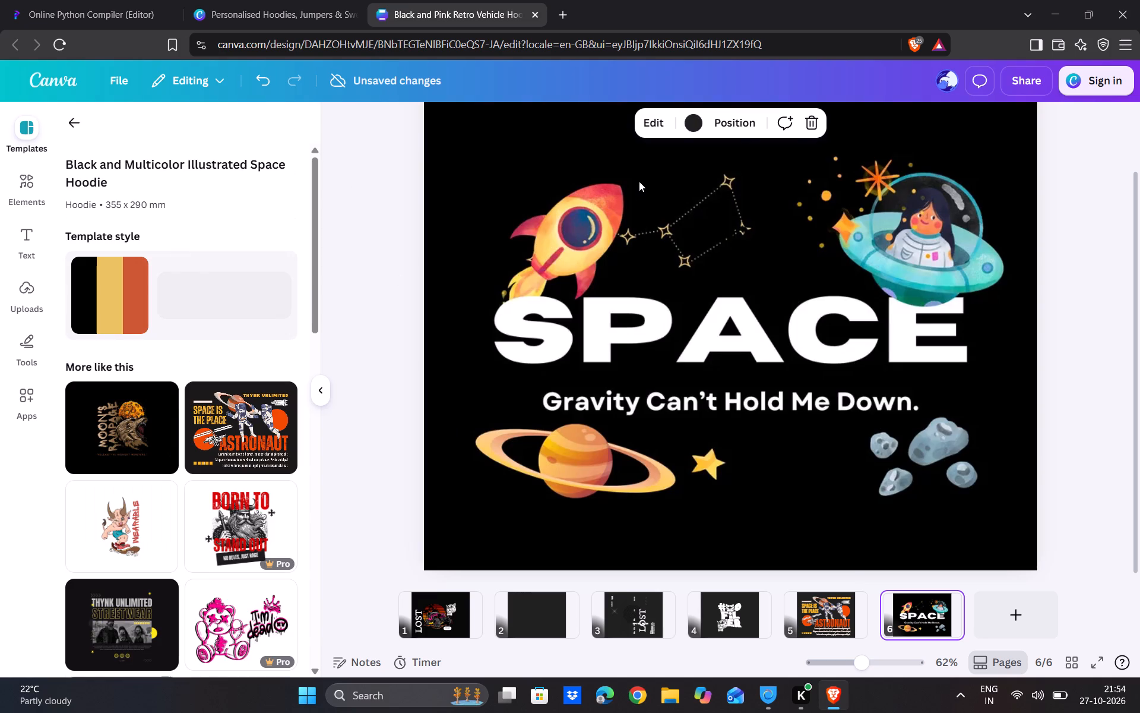
Set the background of the SPACE design on page 6 to black.
{"action": "left_click", "coordinate": [668, 119]}
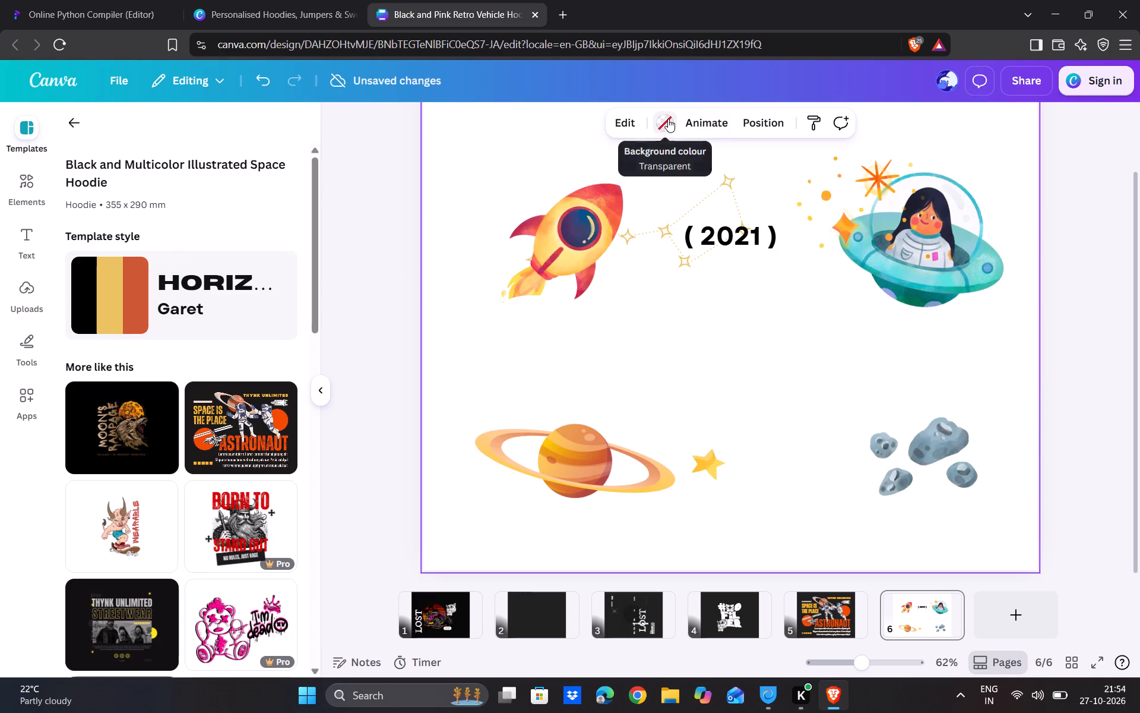
{"action": "left_click", "coordinate": [256, 219]}
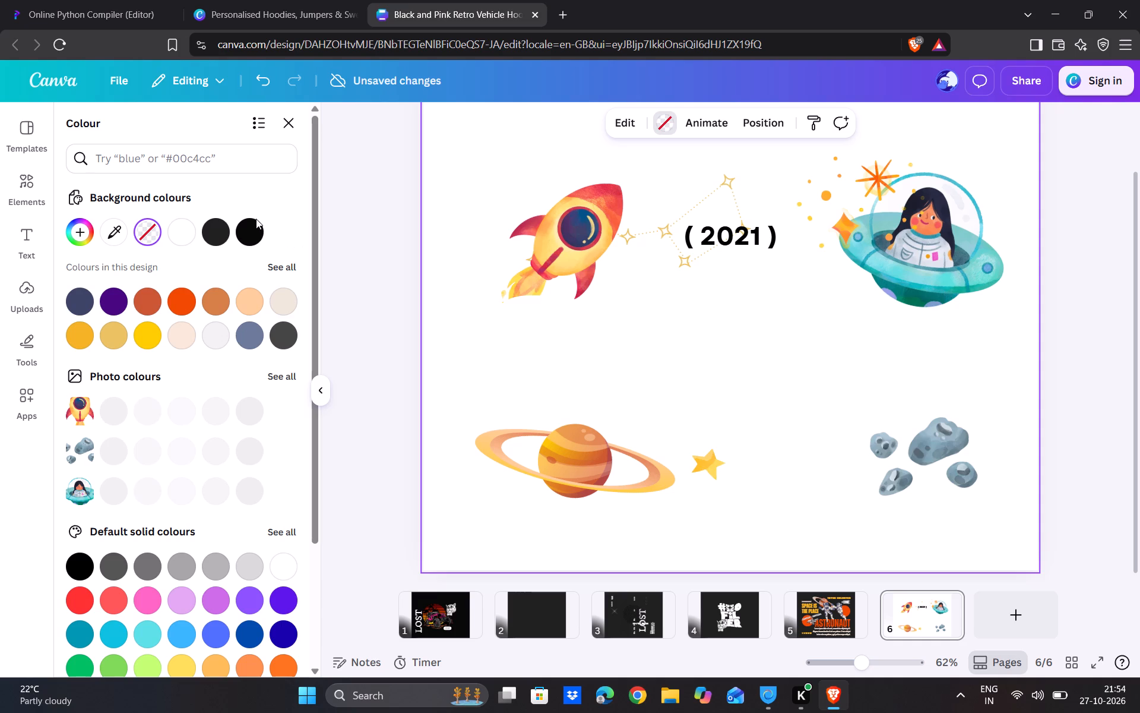
{"action": "left_click", "coordinate": [248, 235]}
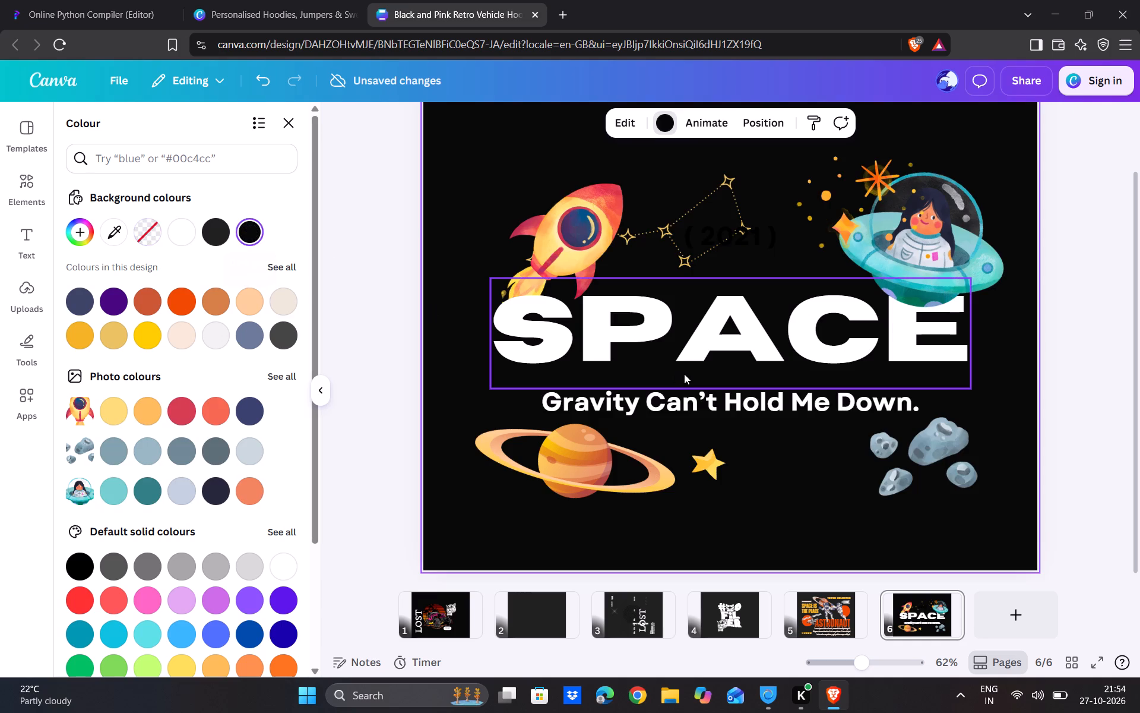
{"action": "scroll", "coordinate": [684, 374], "scroll_direction": "down", "scroll_amount": 5}
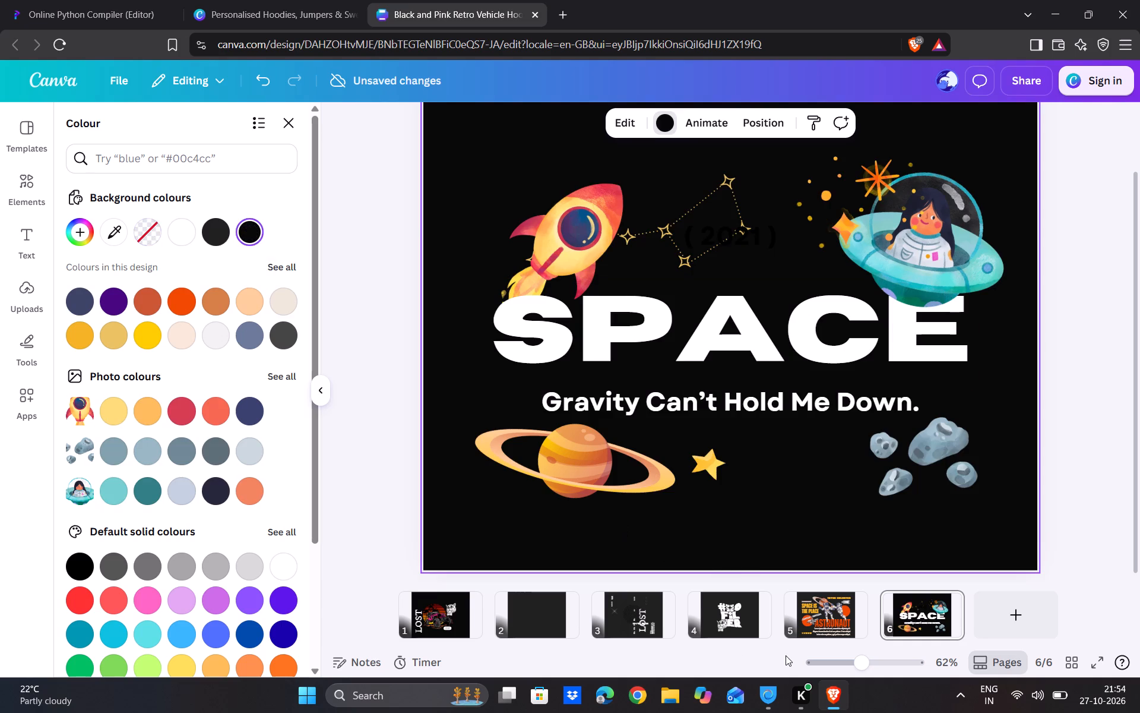
Add a blank page 7 after the SPACE design and close the colour options.
{"action": "left_click", "coordinate": [1018, 594]}
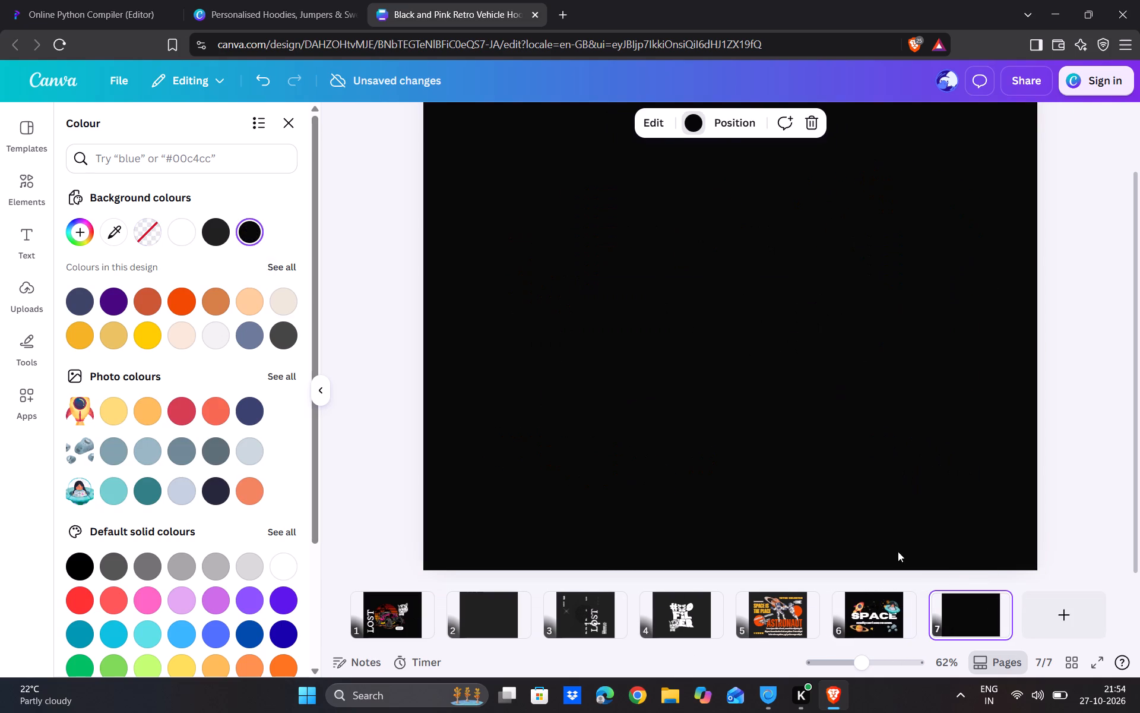
{"action": "scroll", "coordinate": [302, 399], "scroll_direction": "down", "scroll_amount": 3}
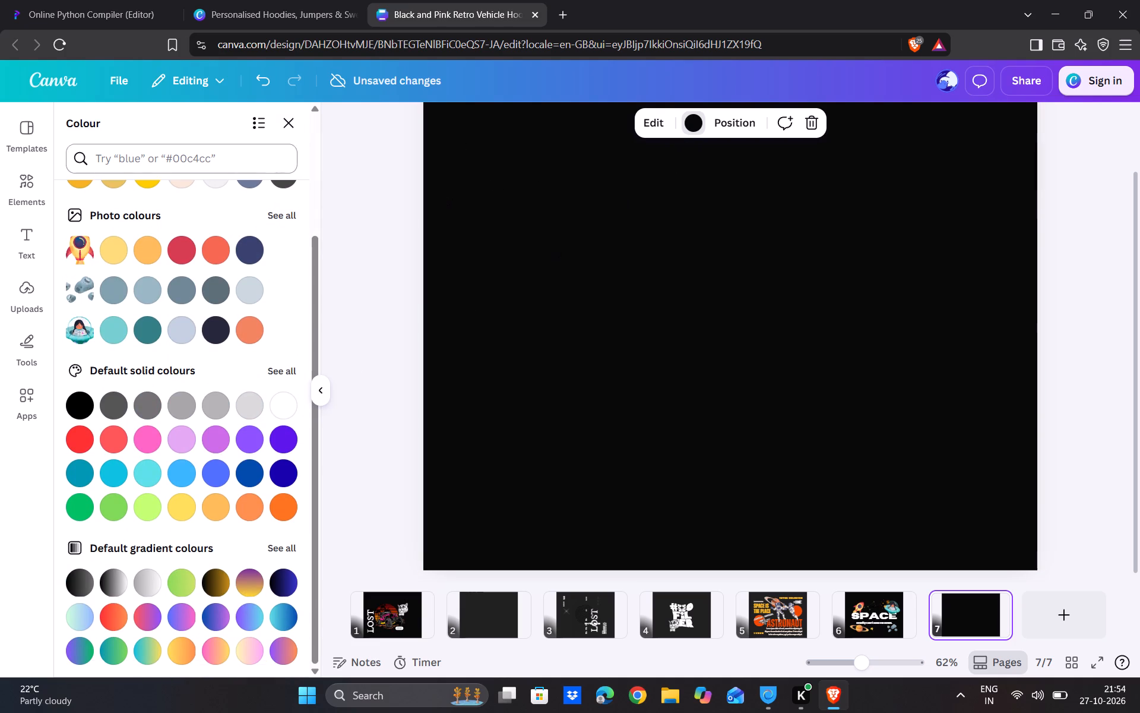
{"action": "scroll", "coordinate": [232, 231], "scroll_direction": "up", "scroll_amount": 2}
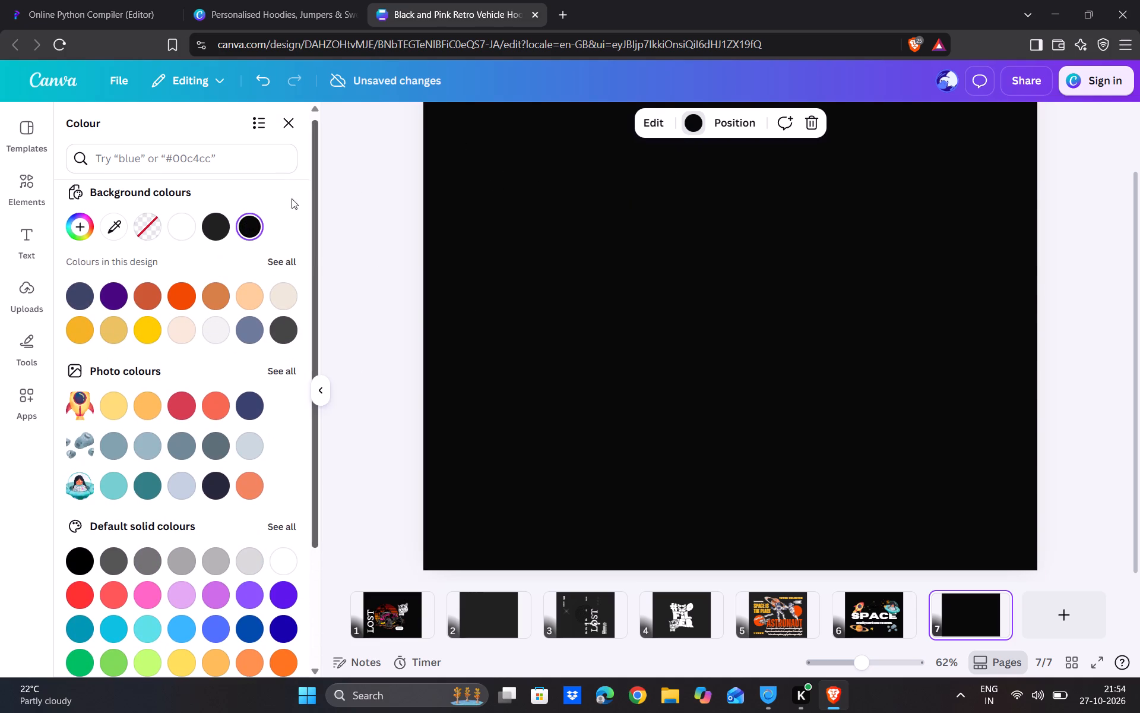
{"action": "left_click", "coordinate": [289, 121]}
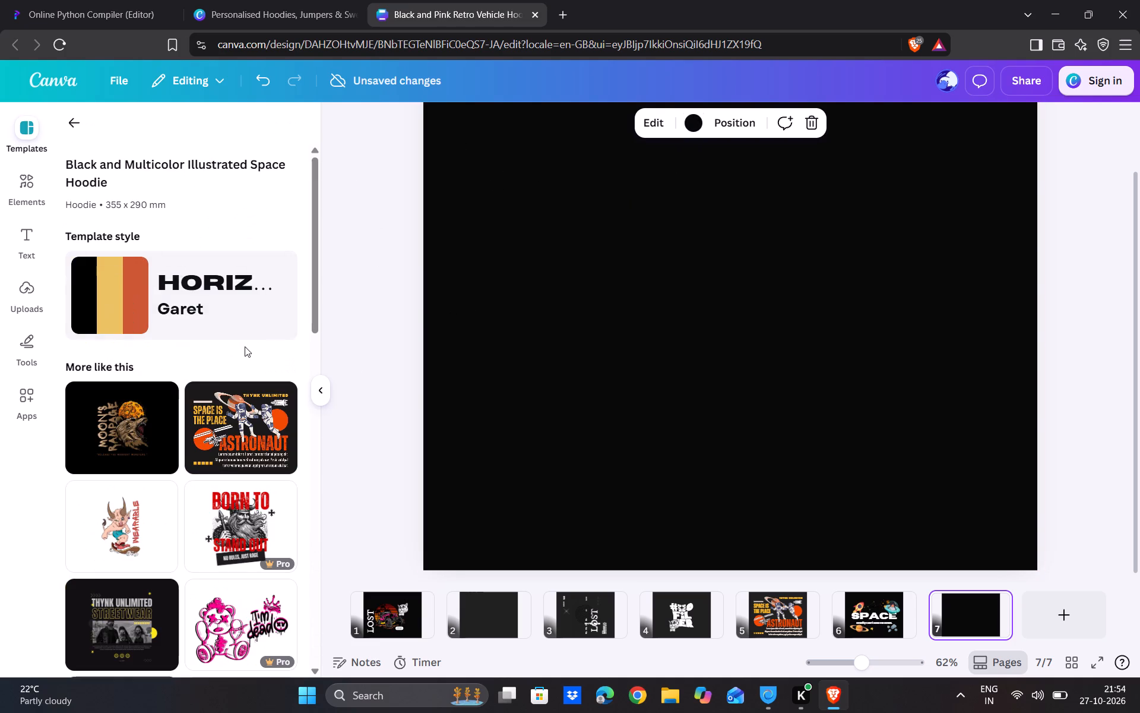
Browse the hoodie templates similar to the Black and Multicolor Illustrated Space Hoodie for page 7.
{"action": "scroll", "coordinate": [245, 346], "scroll_direction": "down", "scroll_amount": 4}
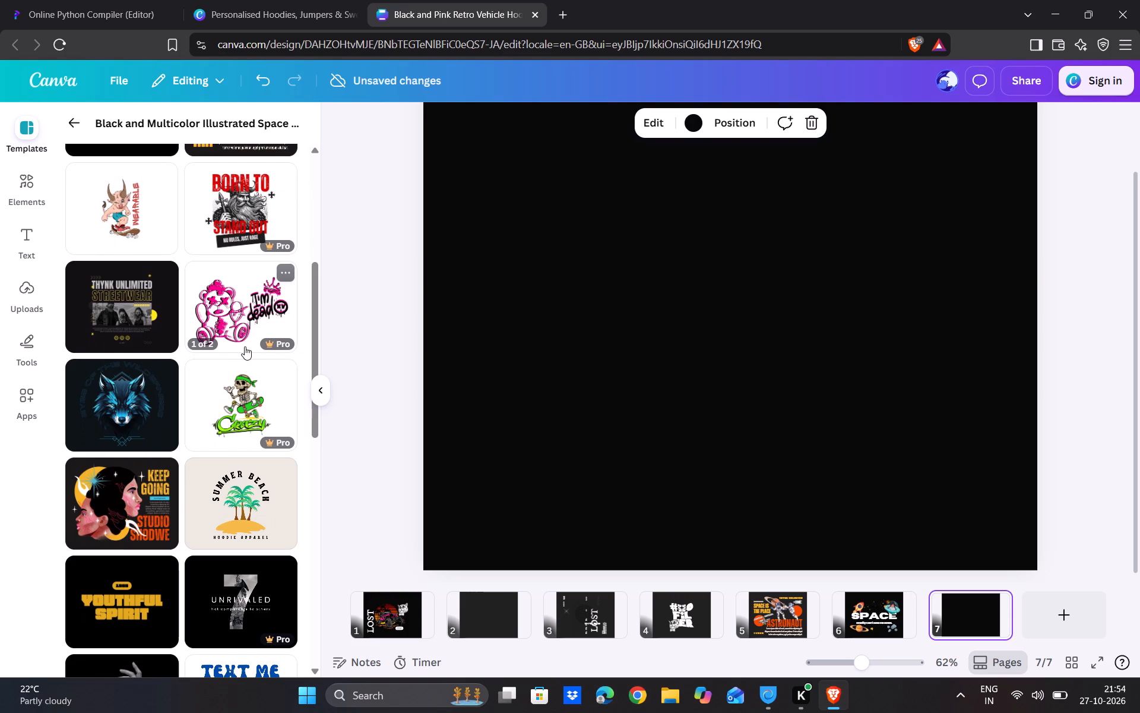
{"action": "scroll", "coordinate": [245, 346], "scroll_direction": "down", "scroll_amount": 7}
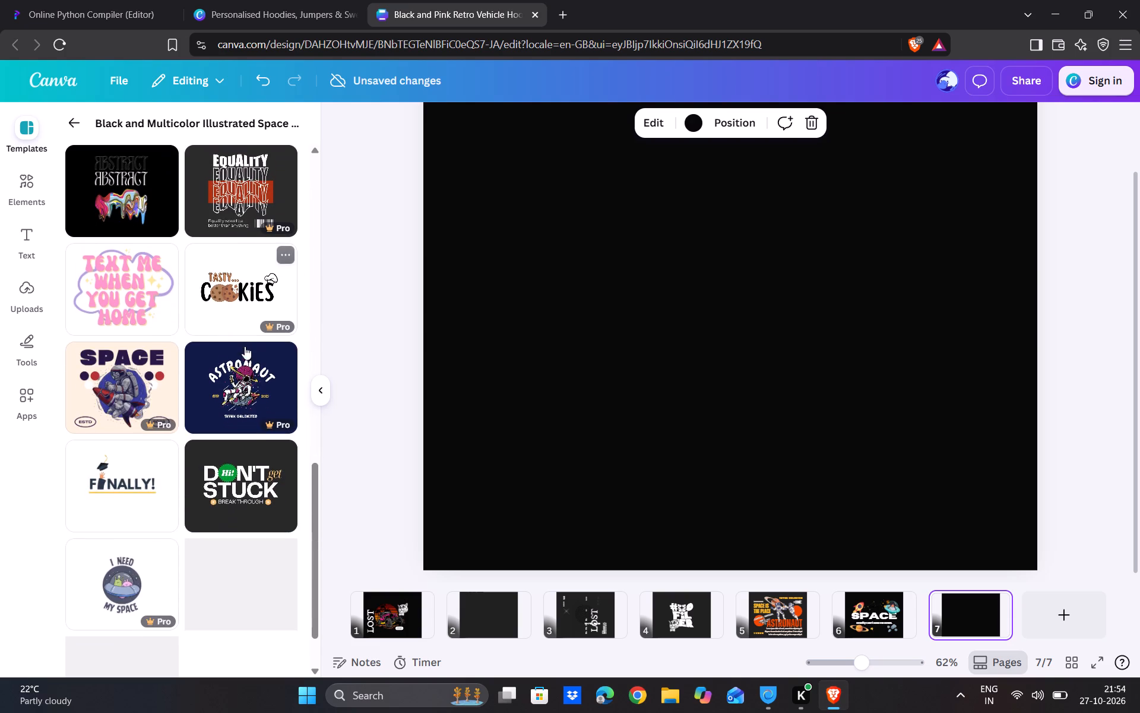
{"action": "scroll", "coordinate": [245, 346], "scroll_direction": "up", "scroll_amount": 10}
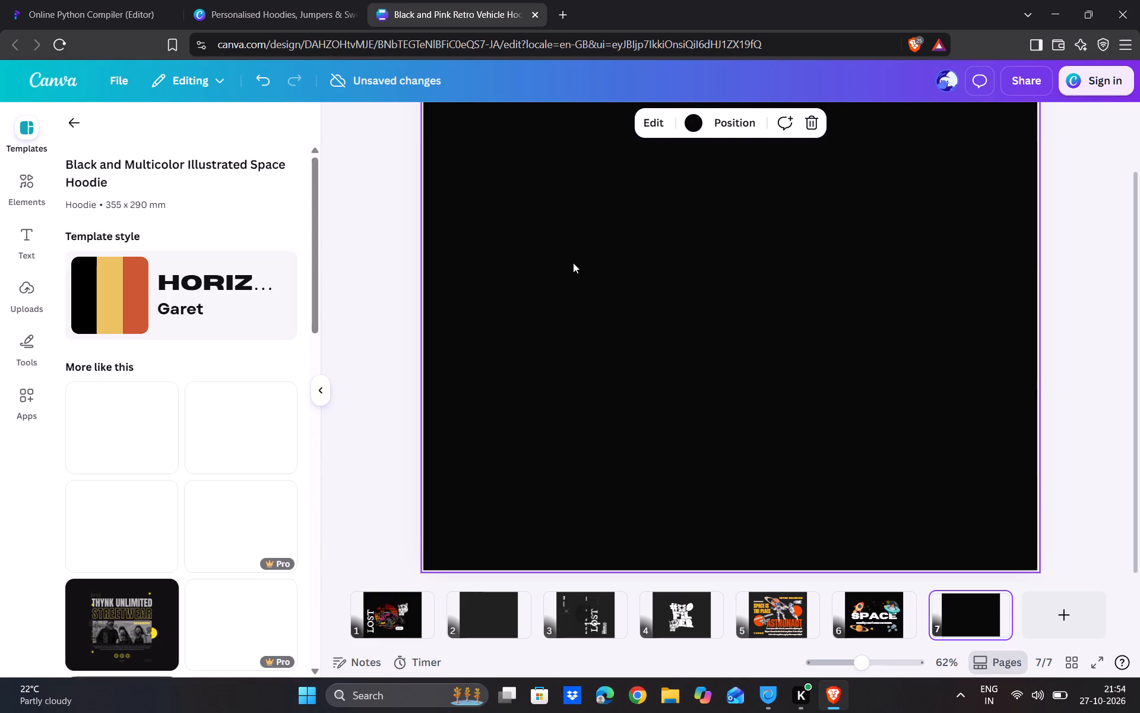
{"action": "scroll", "coordinate": [573, 263], "scroll_direction": "up", "scroll_amount": 10}
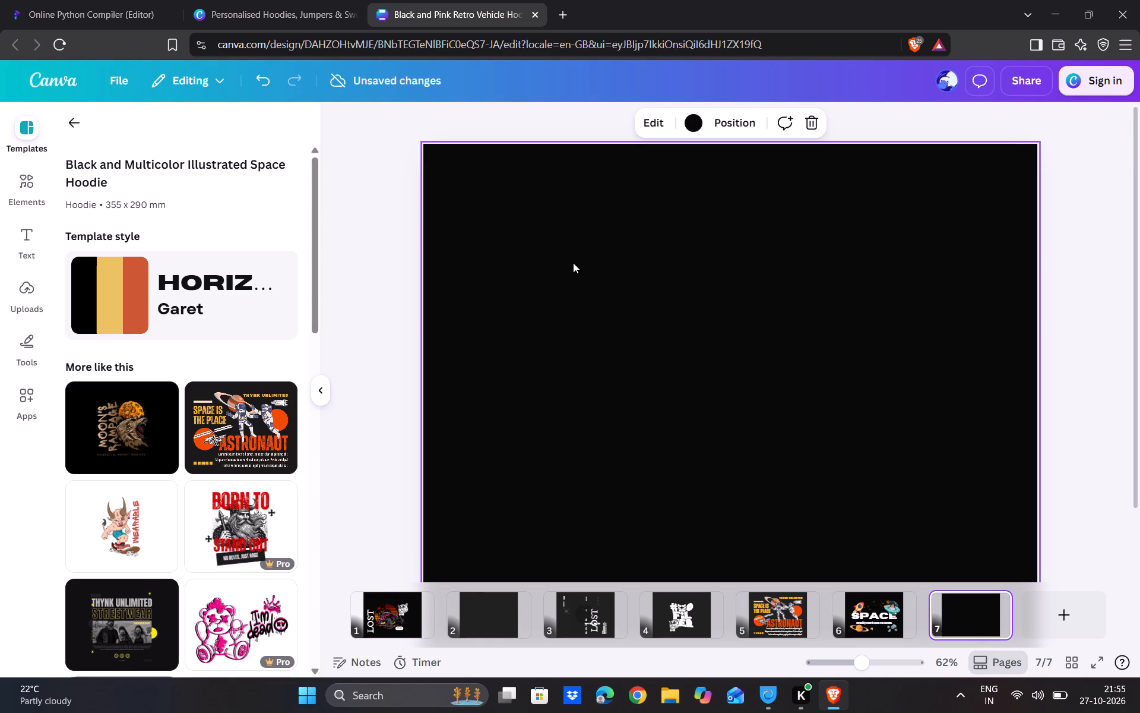
Hide the page thumbnails so that all pages show in one continuous scrolling view.
{"action": "scroll", "coordinate": [573, 263], "scroll_direction": "up", "scroll_amount": 3}
{"action": "scroll", "coordinate": [355, 203], "scroll_direction": "up", "scroll_amount": 4}
{"action": "scroll", "coordinate": [1092, 239], "scroll_direction": "up", "scroll_amount": 1}
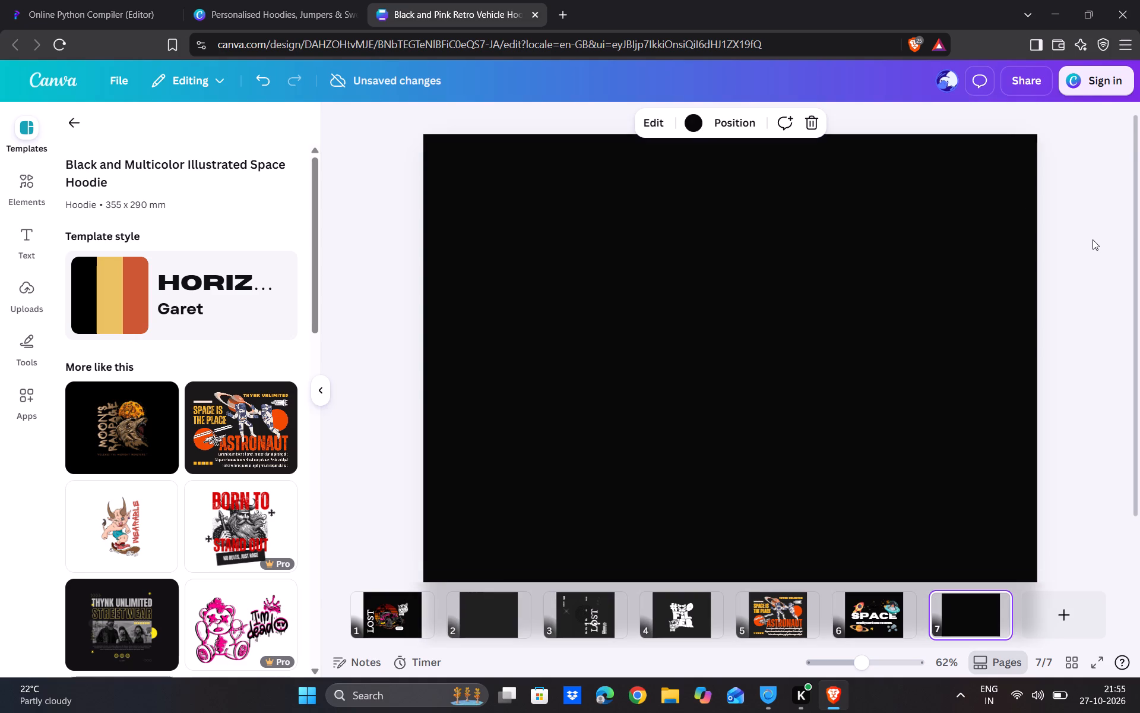
{"action": "scroll", "coordinate": [1092, 239], "scroll_direction": "up", "scroll_amount": 1}
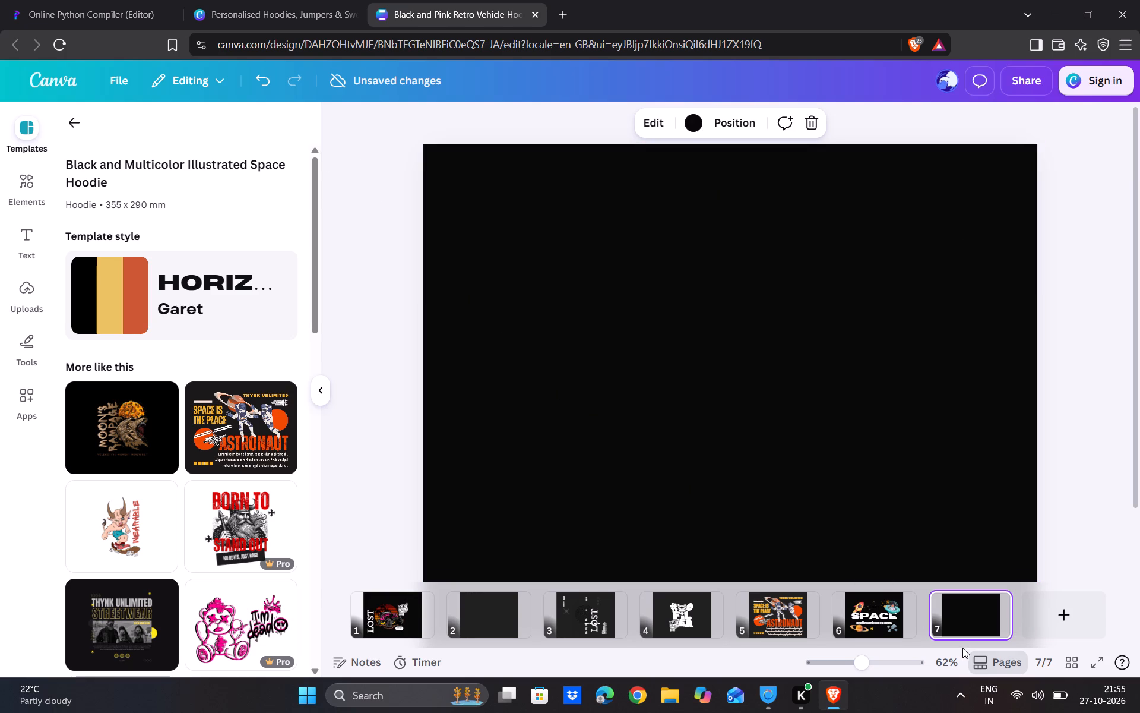
{"action": "left_click", "coordinate": [977, 657]}
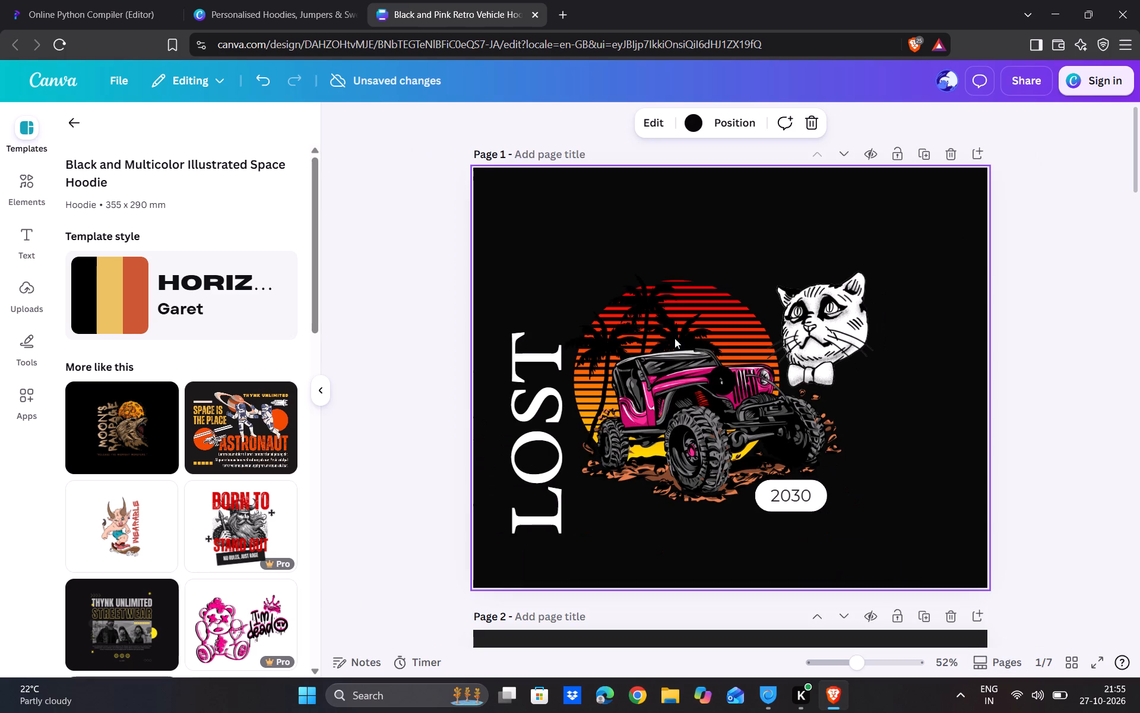
Move the rocket into the upper-left corner of the SPACE design on page 6 and the constellation up beside it.
{"action": "scroll", "coordinate": [483, 306], "scroll_direction": "down", "scroll_amount": 12}
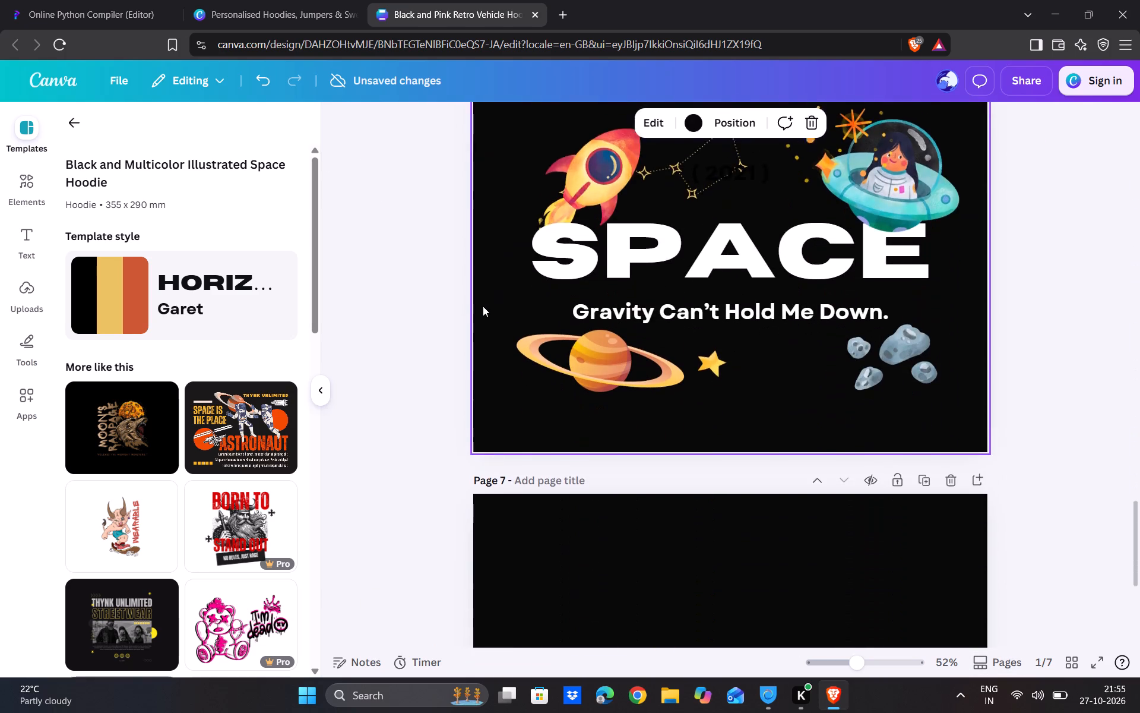
{"action": "scroll", "coordinate": [483, 306], "scroll_direction": "right", "scroll_amount": 1}
{"action": "scroll", "coordinate": [483, 306], "scroll_direction": "up", "scroll_amount": 1}
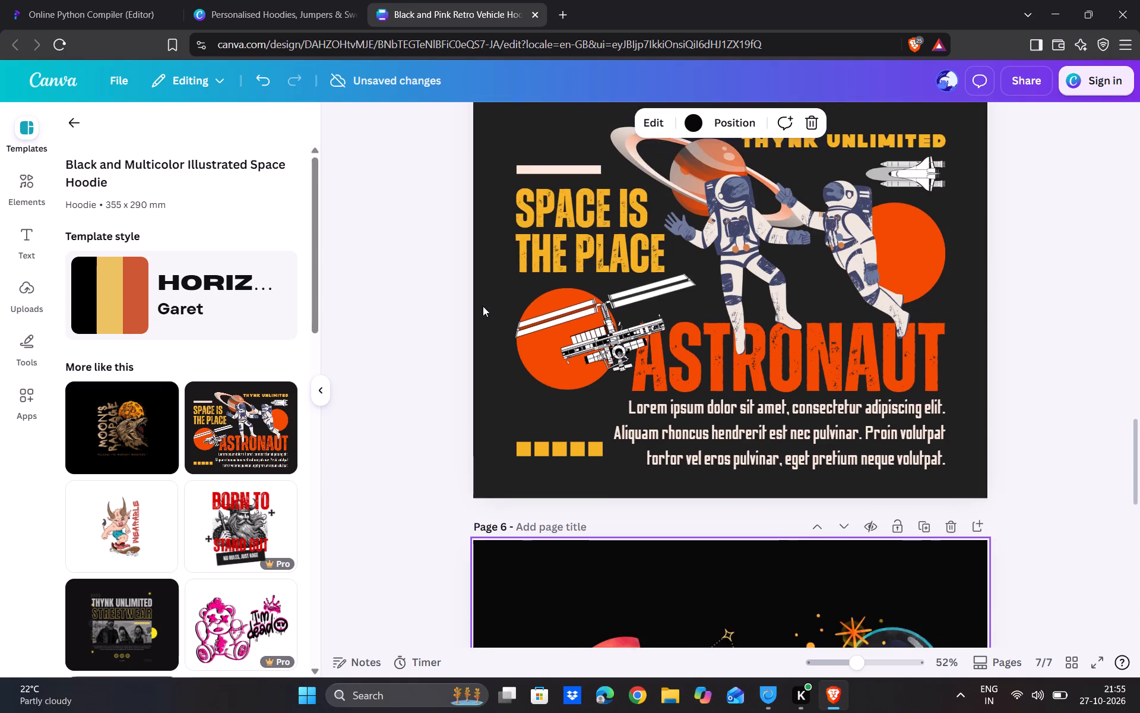
{"action": "scroll", "coordinate": [483, 306], "scroll_direction": "up", "scroll_amount": 1}
{"action": "scroll", "coordinate": [483, 306], "scroll_direction": "down", "scroll_amount": 1}
{"action": "left_click_drag", "start_coordinate": [571, 511], "coordinate": [507, 421]}
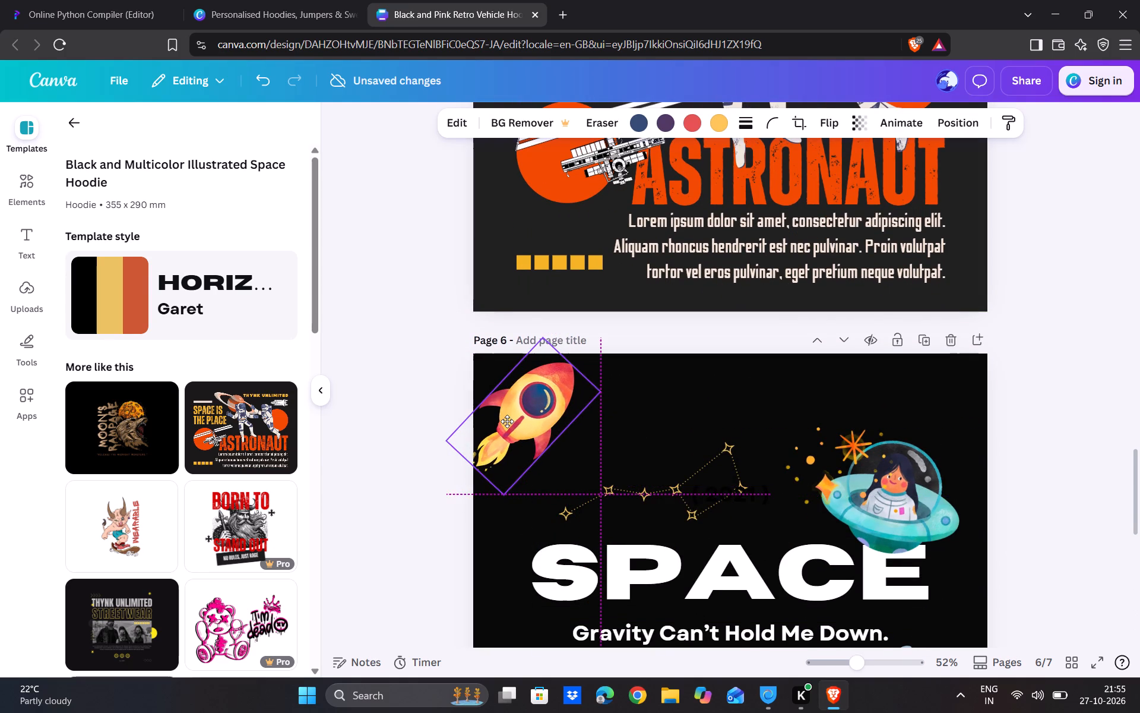
{"action": "left_click_drag", "start_coordinate": [507, 421], "coordinate": [522, 419]}
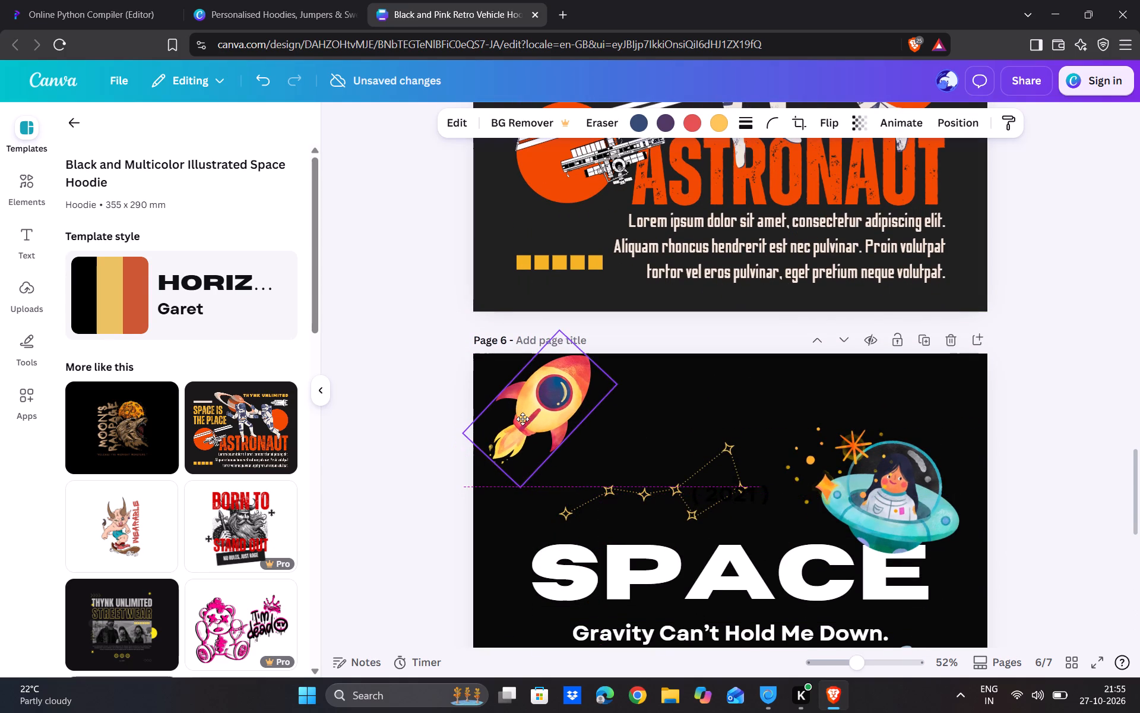
{"action": "left_click_drag", "start_coordinate": [522, 419], "coordinate": [511, 417]}
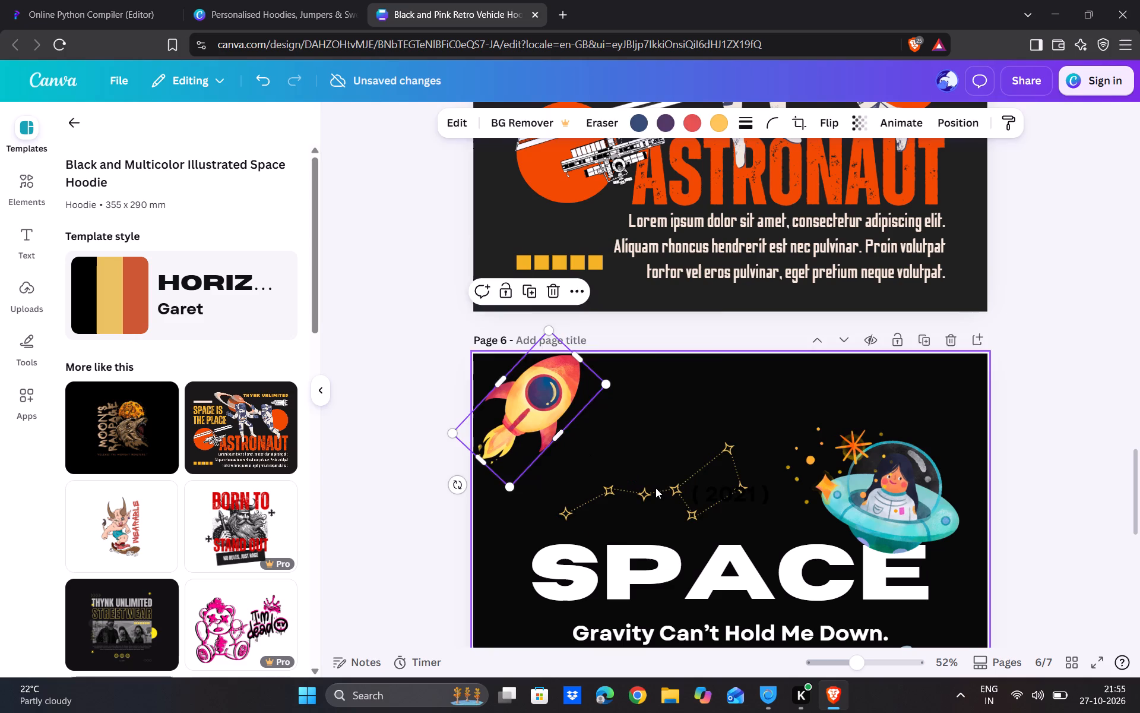
{"action": "left_click_drag", "start_coordinate": [655, 488], "coordinate": [661, 400]}
Move the flying saucer into page 6's upper-right corner and the orange star cluster up between it and the constellation.
{"action": "left_click_drag", "start_coordinate": [848, 511], "coordinate": [873, 429]}
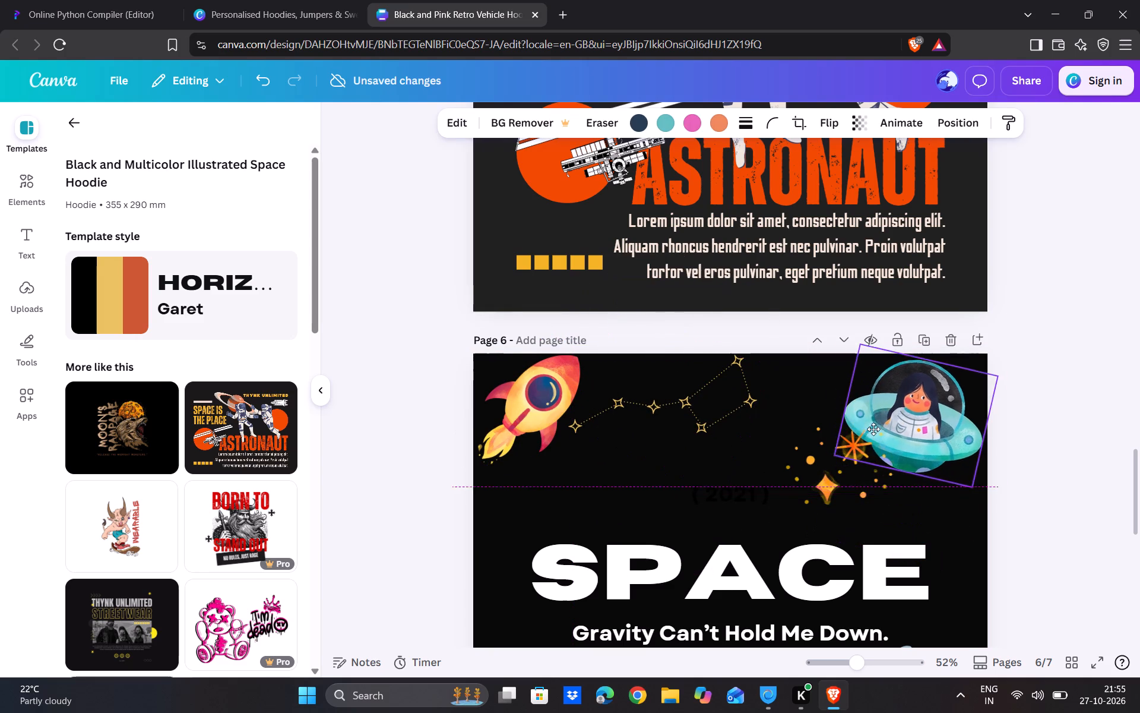
{"action": "left_click_drag", "start_coordinate": [873, 429], "coordinate": [879, 431]}
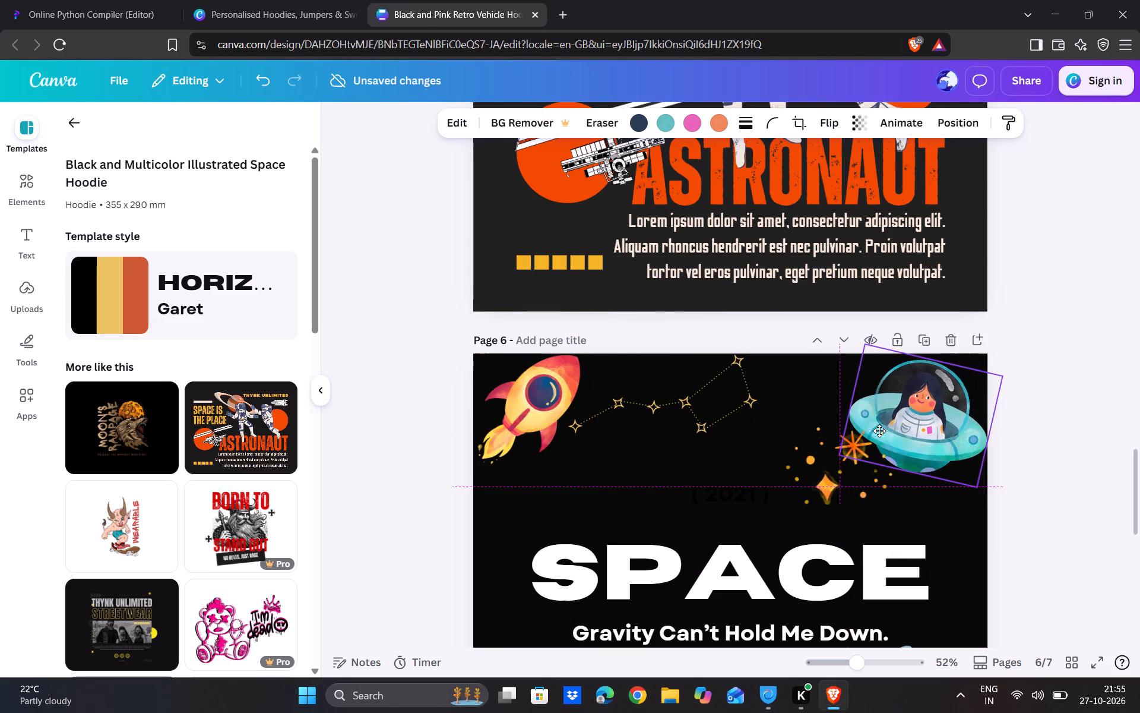
{"action": "left_click_drag", "start_coordinate": [879, 431], "coordinate": [876, 433]}
{"action": "left_click_drag", "start_coordinate": [850, 450], "coordinate": [802, 419]}
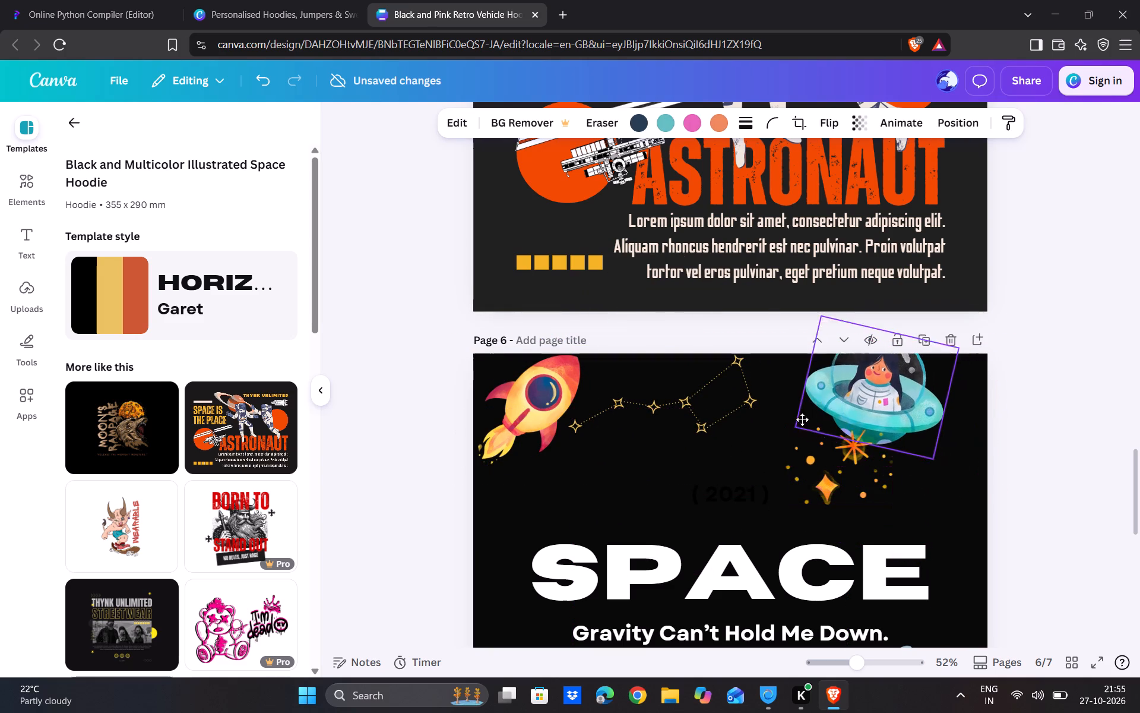
{"action": "left_click_drag", "start_coordinate": [802, 419], "coordinate": [853, 439]}
{"action": "left_click_drag", "start_coordinate": [842, 462], "coordinate": [813, 393]}
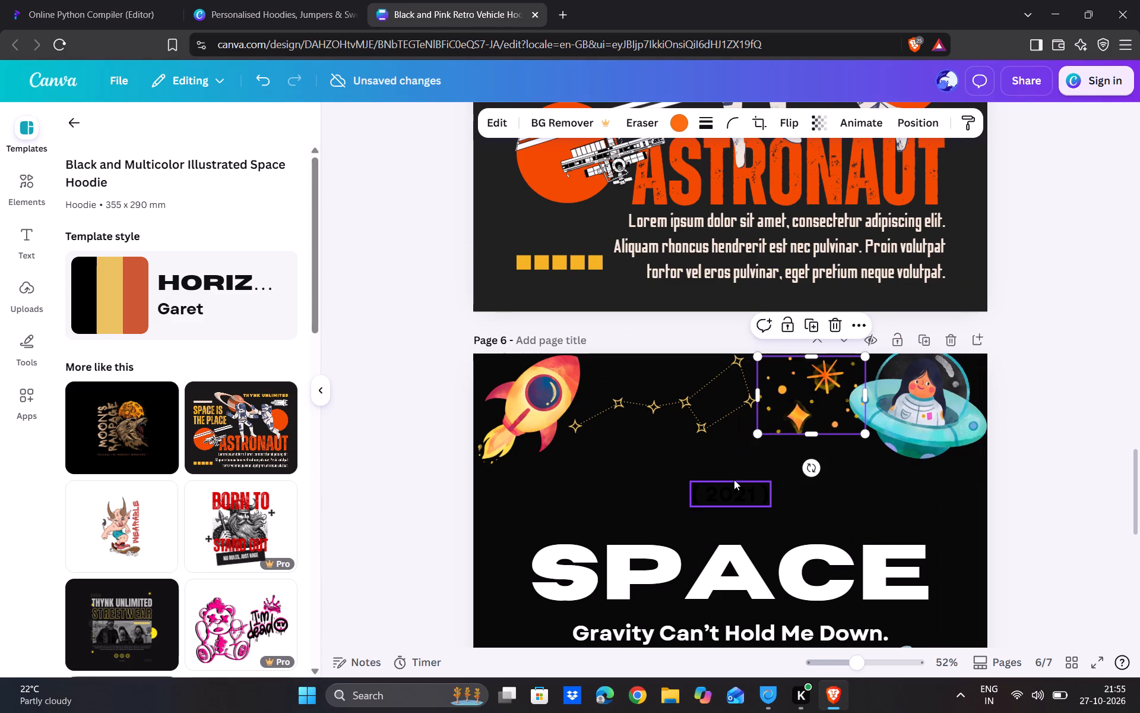
Delete the large SPACE heading from page 6.
{"action": "scroll", "coordinate": [734, 479], "scroll_direction": "down", "scroll_amount": 3}
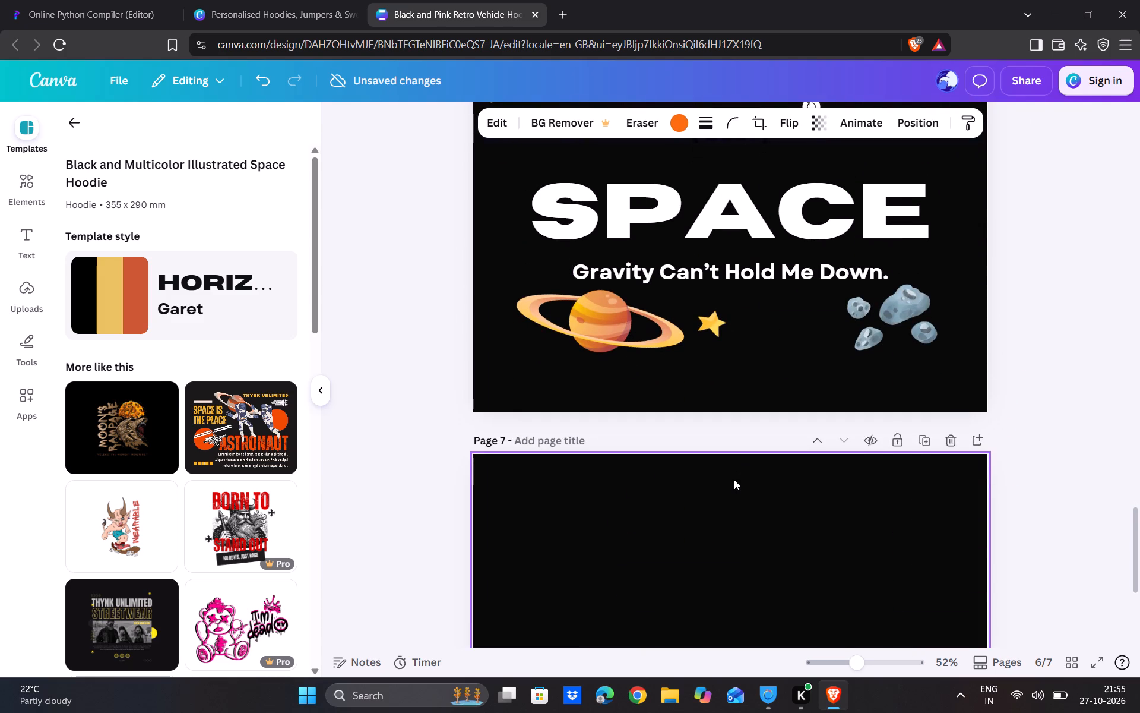
{"action": "scroll", "coordinate": [734, 479], "scroll_direction": "down", "scroll_amount": 1}
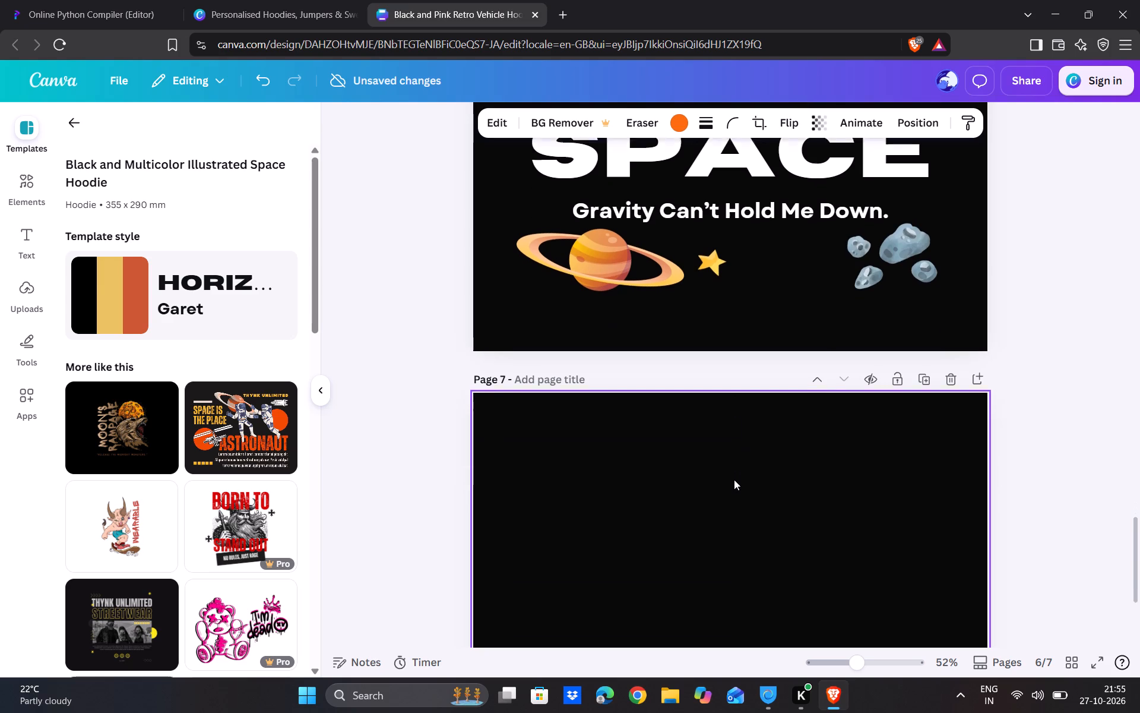
{"action": "scroll", "coordinate": [734, 479], "scroll_direction": "down", "scroll_amount": 6}
{"action": "scroll", "coordinate": [709, 342], "scroll_direction": "up", "scroll_amount": 6}
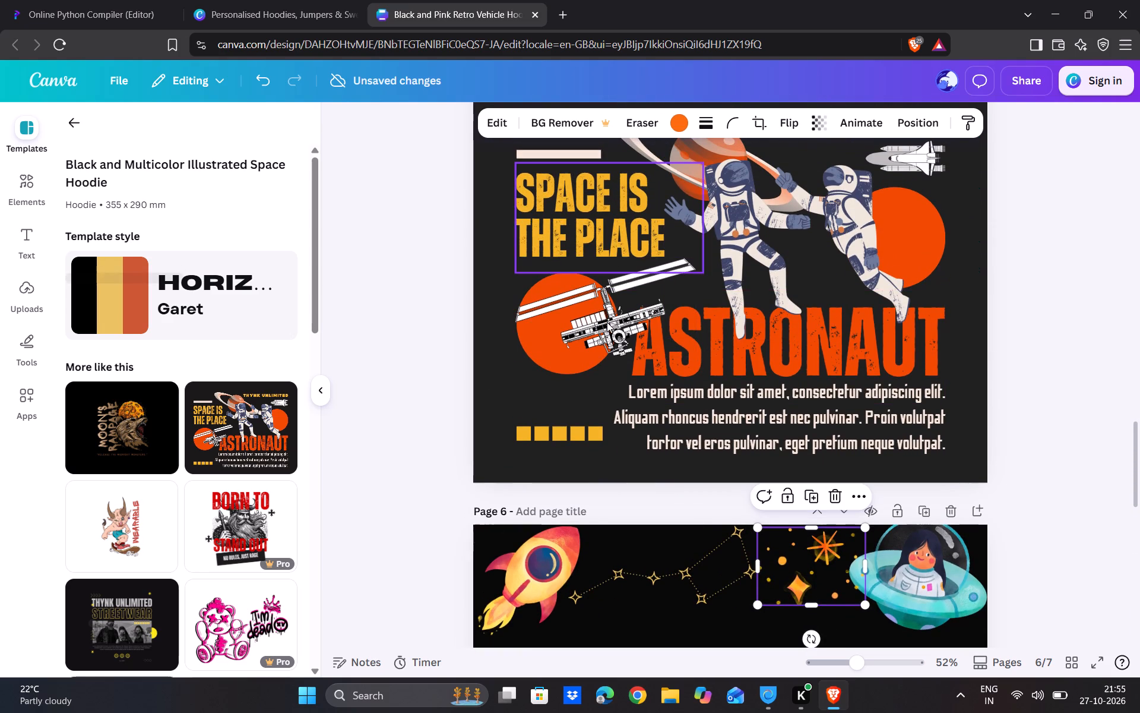
{"action": "scroll", "coordinate": [572, 290], "scroll_direction": "down", "scroll_amount": 1}
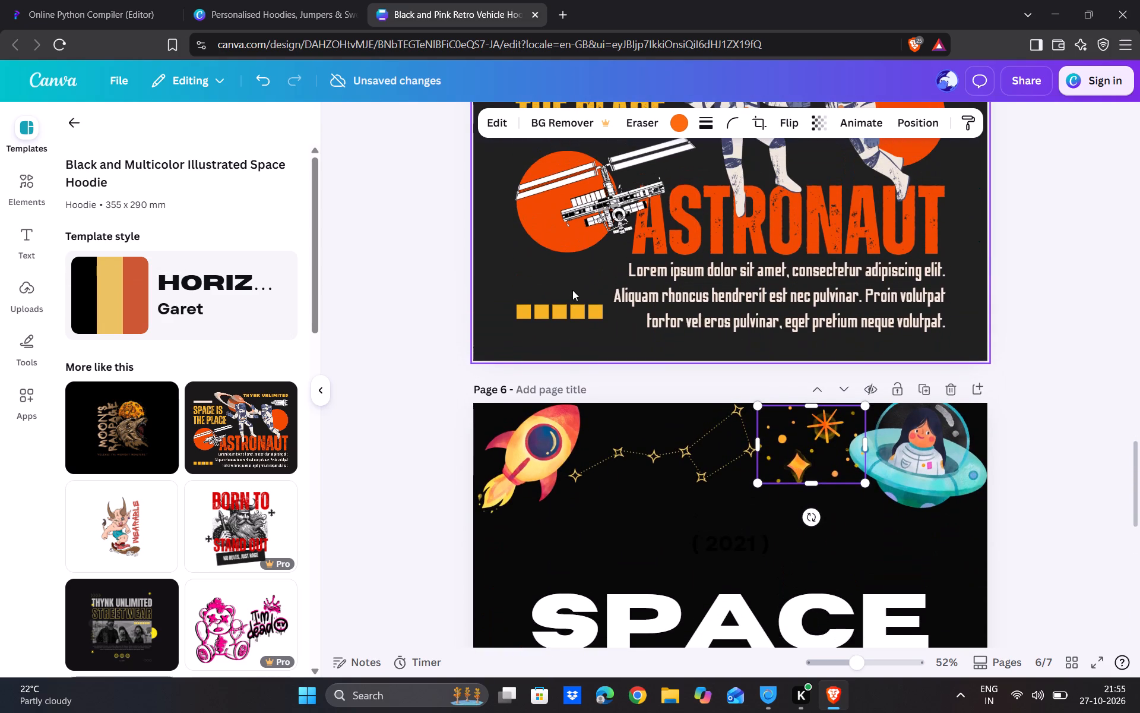
{"action": "scroll", "coordinate": [572, 290], "scroll_direction": "down", "scroll_amount": 1}
{"action": "scroll", "coordinate": [620, 421], "scroll_direction": "down", "scroll_amount": 3}
{"action": "left_click", "coordinate": [654, 389]}
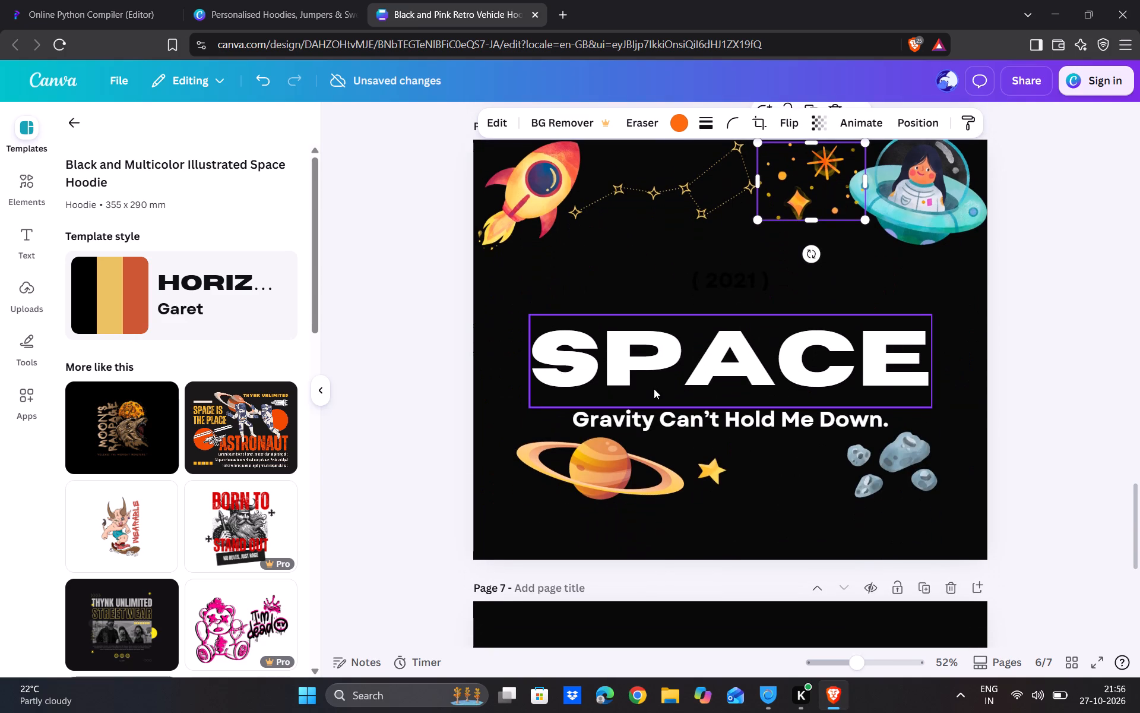
{"action": "left_click", "coordinate": [758, 287]}
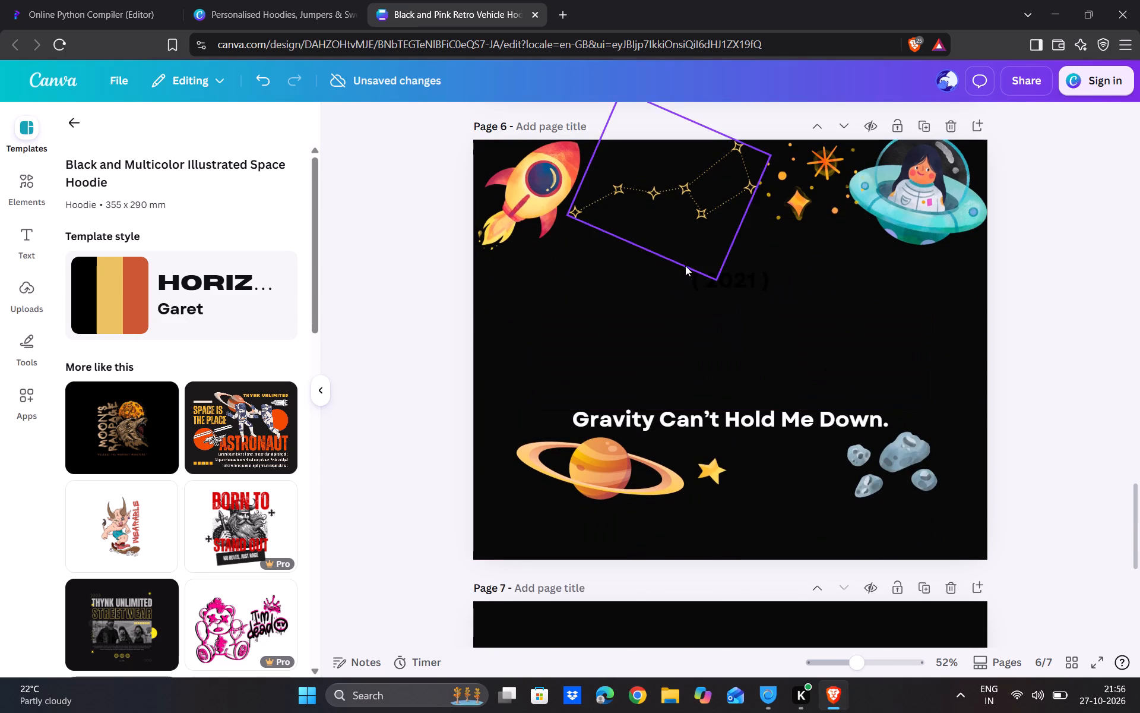
Delete the dark ( 2021 ) text from page 6.
{"action": "scroll", "coordinate": [685, 266], "scroll_direction": "up", "scroll_amount": 2}
{"action": "left_click", "coordinate": [730, 469]}
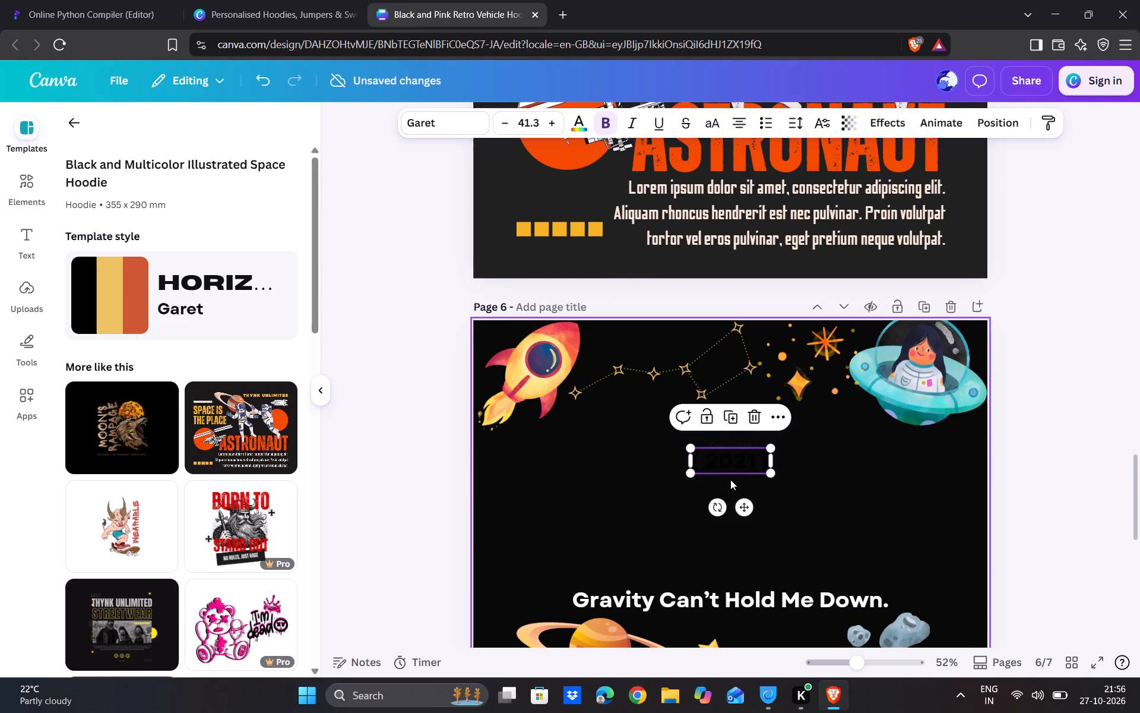
{"action": "left_click_drag", "start_coordinate": [727, 463], "coordinate": [482, 393]}
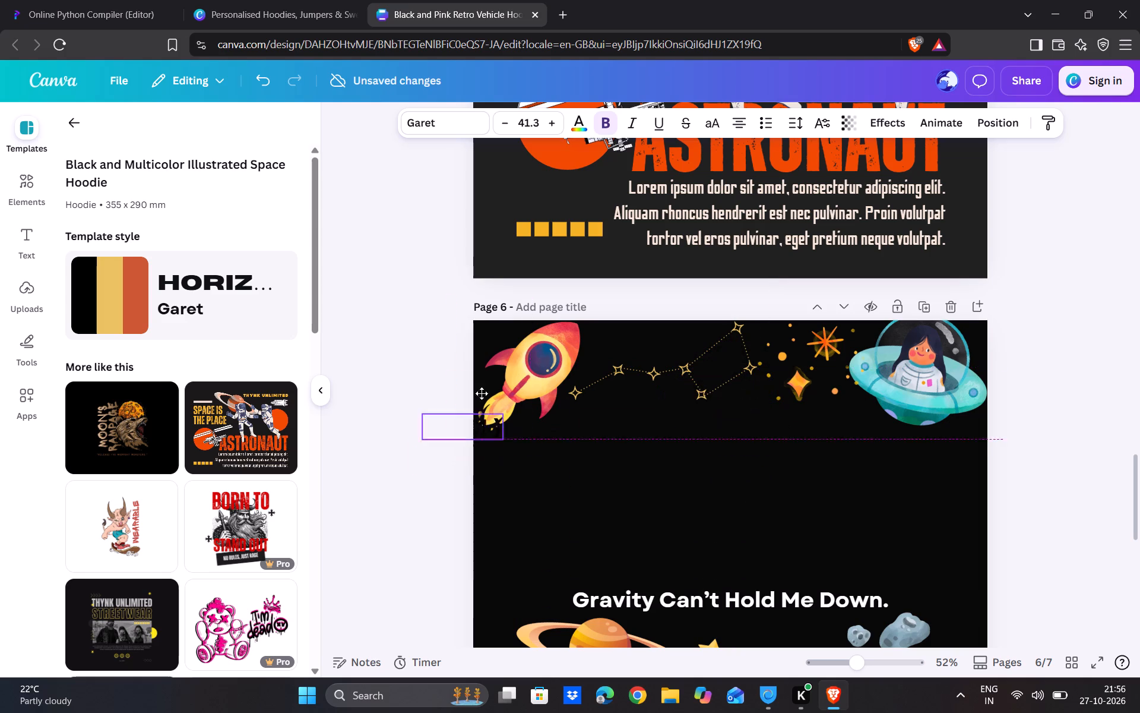
{"action": "left_click_drag", "start_coordinate": [482, 393], "coordinate": [710, 460]}
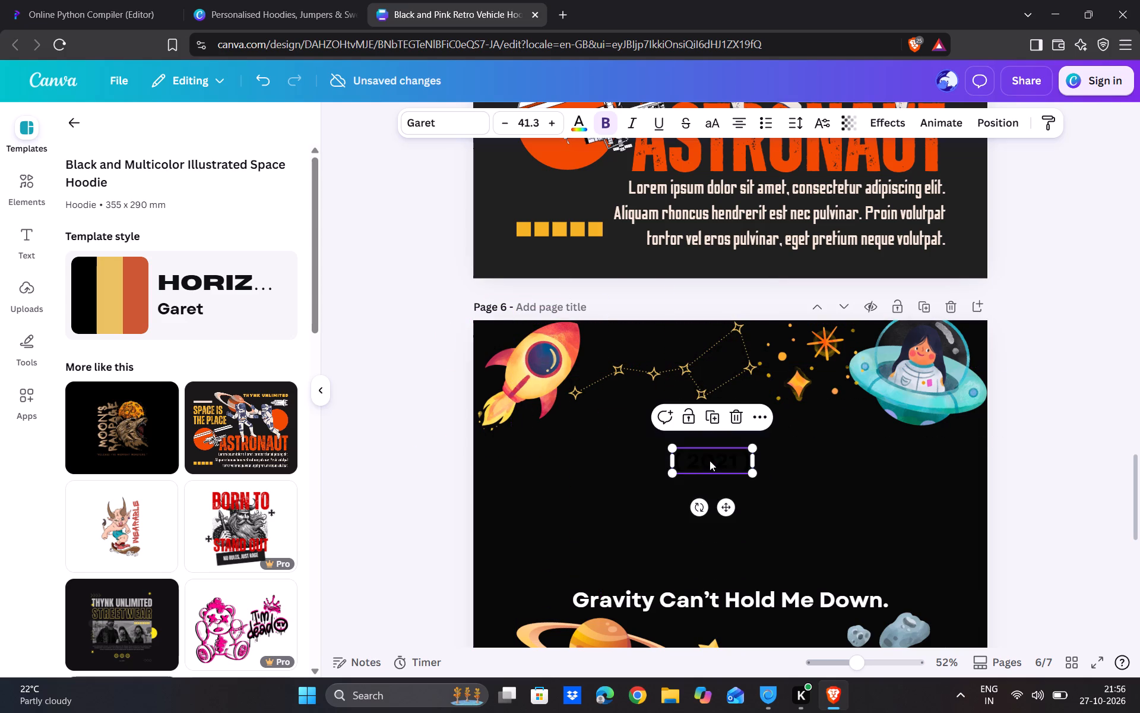
{"action": "left_click", "coordinate": [739, 418]}
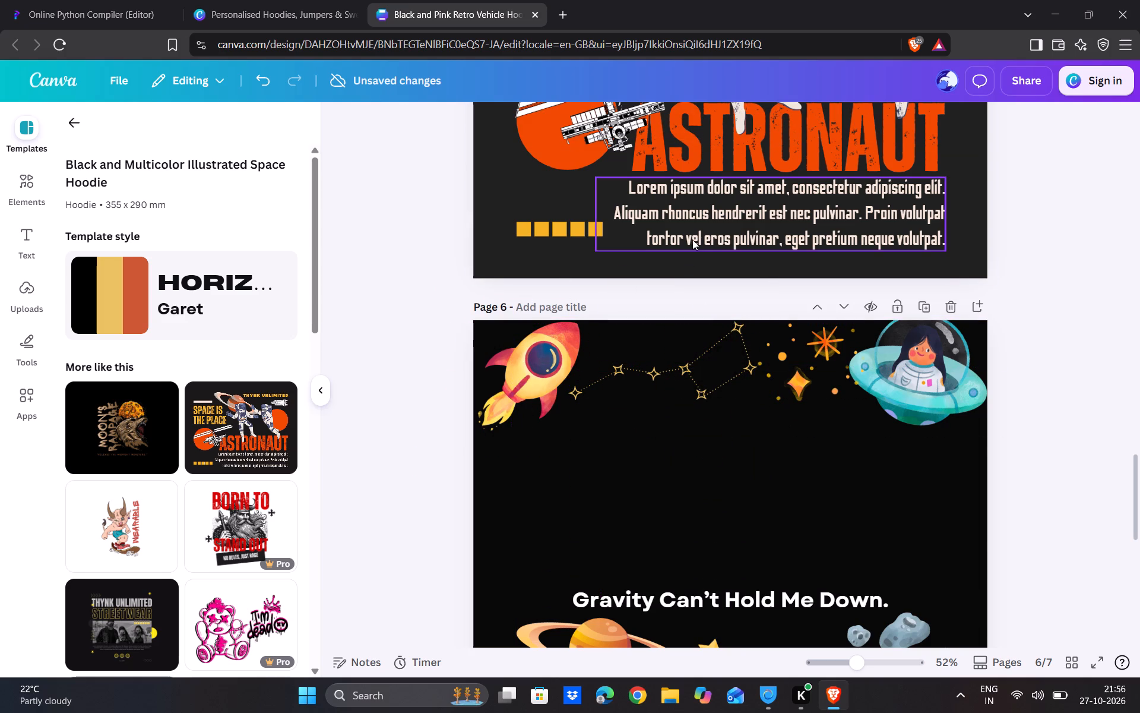
Move the SPACE IS THE PLACE text from the astronaut design on page 5 to below the rocket on page 6.
{"action": "scroll", "coordinate": [692, 239], "scroll_direction": "up", "scroll_amount": 1}
{"action": "left_click_drag", "start_coordinate": [626, 234], "coordinate": [651, 525]}
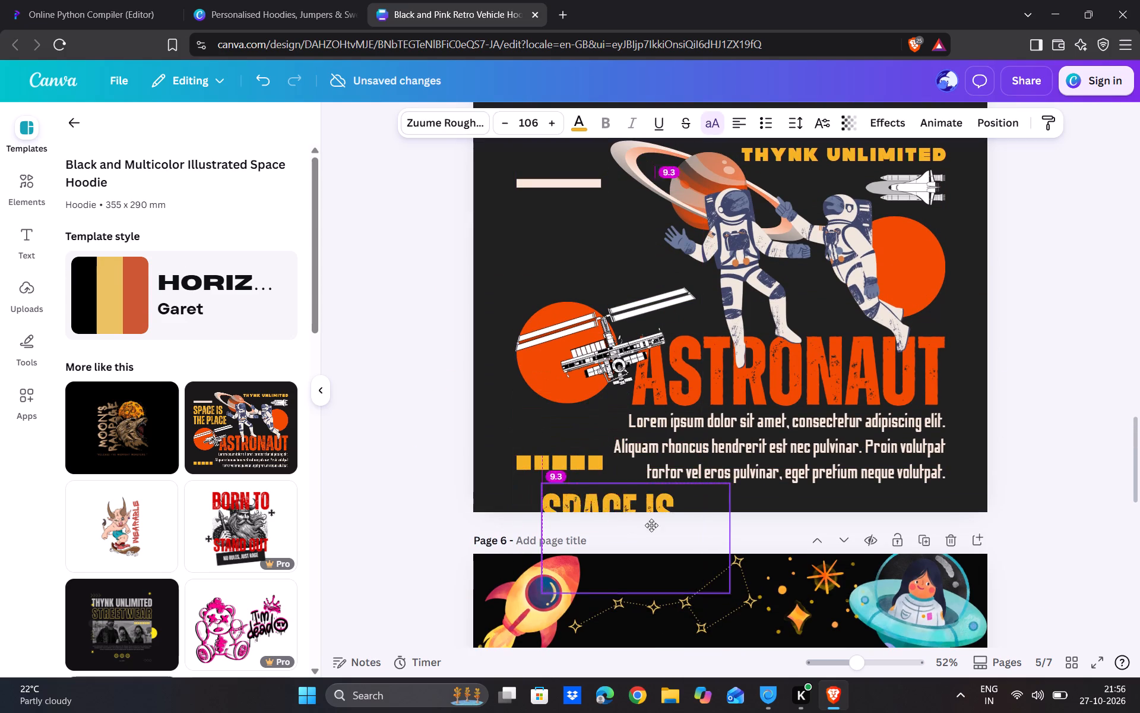
{"action": "left_click_drag", "start_coordinate": [651, 525], "coordinate": [616, 671]}
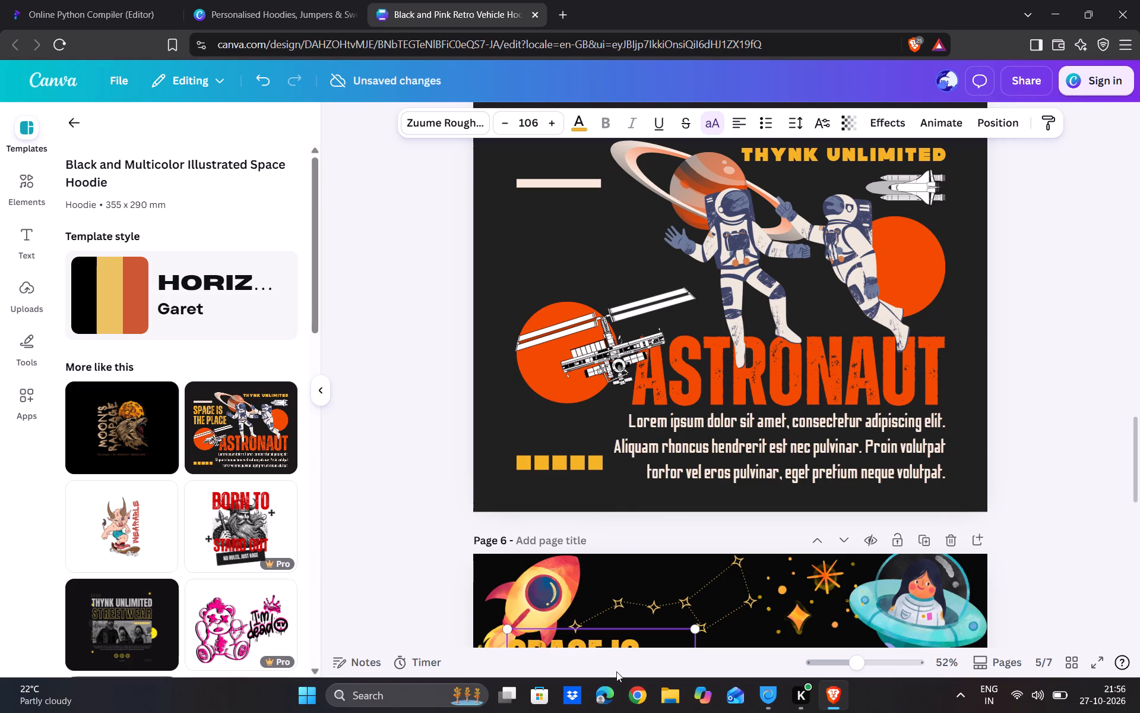
{"action": "scroll", "coordinate": [624, 547], "scroll_direction": "down", "scroll_amount": 4}
{"action": "left_click_drag", "start_coordinate": [615, 414], "coordinate": [629, 459]}
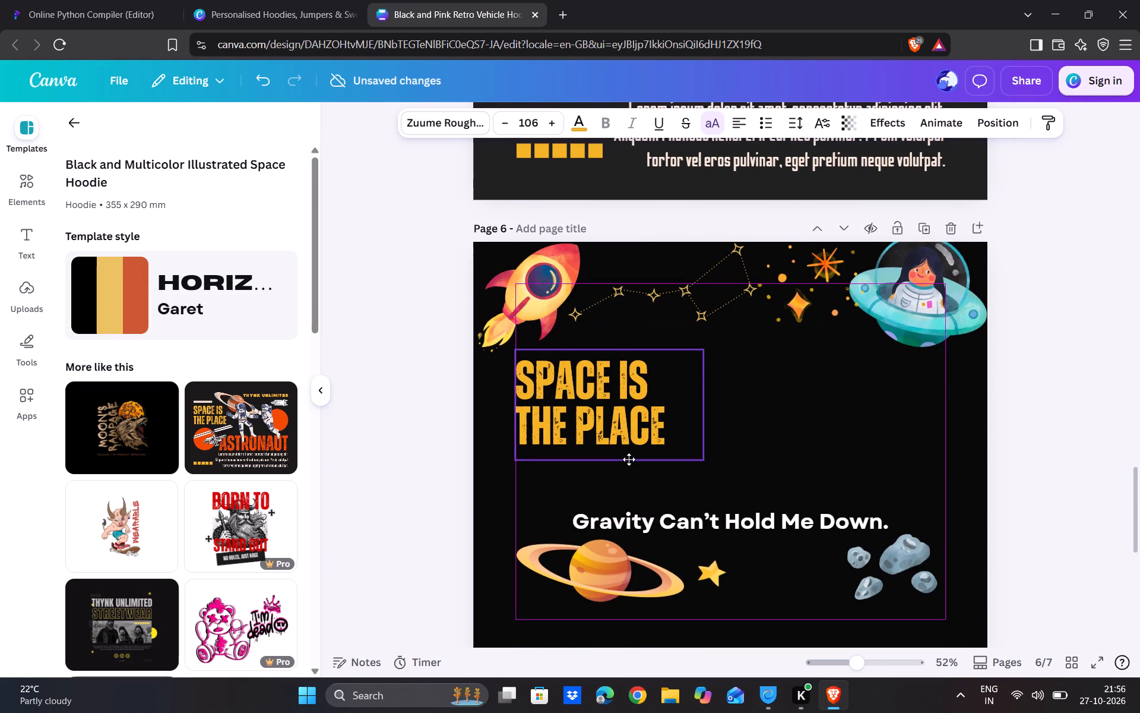
{"action": "left_click_drag", "start_coordinate": [629, 459], "coordinate": [611, 447]}
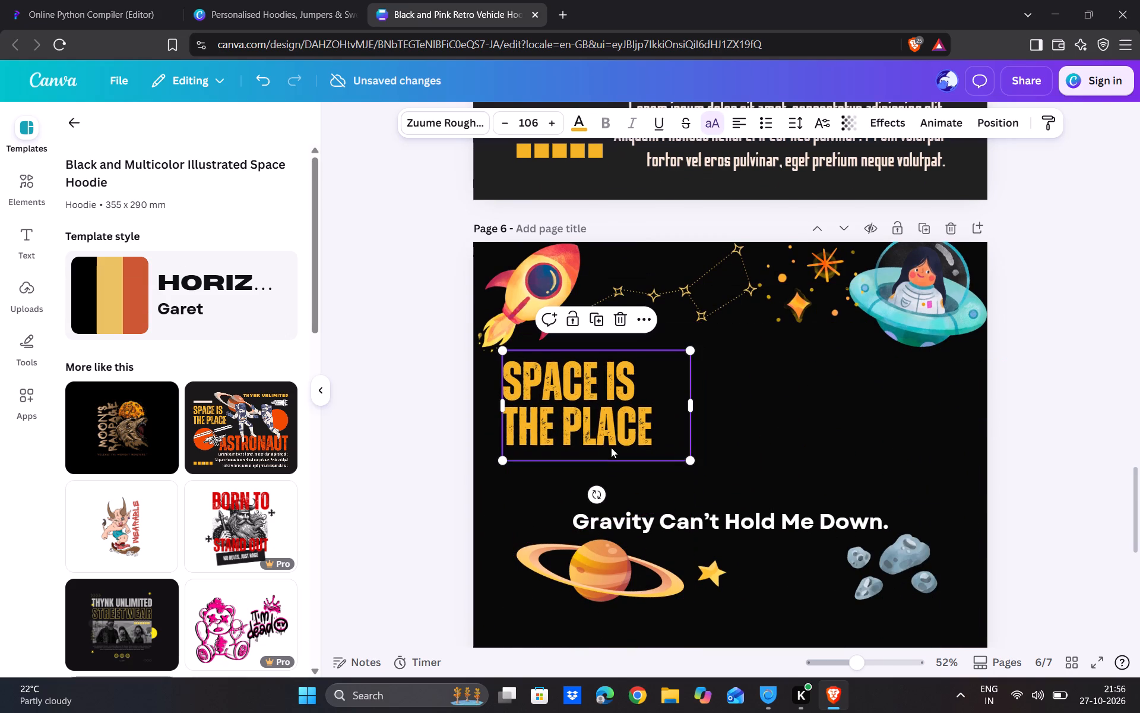
Move the "Gravity Can't Hold Me Down." line up directly beneath the SPACE IS THE PLACE text on page 6.
{"action": "left_click_drag", "start_coordinate": [648, 517], "coordinate": [597, 466]}
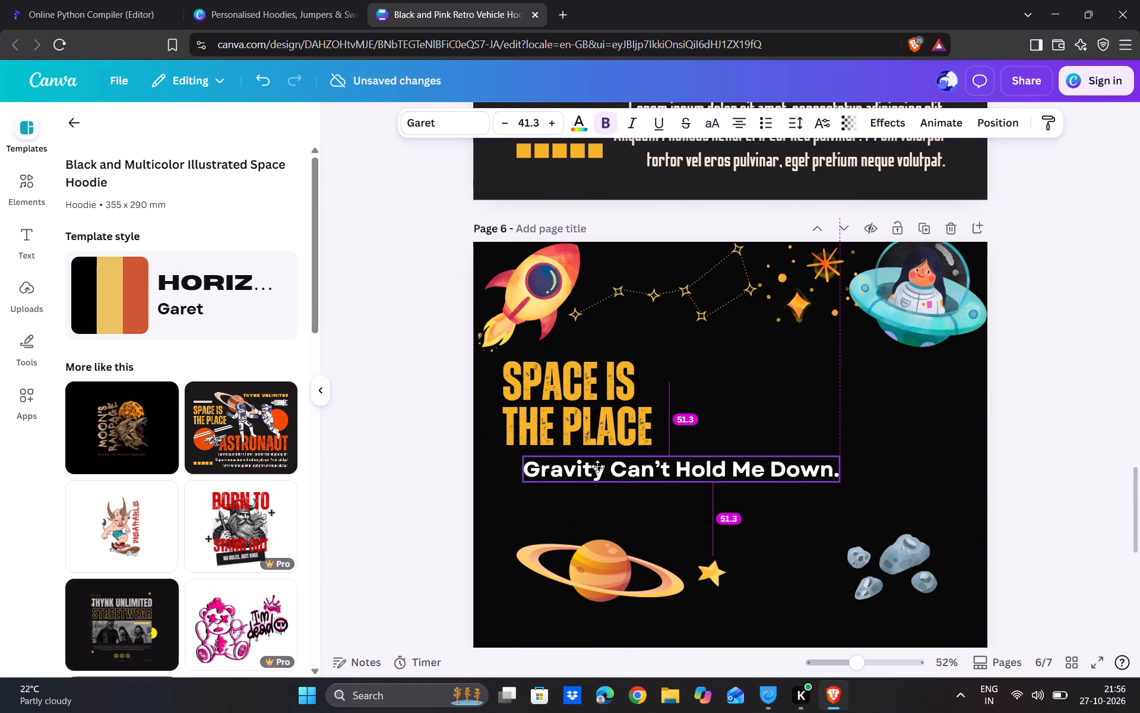
{"action": "left_click_drag", "start_coordinate": [597, 466], "coordinate": [590, 461]}
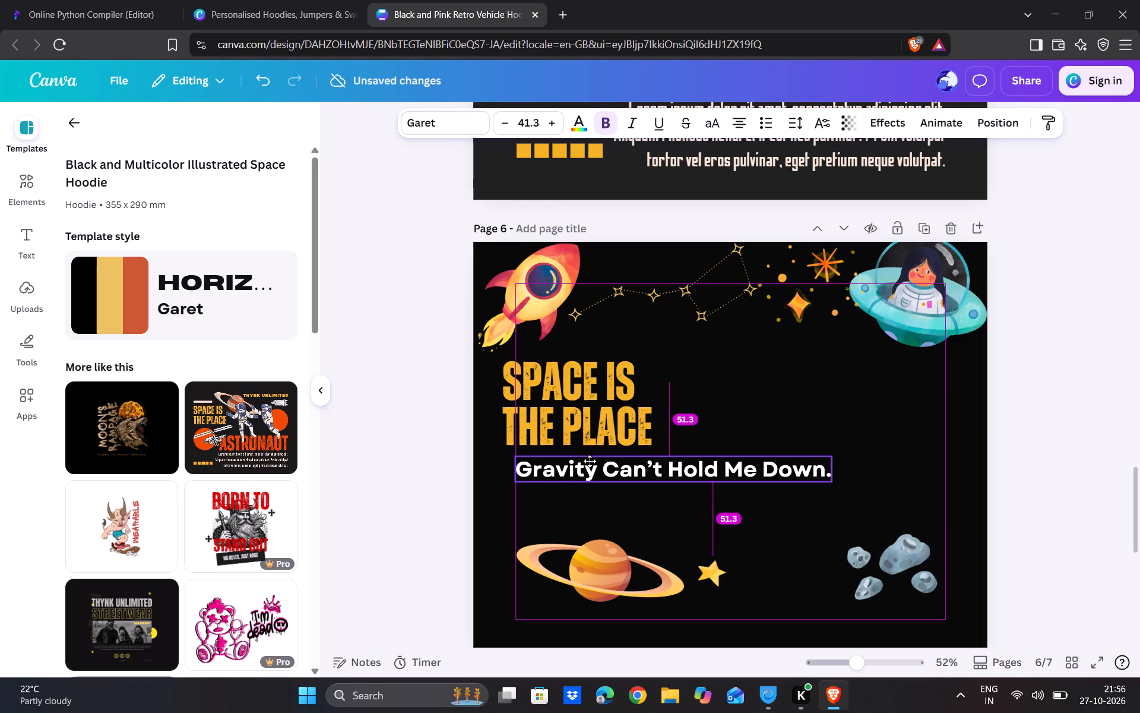
{"action": "left_click_drag", "start_coordinate": [590, 461], "coordinate": [590, 456]}
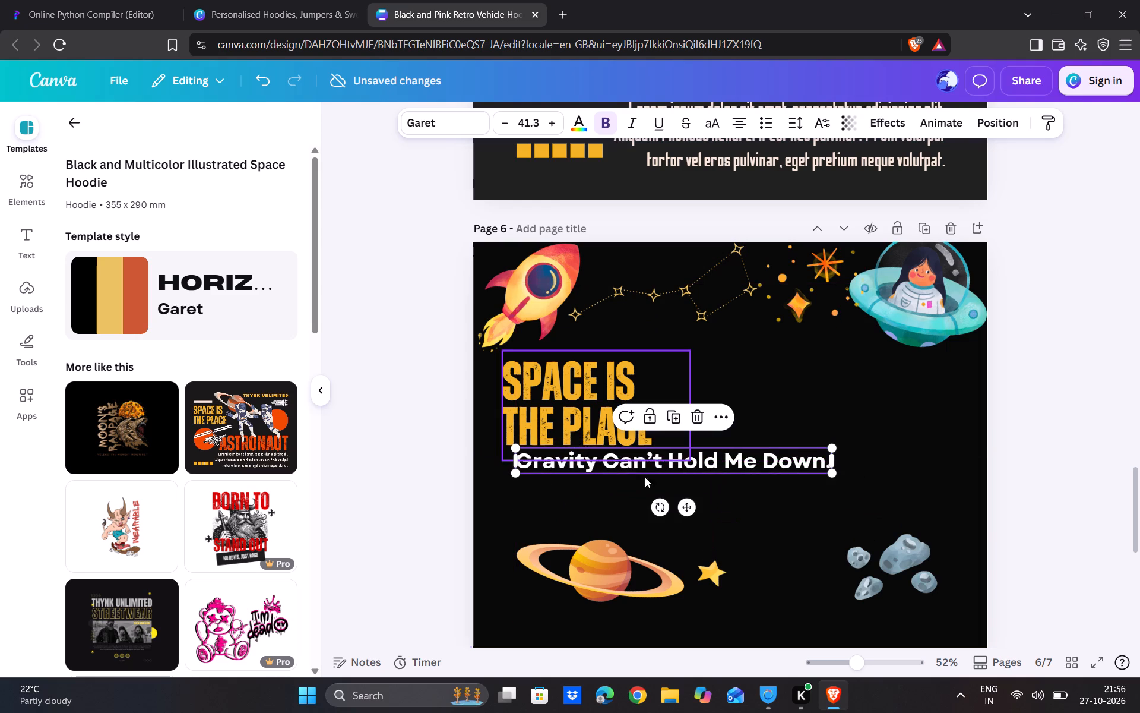
Shift the orange star cluster over the constellation's end on page 6 and nudge the flying saucer in the corner.
{"action": "left_click_drag", "start_coordinate": [810, 304], "coordinate": [760, 310]}
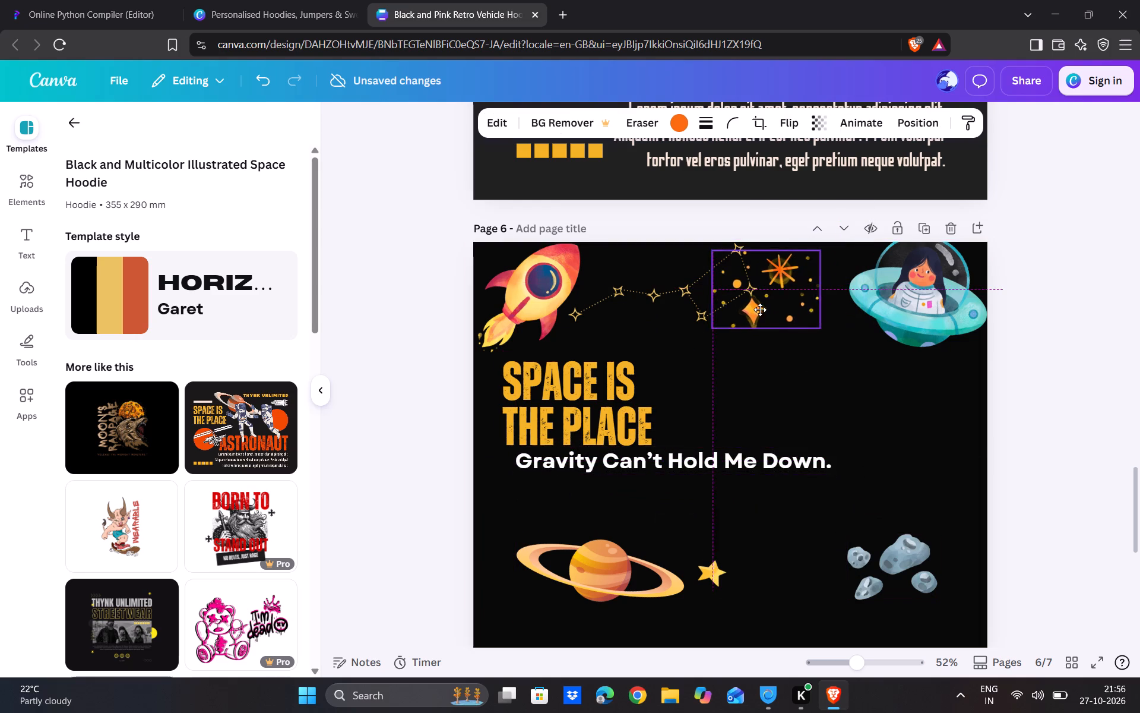
{"action": "left_click_drag", "start_coordinate": [760, 310], "coordinate": [799, 332]}
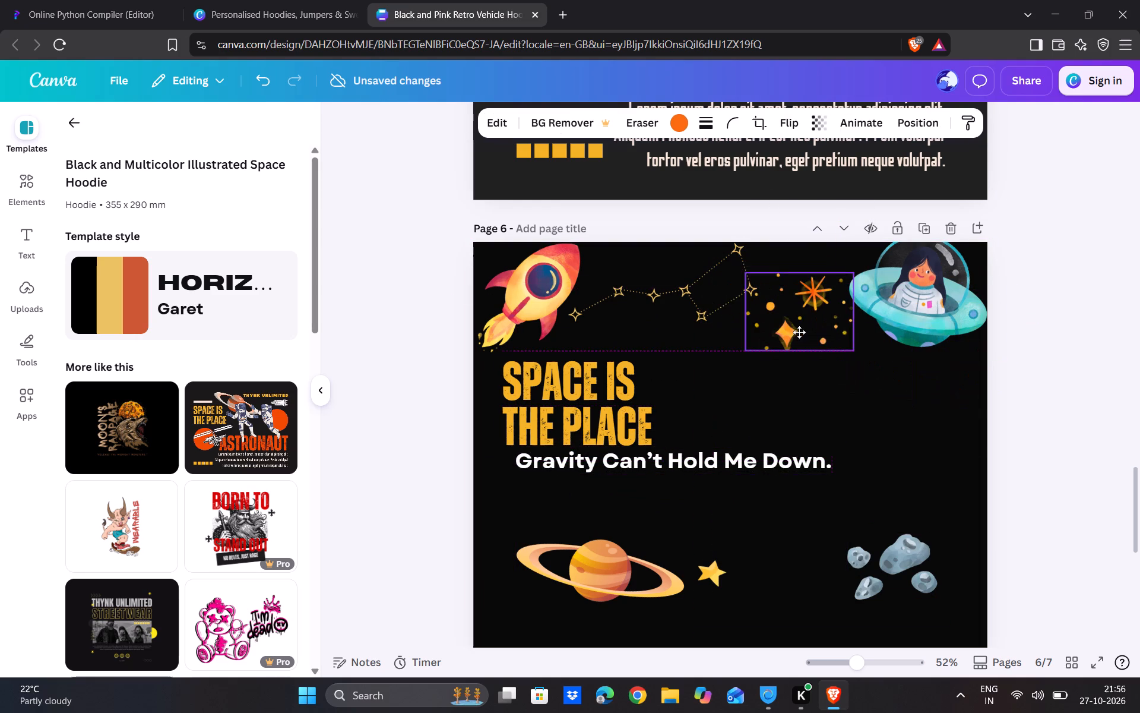
{"action": "left_click_drag", "start_coordinate": [799, 332], "coordinate": [766, 312]}
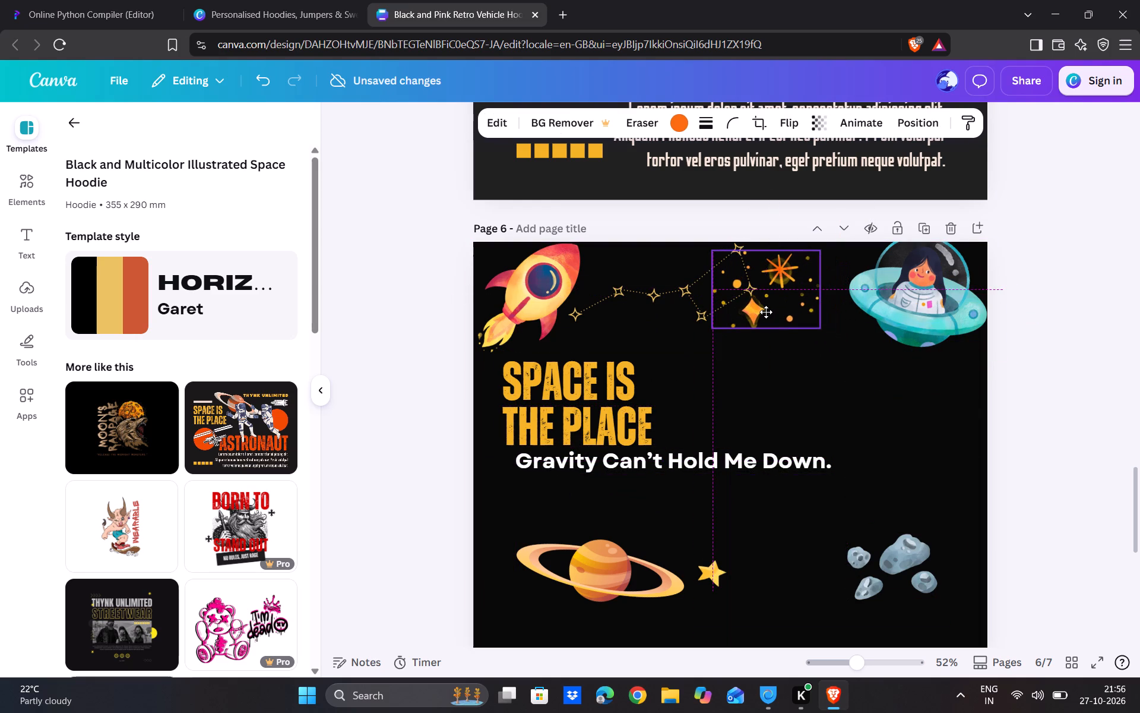
{"action": "left_click_drag", "start_coordinate": [766, 312], "coordinate": [768, 312]}
{"action": "left_click_drag", "start_coordinate": [870, 313], "coordinate": [867, 315]}
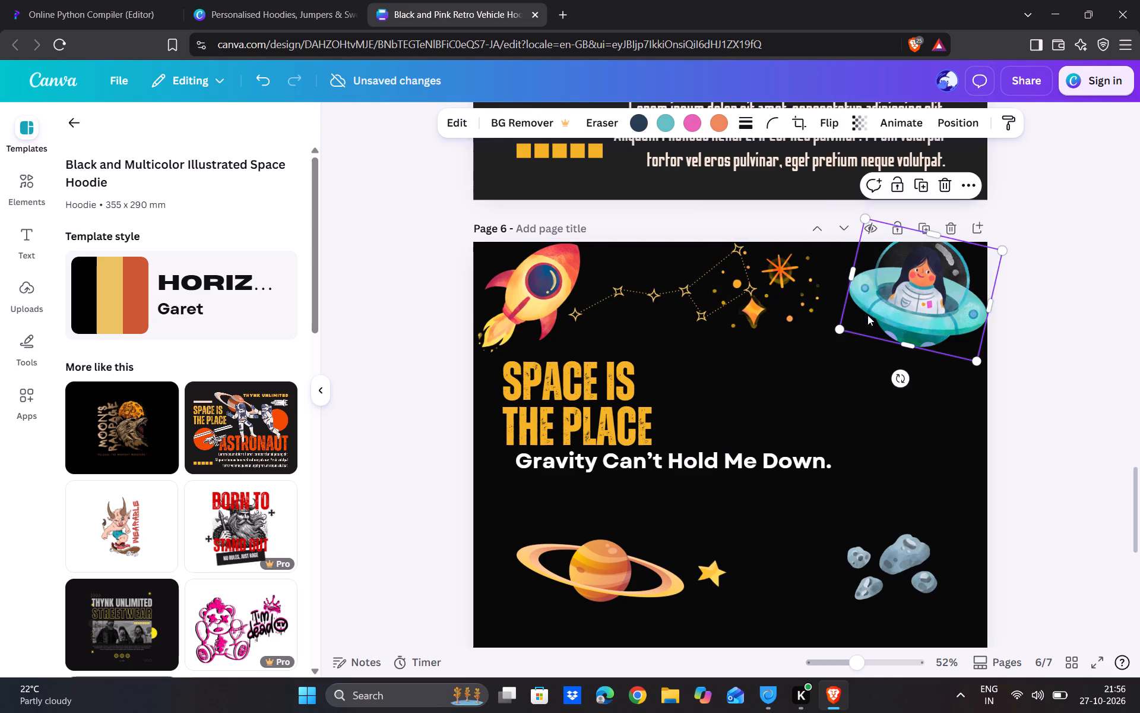
Move the flying saucer on page 6 inward from the corner, closer to the orange star cluster.
{"action": "left_click_drag", "start_coordinate": [867, 315], "coordinate": [845, 327]}
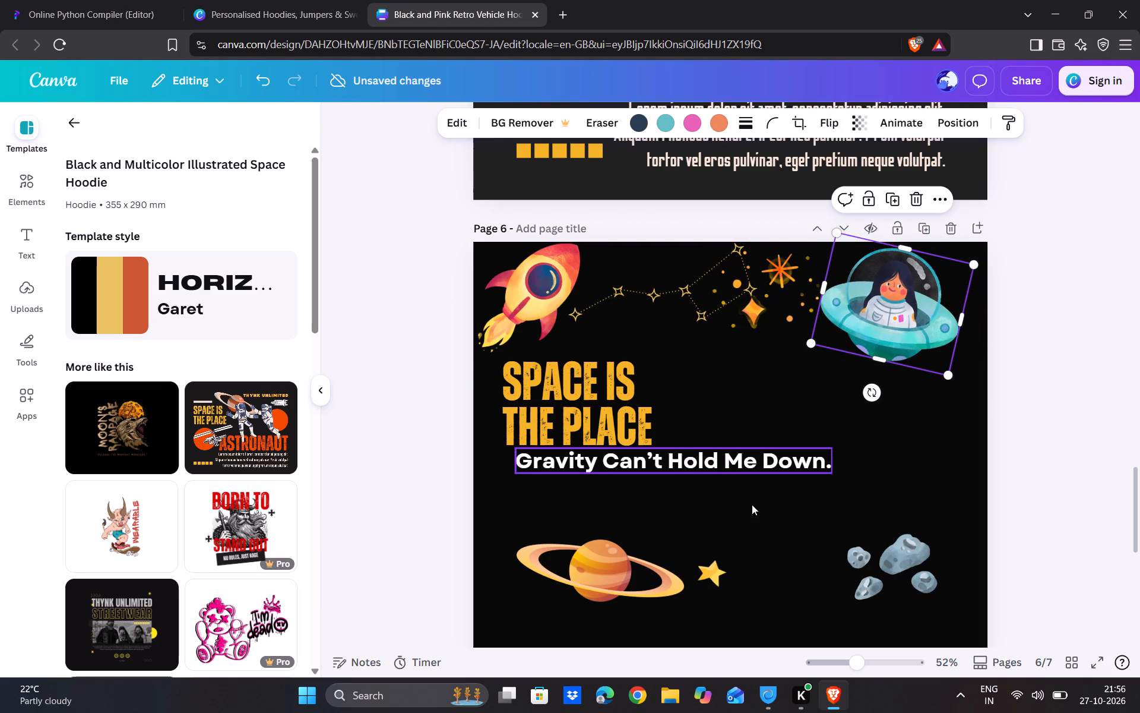
Move the small yellow star from beside the ringed planet to alongside SPACE IS THE PLACE on page 6 and rotate it to 30°.
{"action": "left_click_drag", "start_coordinate": [709, 591], "coordinate": [721, 576]}
{"action": "left_click_drag", "start_coordinate": [721, 576], "coordinate": [723, 557]}
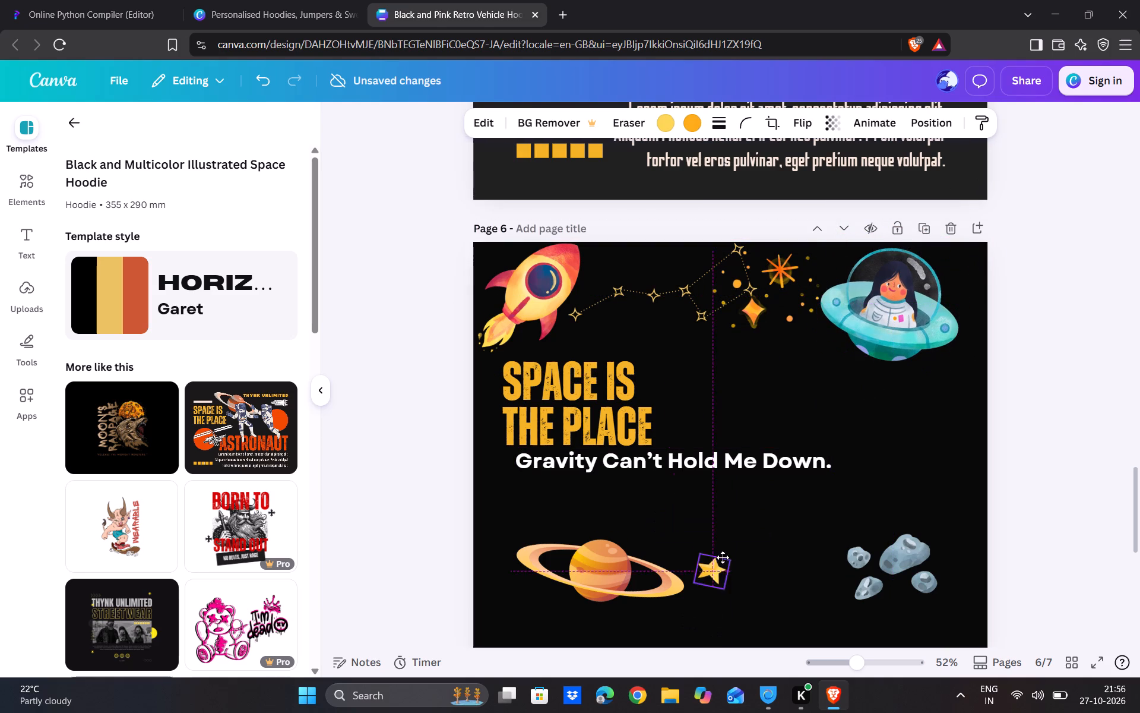
{"action": "left_click_drag", "start_coordinate": [723, 557], "coordinate": [752, 389]}
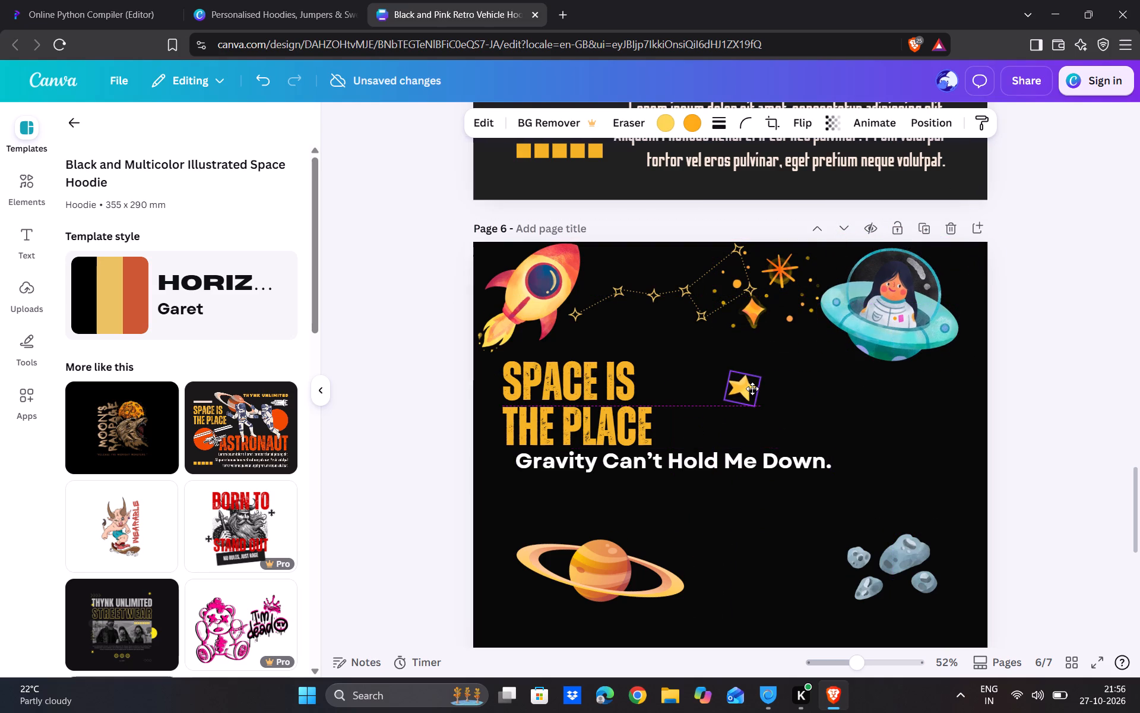
{"action": "left_click_drag", "start_coordinate": [752, 389], "coordinate": [758, 389]}
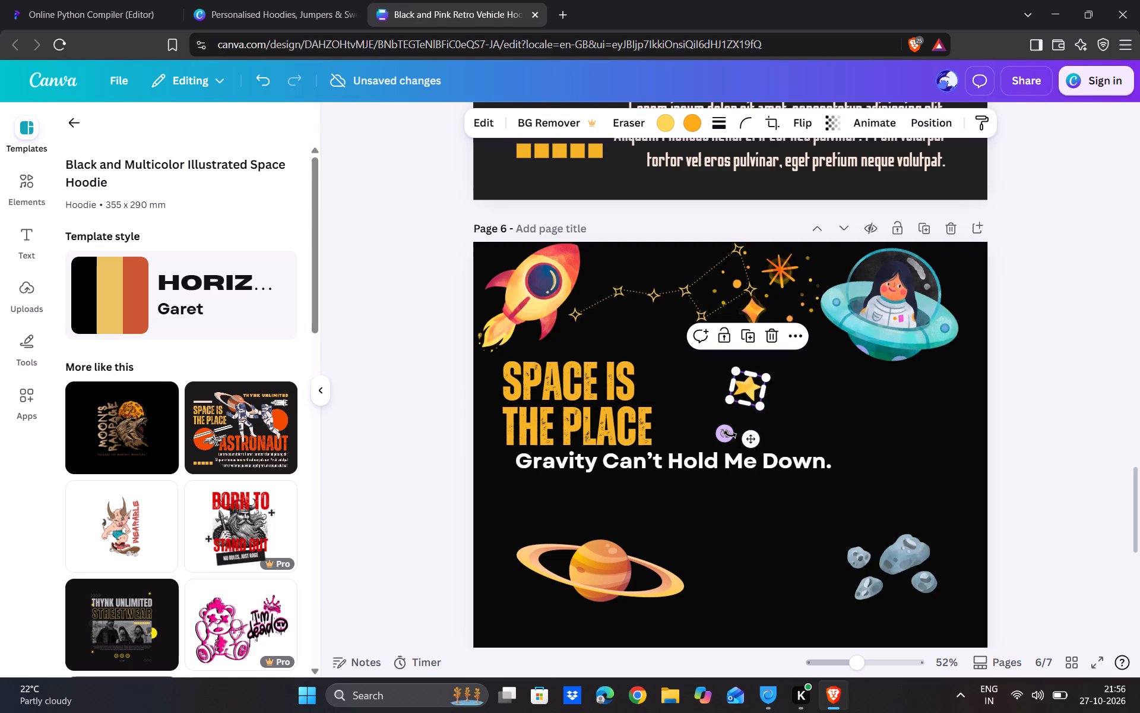
{"action": "left_click_drag", "start_coordinate": [728, 434], "coordinate": [710, 427]}
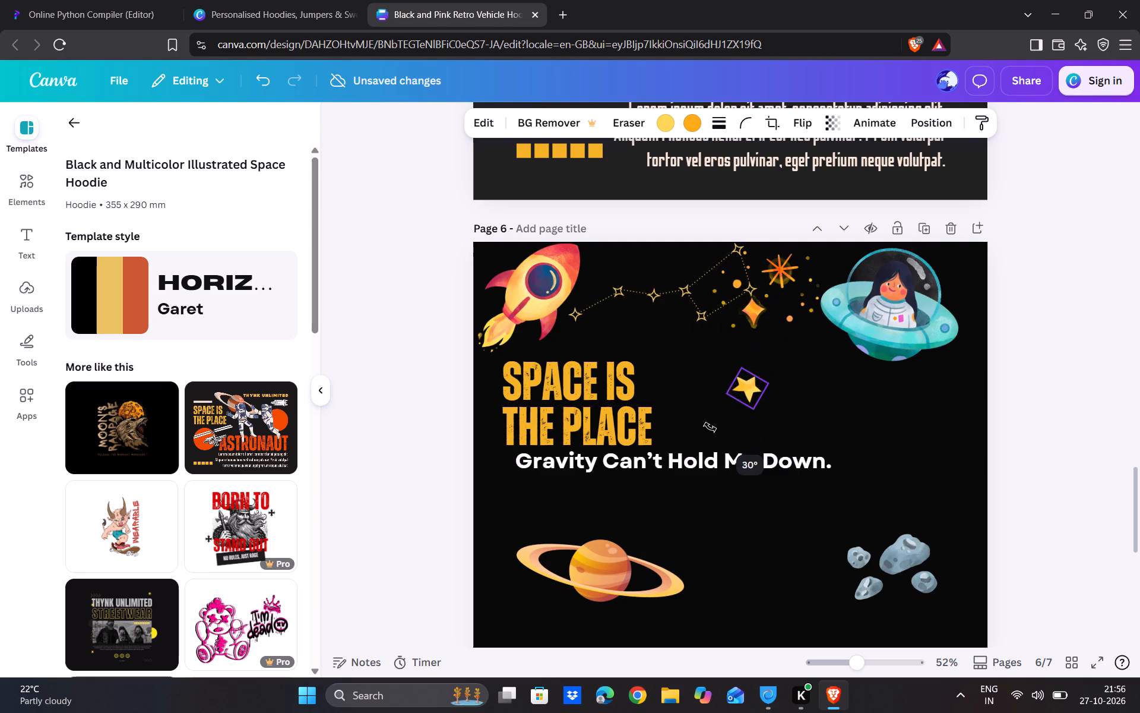
{"action": "left_click_drag", "start_coordinate": [710, 427], "coordinate": [711, 427]}
Move the grey asteroids on page 6 up to just beneath the flying saucer.
{"action": "left_click_drag", "start_coordinate": [882, 572], "coordinate": [865, 426]}
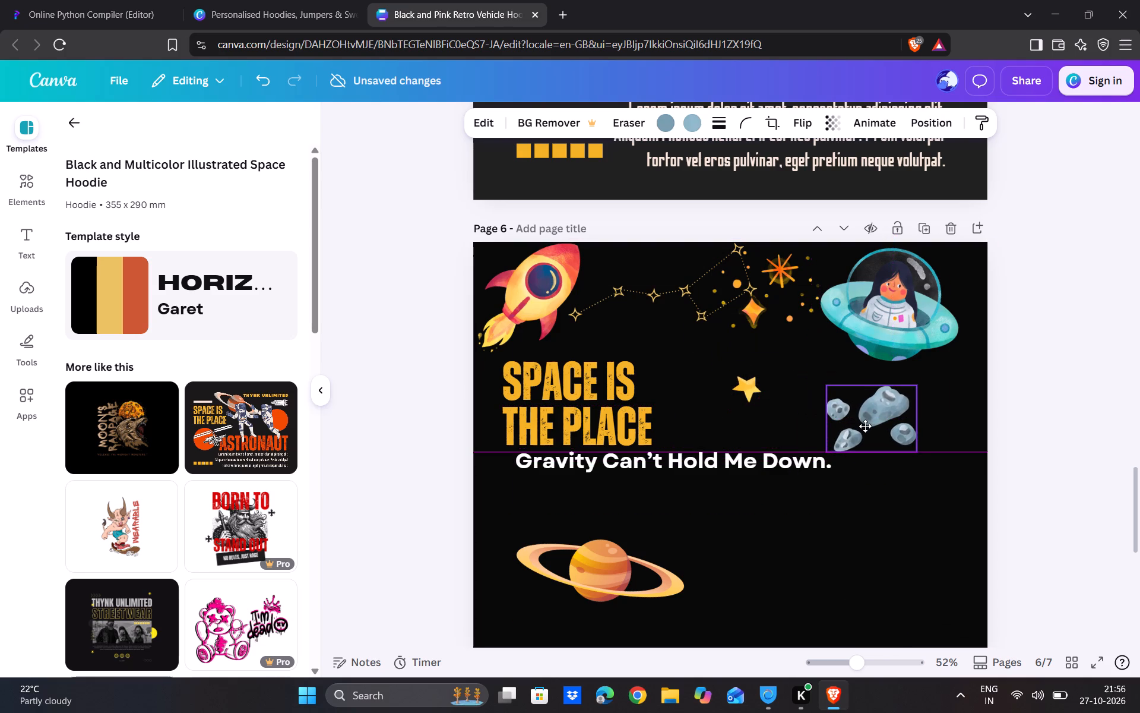
{"action": "left_click_drag", "start_coordinate": [865, 426], "coordinate": [873, 428]}
Reposition the small yellow star directly beneath the orange star cluster on page 6.
{"action": "left_click_drag", "start_coordinate": [754, 387], "coordinate": [775, 355]}
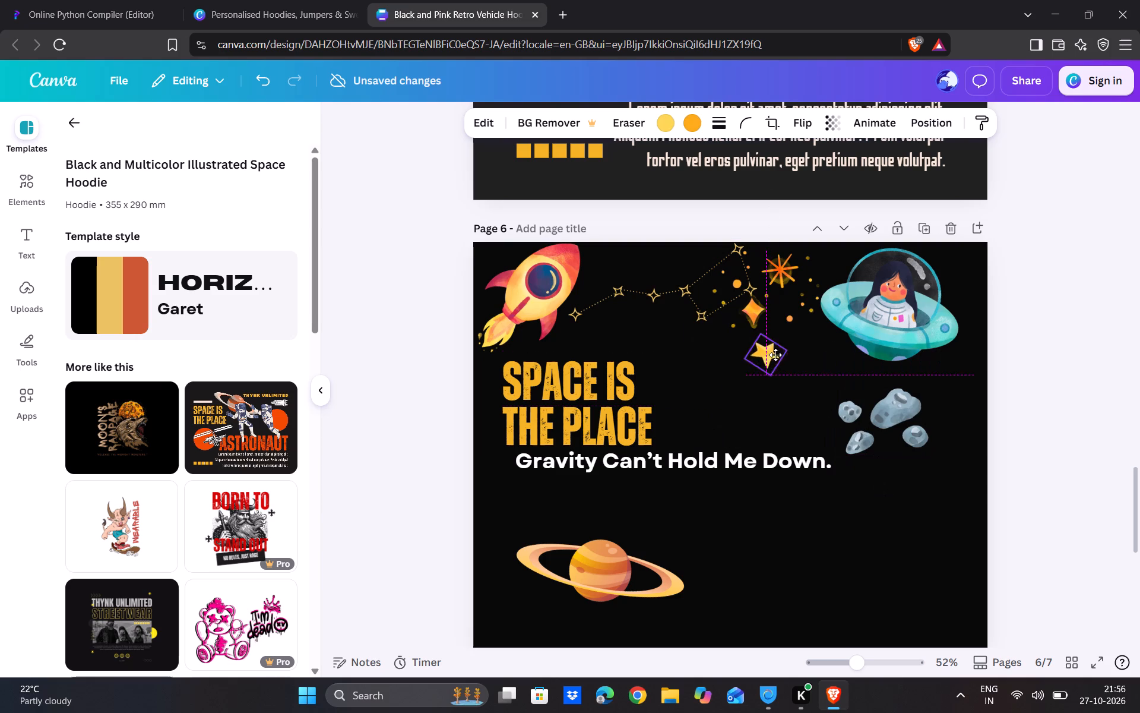
{"action": "left_click_drag", "start_coordinate": [775, 355], "coordinate": [778, 348]}
Delete the yellow-orange ringed planet from page 6.
{"action": "left_click", "coordinate": [619, 561]}
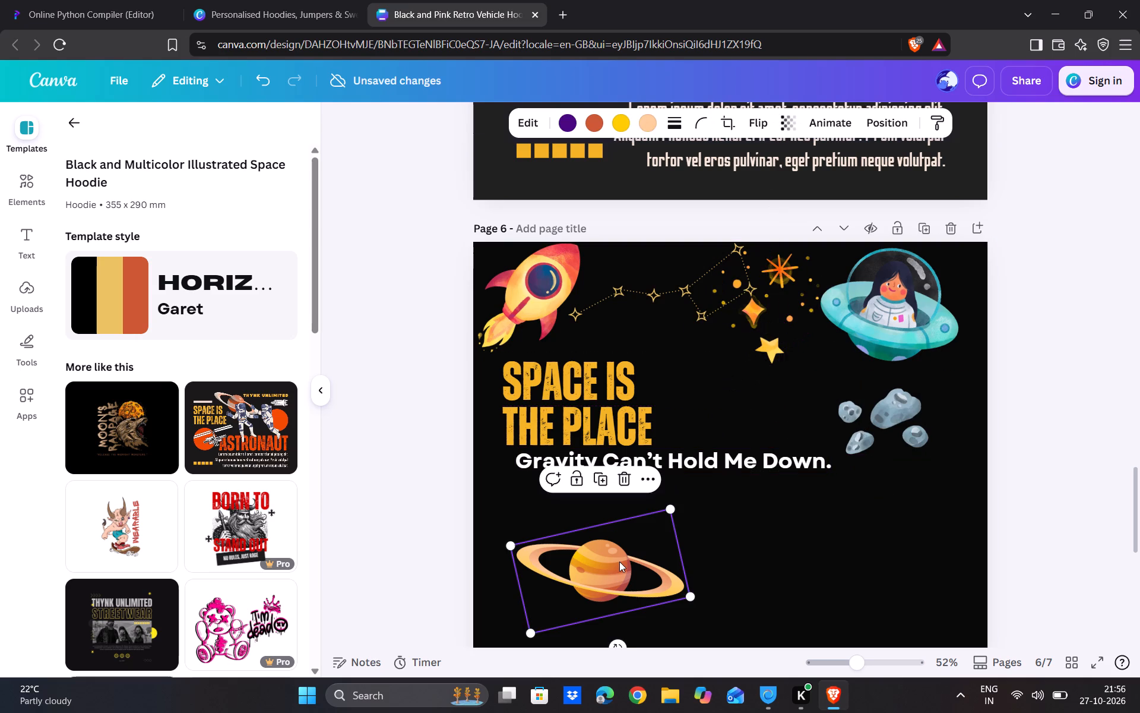
{"action": "left_click", "coordinate": [620, 481]}
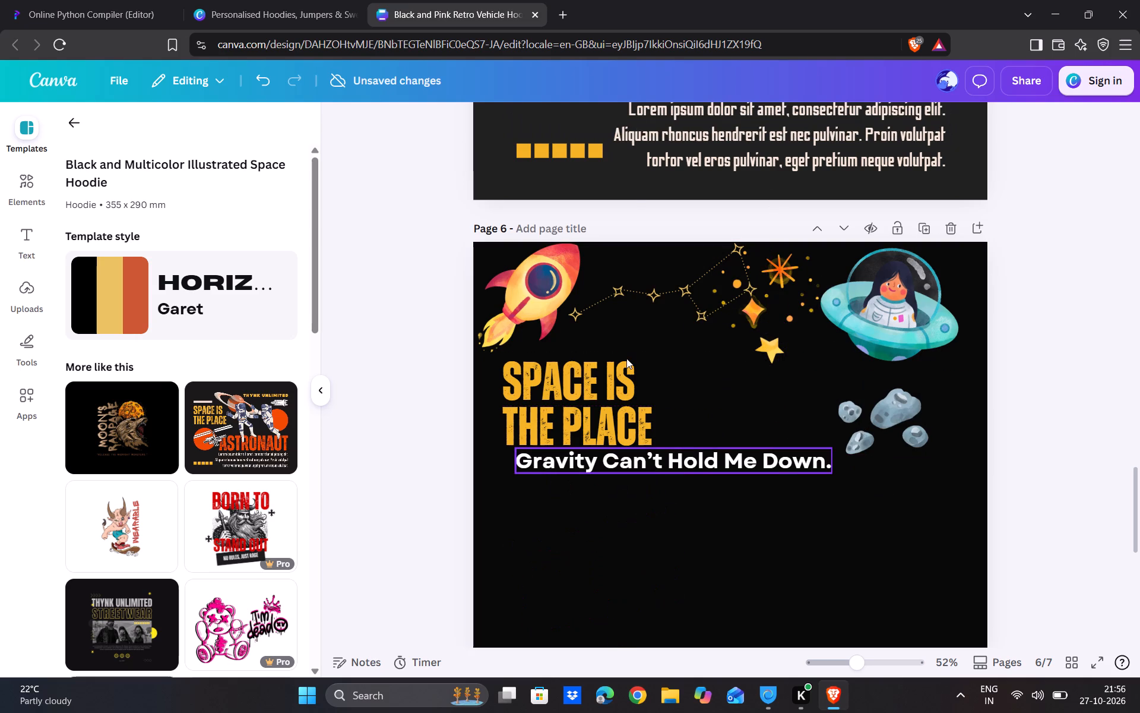
Move the red-orange ringed planet from the astronaut design on page 5 to the lower-left corner of page 6.
{"action": "scroll", "coordinate": [620, 191], "scroll_direction": "up", "scroll_amount": 2}
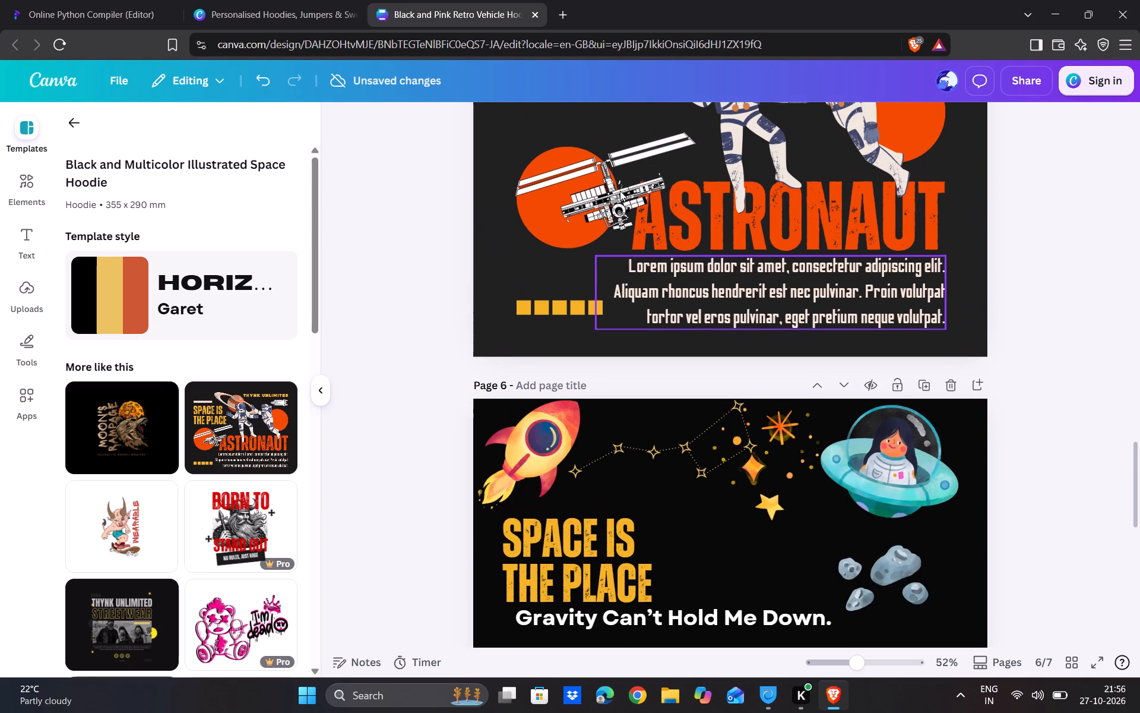
{"action": "scroll", "coordinate": [736, 280], "scroll_direction": "up", "scroll_amount": 2}
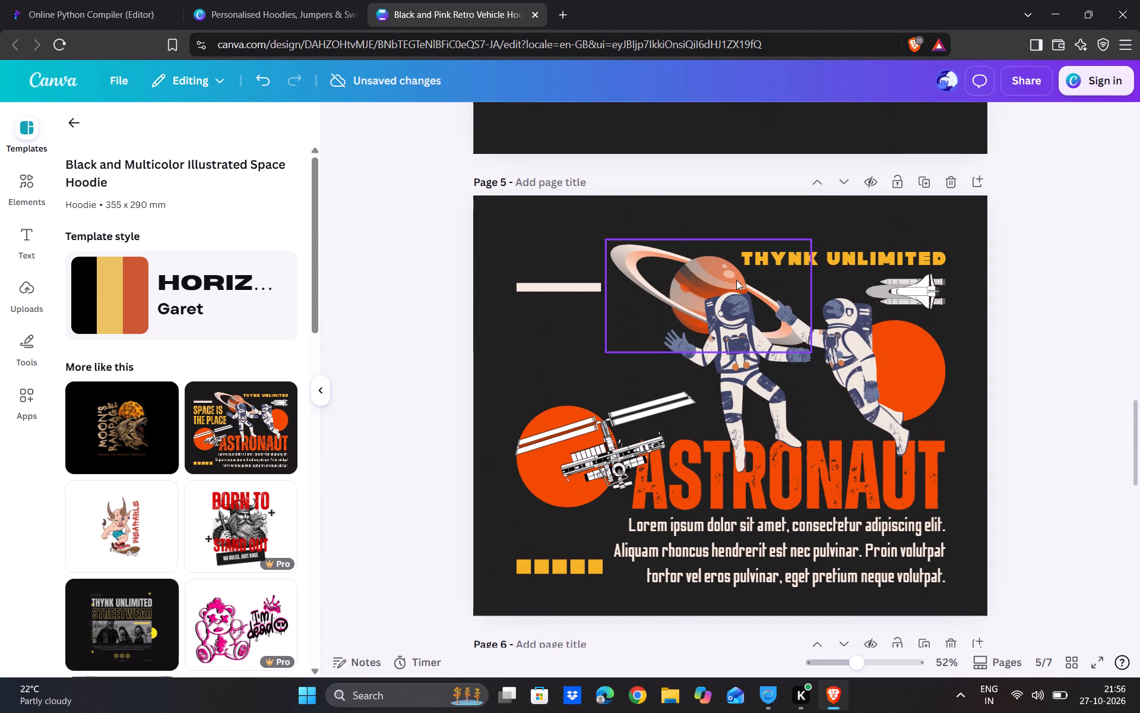
{"action": "left_click_drag", "start_coordinate": [705, 275], "coordinate": [691, 407]}
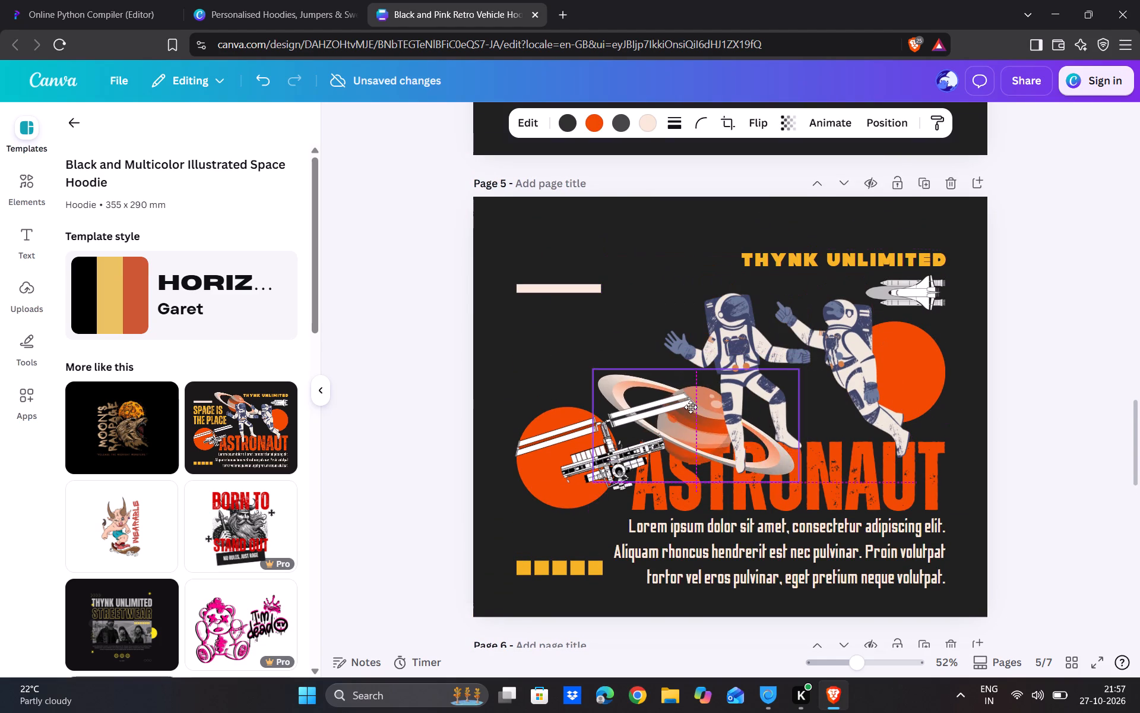
{"action": "left_click_drag", "start_coordinate": [691, 407], "coordinate": [691, 598]}
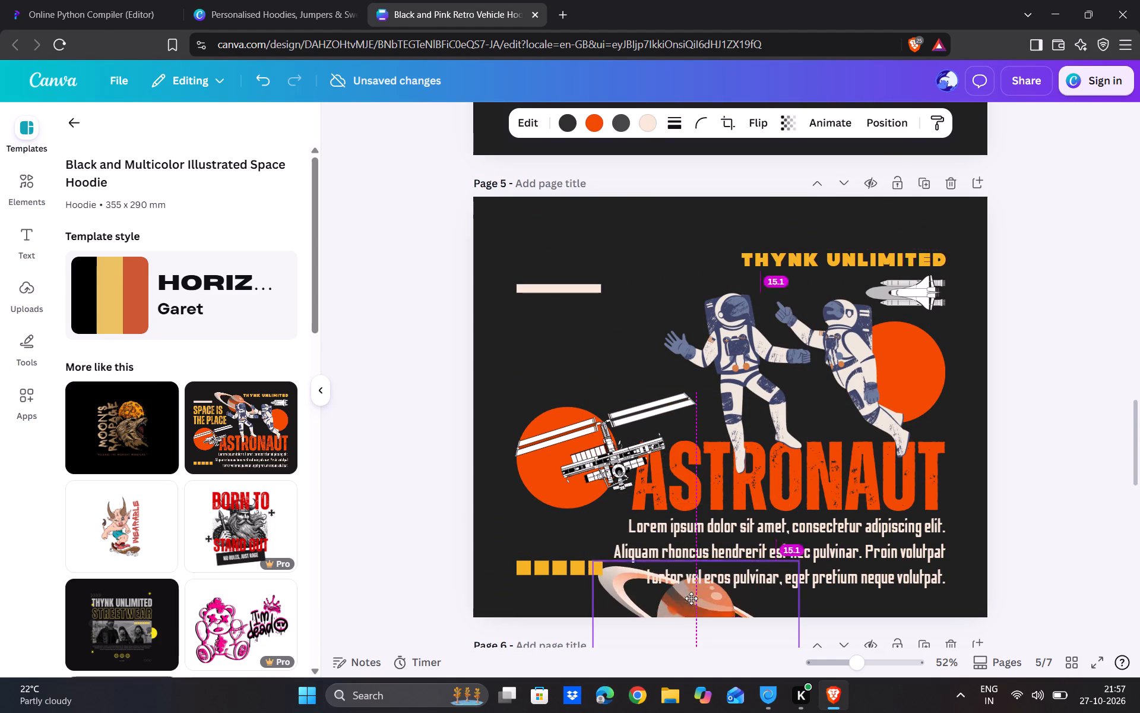
{"action": "left_click_drag", "start_coordinate": [691, 598], "coordinate": [691, 712]}
{"action": "scroll", "coordinate": [702, 465], "scroll_direction": "down", "scroll_amount": 2}
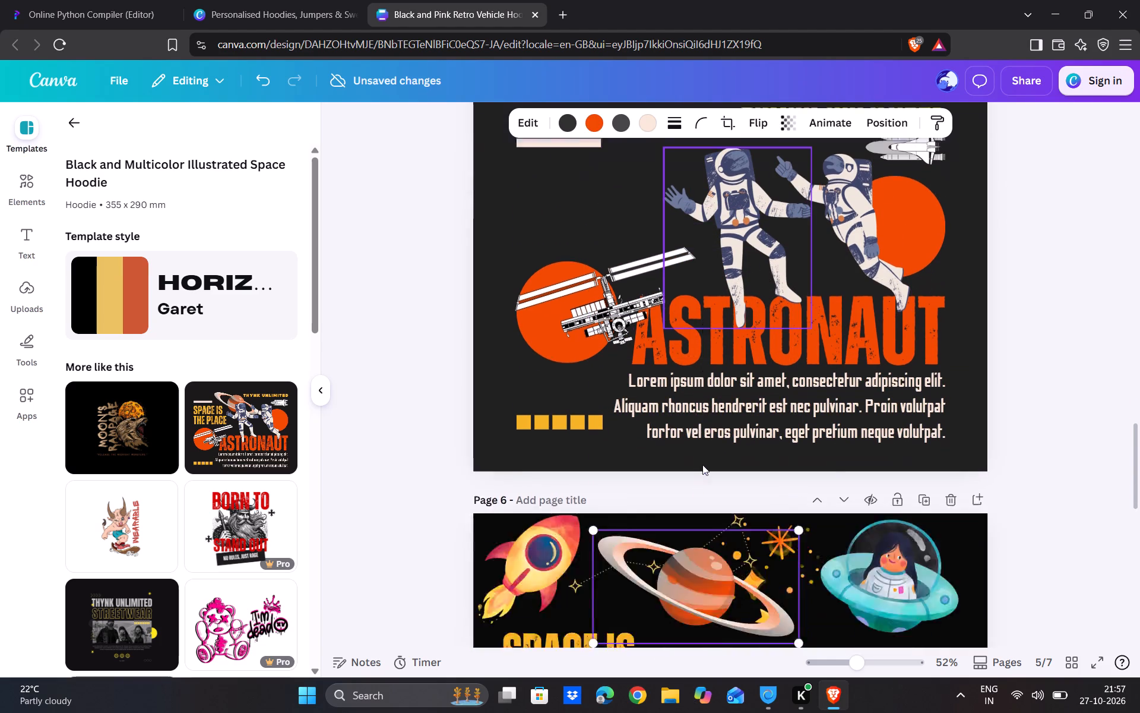
{"action": "scroll", "coordinate": [702, 465], "scroll_direction": "down", "scroll_amount": 2}
{"action": "left_click_drag", "start_coordinate": [734, 324], "coordinate": [638, 559]}
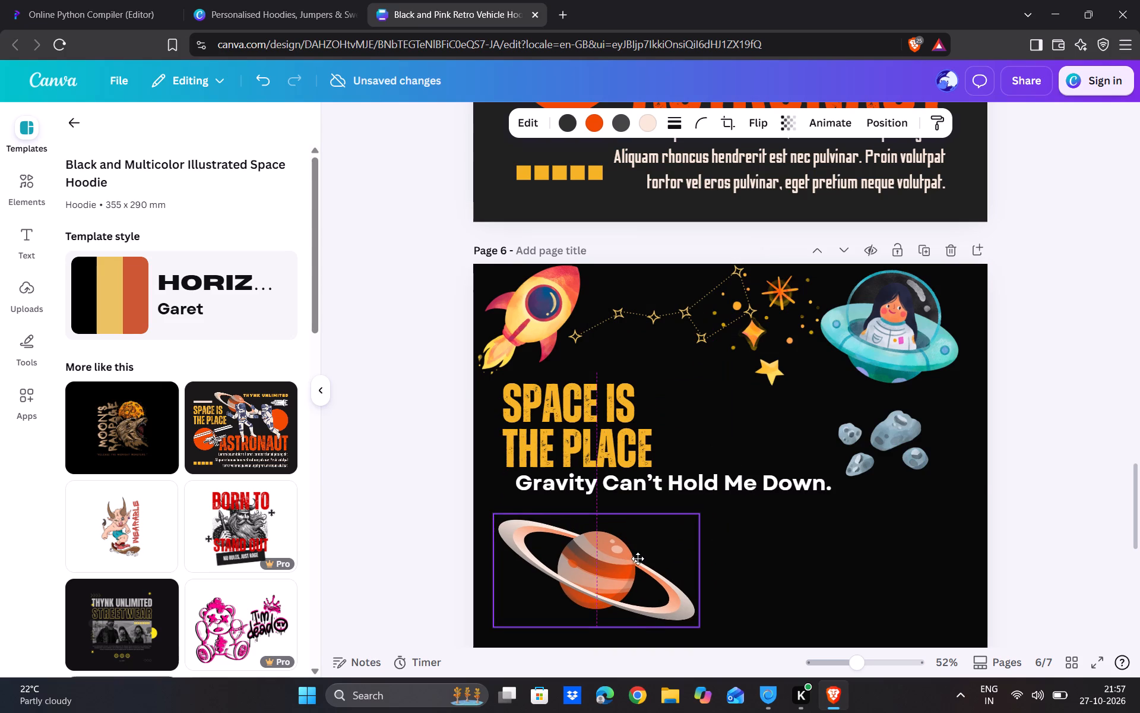
{"action": "left_click_drag", "start_coordinate": [638, 559], "coordinate": [607, 579]}
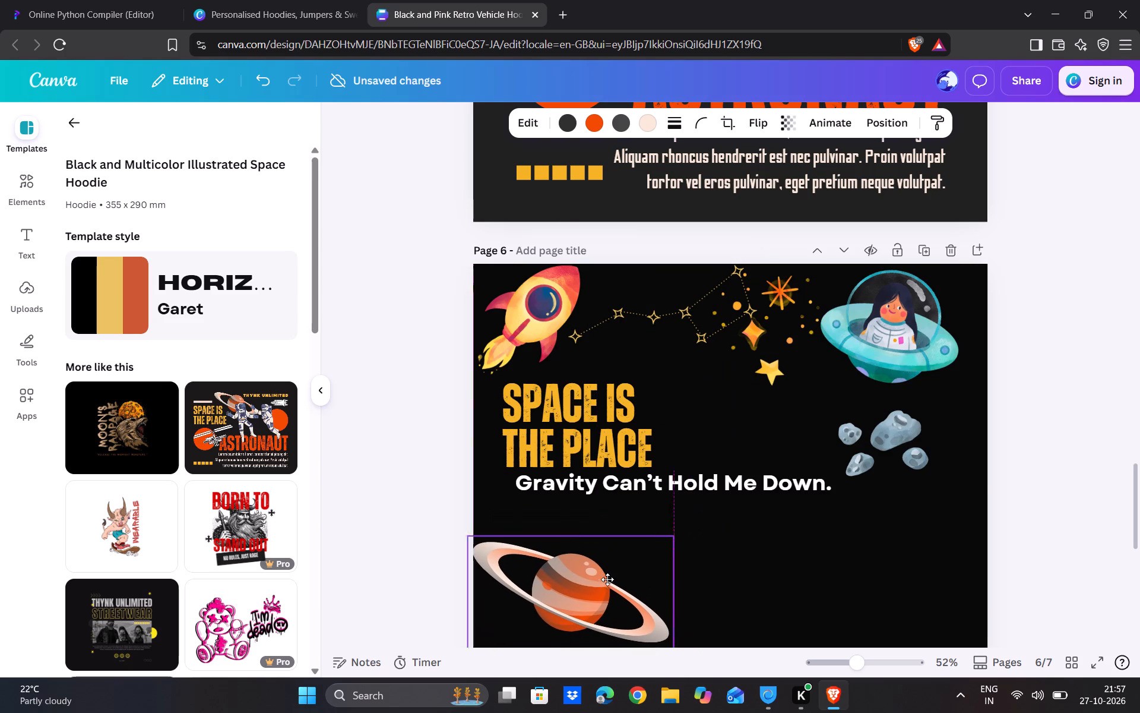
{"action": "left_click_drag", "start_coordinate": [607, 579], "coordinate": [619, 572]}
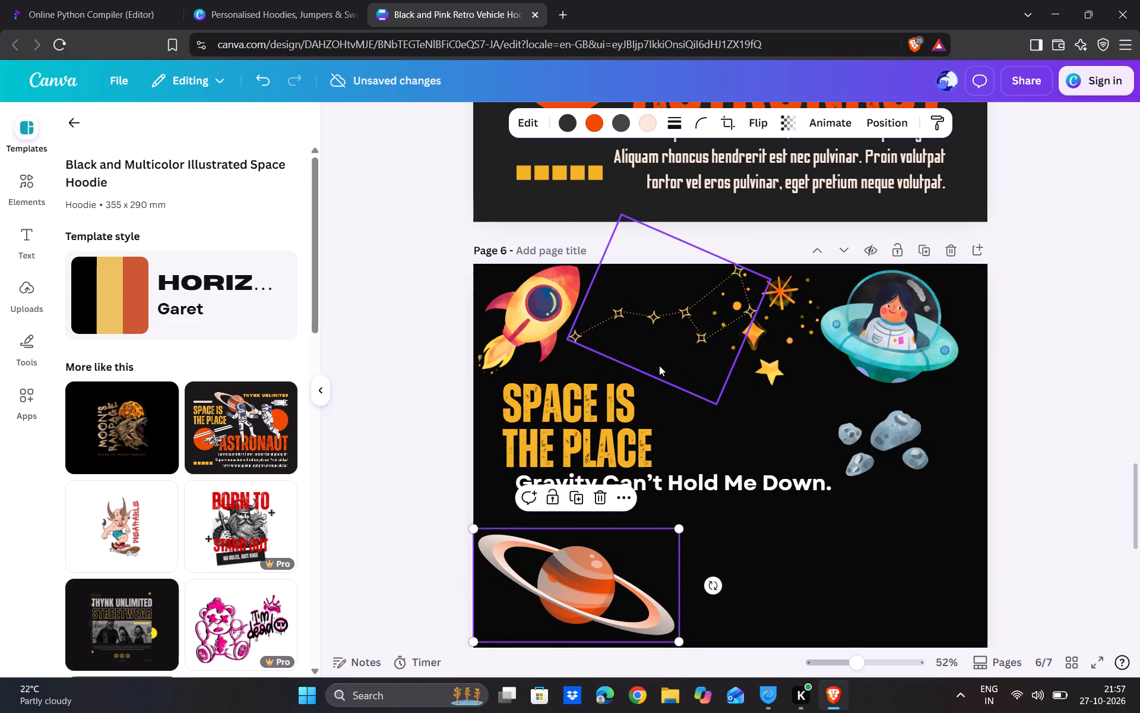
Move one yellow square from the row on page 5 to the bottom-right corner of page 6.
{"action": "scroll", "coordinate": [659, 365], "scroll_direction": "down", "scroll_amount": 2}
{"action": "scroll", "coordinate": [659, 365], "scroll_direction": "up", "scroll_amount": 3}
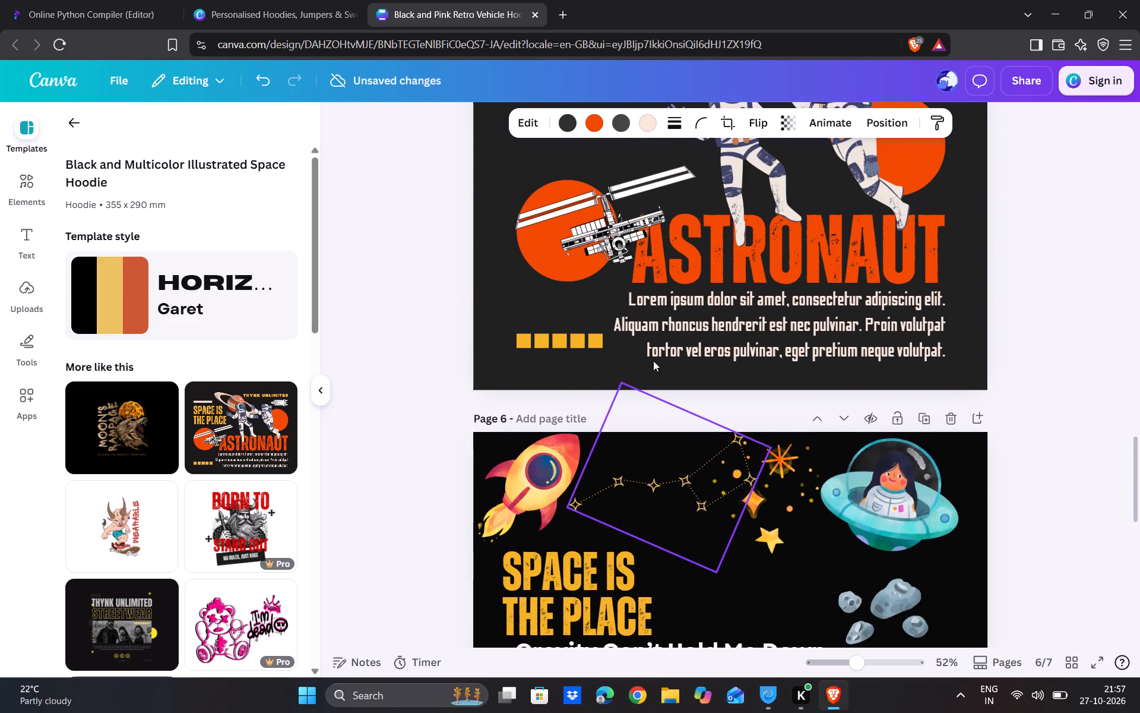
{"action": "left_click", "coordinate": [594, 346]}
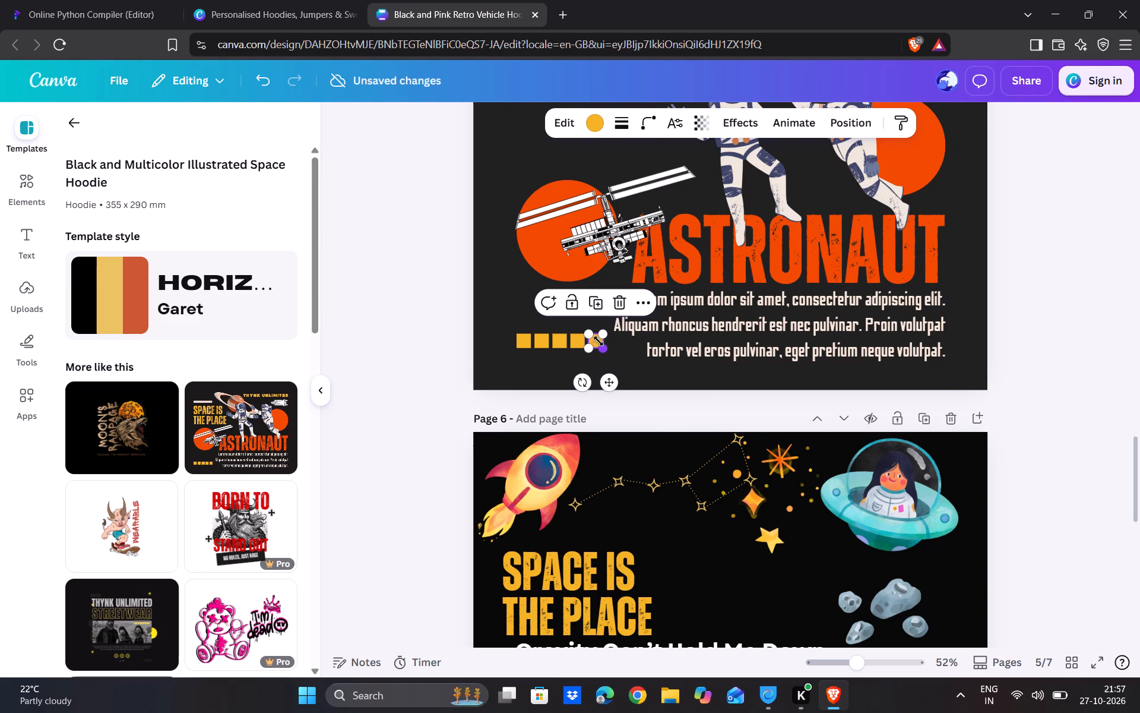
{"action": "left_click_drag", "start_coordinate": [598, 341], "coordinate": [591, 395]}
{"action": "left_click_drag", "start_coordinate": [545, 339], "coordinate": [824, 651]}
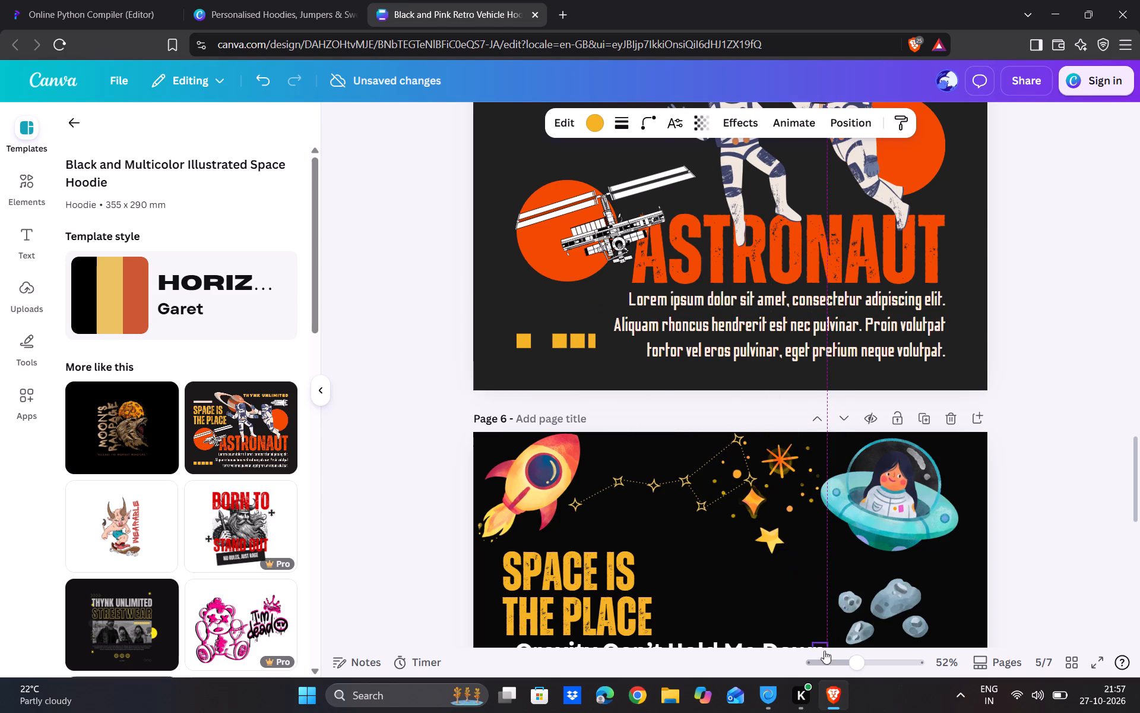
{"action": "left_click_drag", "start_coordinate": [824, 651], "coordinate": [853, 614]}
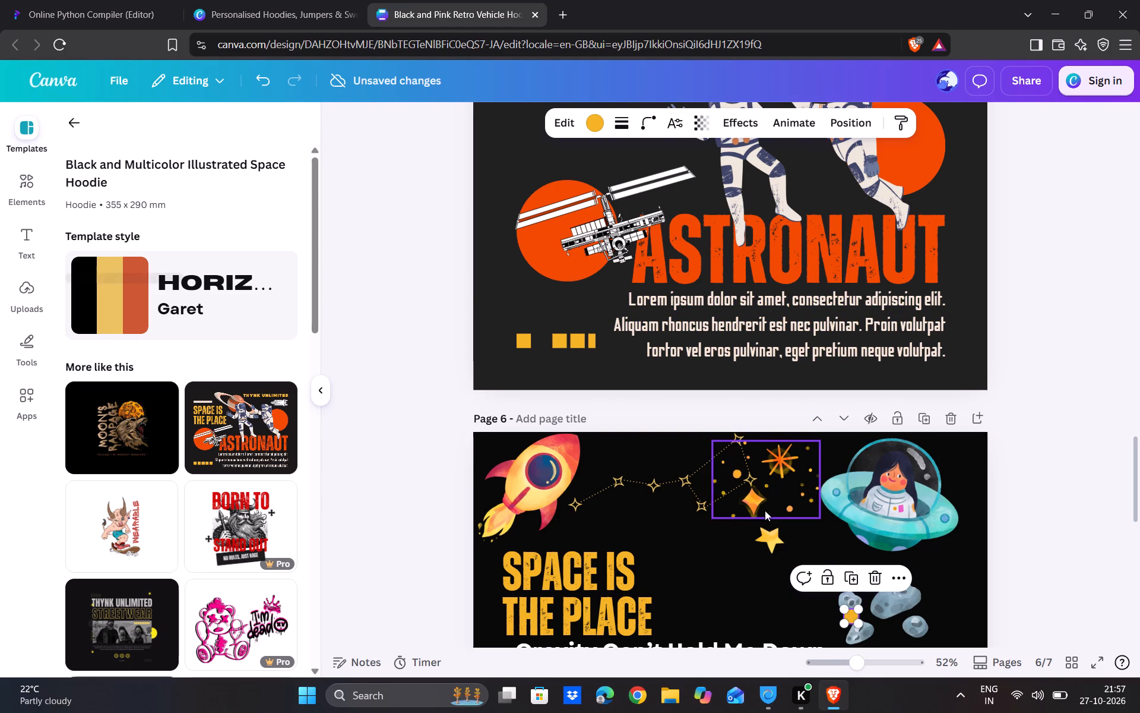
{"action": "scroll", "coordinate": [765, 510], "scroll_direction": "down", "scroll_amount": 3}
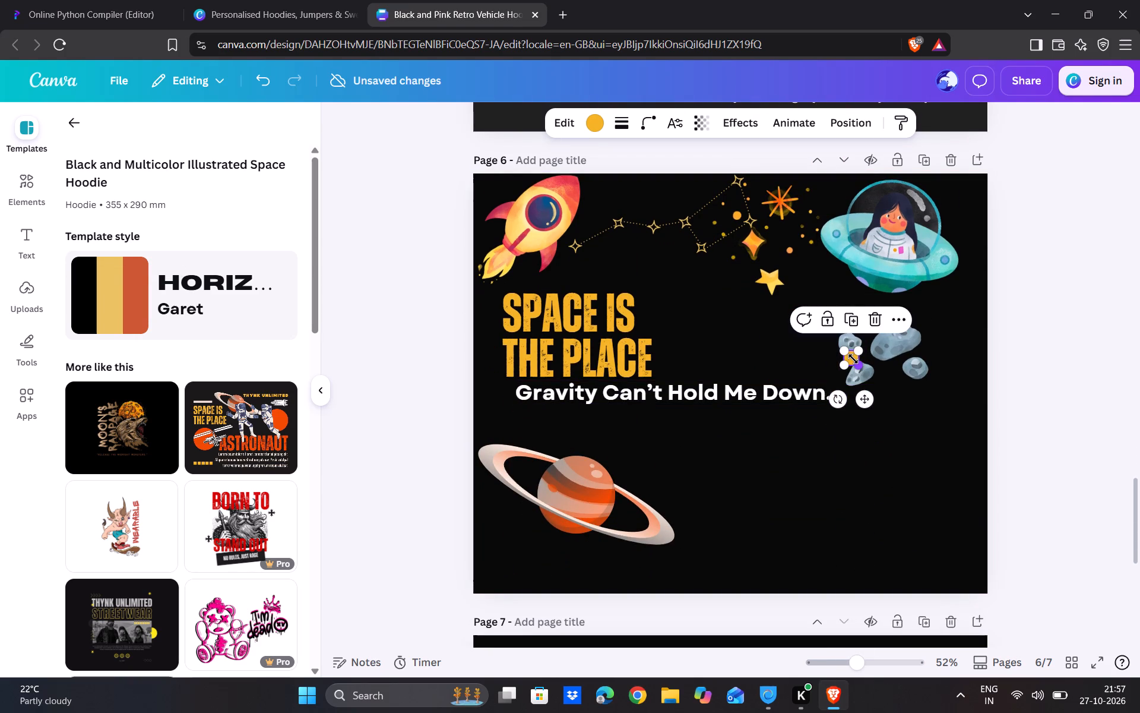
{"action": "left_click", "coordinate": [853, 359]}
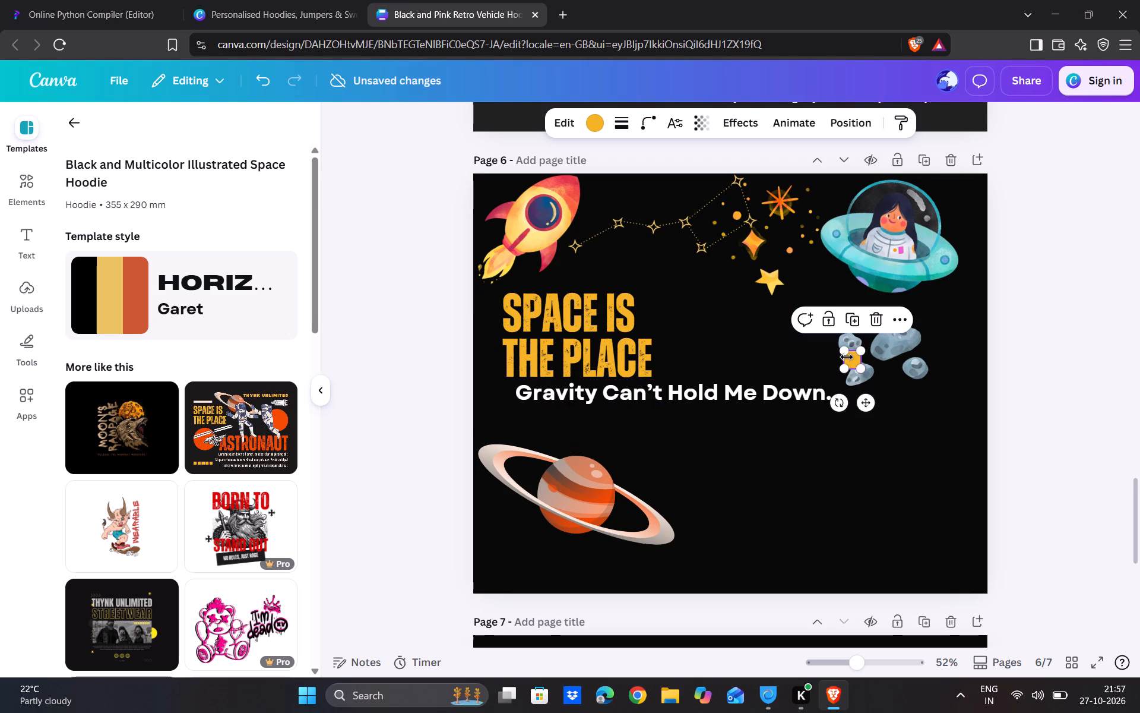
{"action": "left_click_drag", "start_coordinate": [851, 359], "coordinate": [852, 459]}
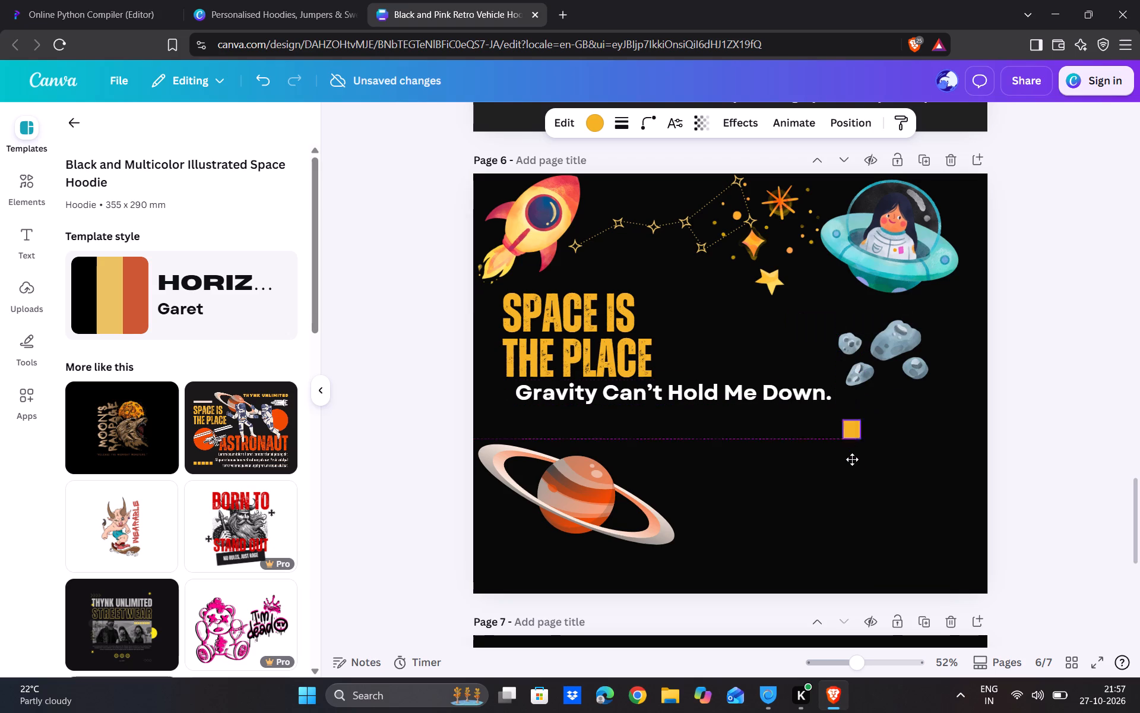
{"action": "left_click_drag", "start_coordinate": [852, 459], "coordinate": [965, 565]}
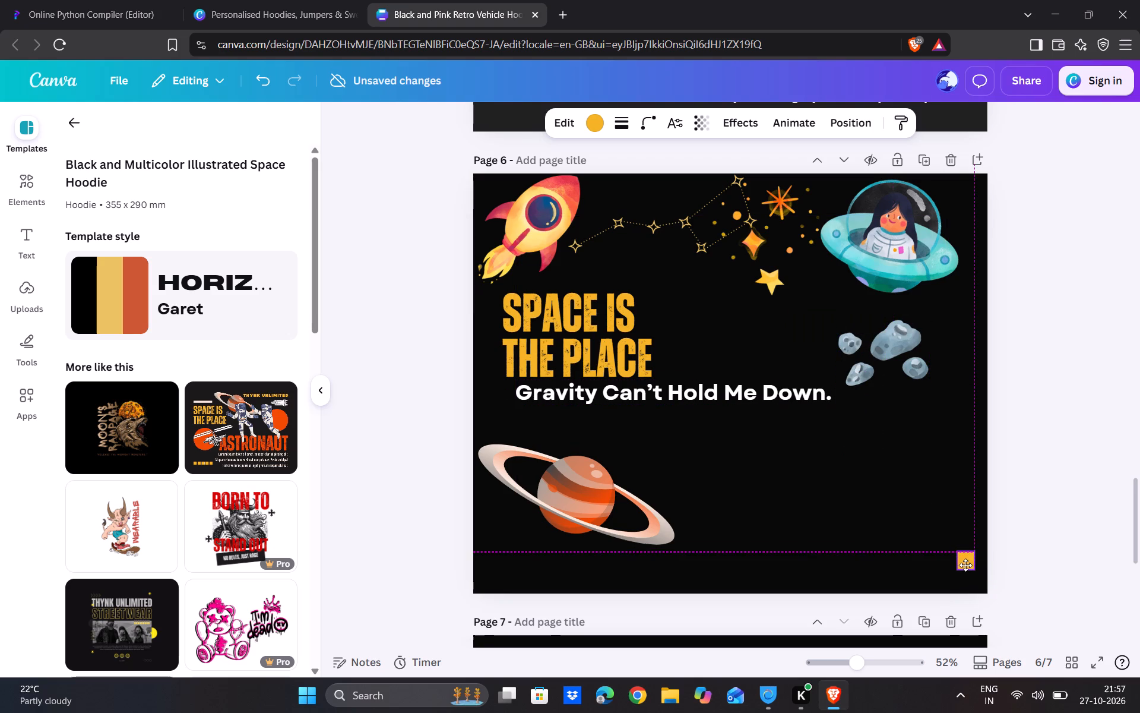
{"action": "left_click_drag", "start_coordinate": [965, 565], "coordinate": [961, 569]}
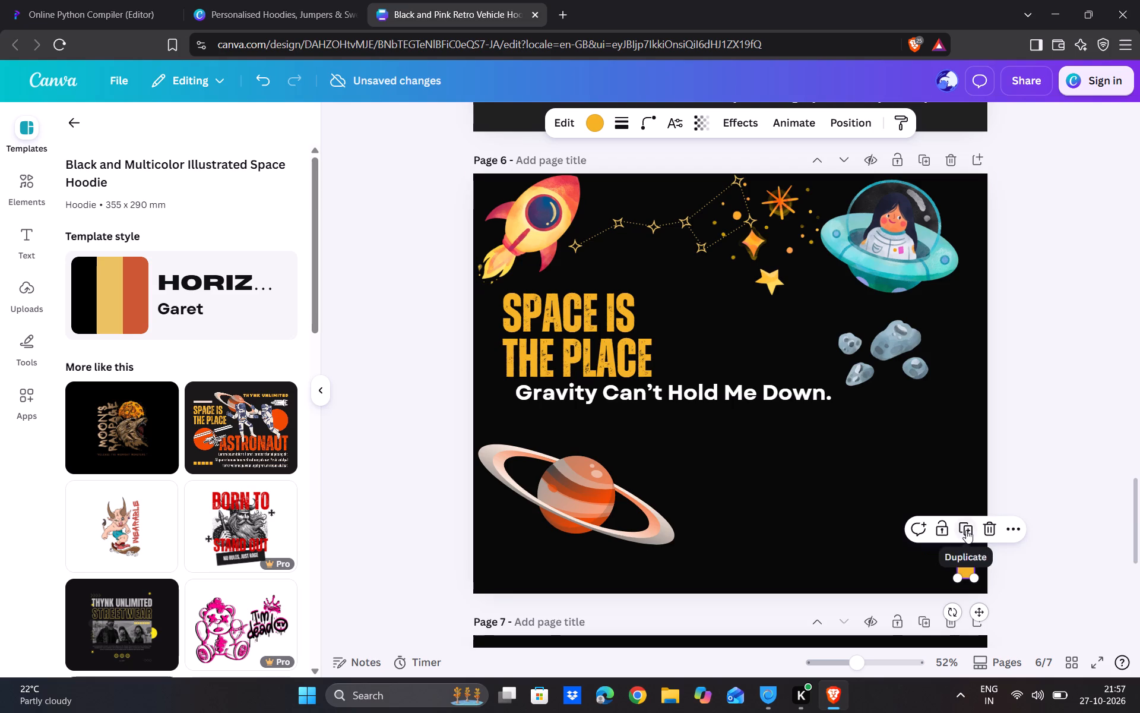
Duplicate the yellow square twice on page 6 to form an evenly spaced row of three along the bottom-right edge.
{"action": "left_click", "coordinate": [966, 530]}
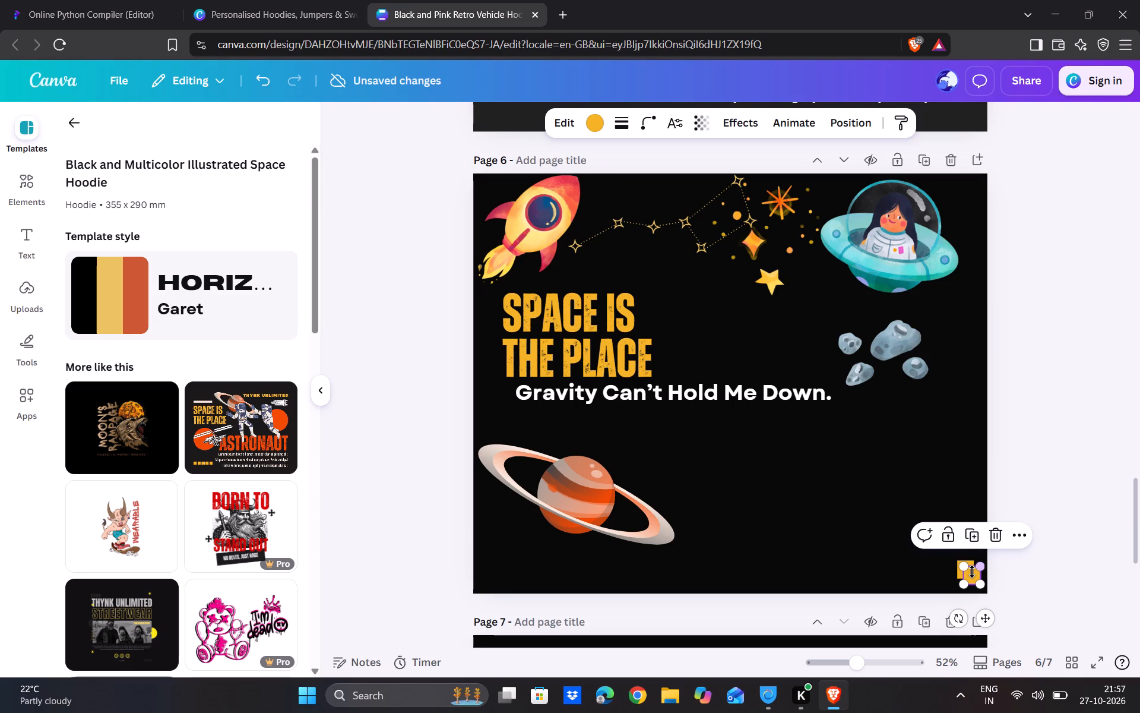
{"action": "left_click_drag", "start_coordinate": [973, 577], "coordinate": [958, 573]}
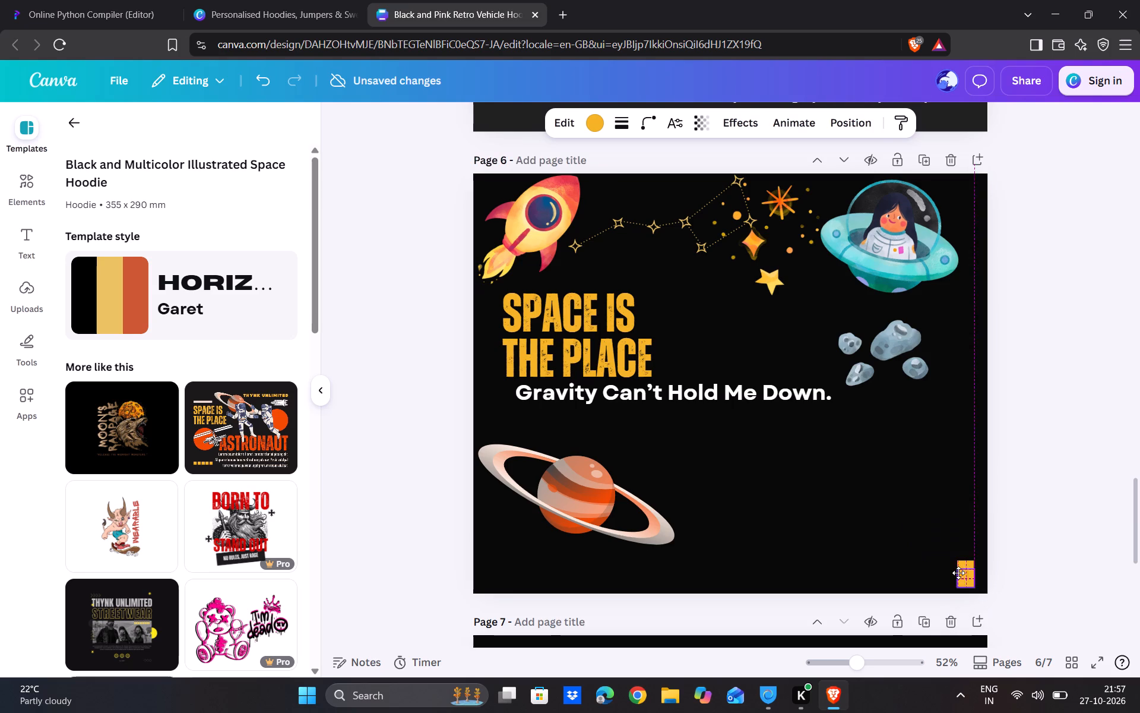
{"action": "left_click_drag", "start_coordinate": [958, 573], "coordinate": [943, 575]}
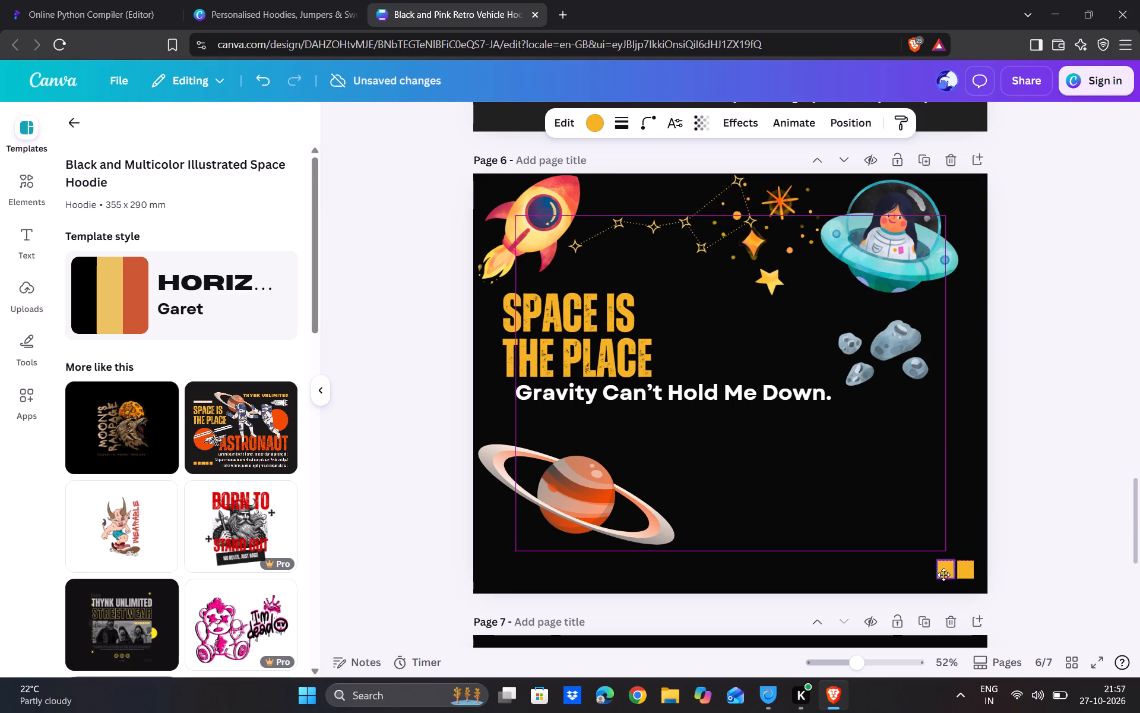
{"action": "left_click_drag", "start_coordinate": [943, 575], "coordinate": [940, 573]}
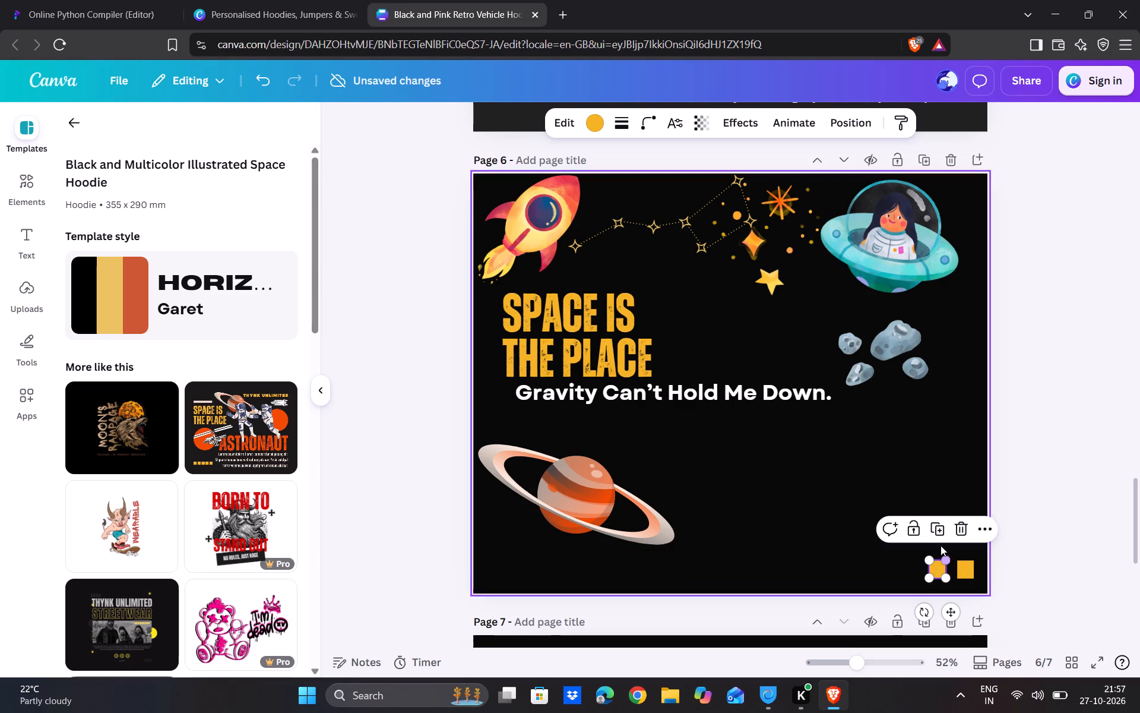
{"action": "left_click", "coordinate": [938, 527]}
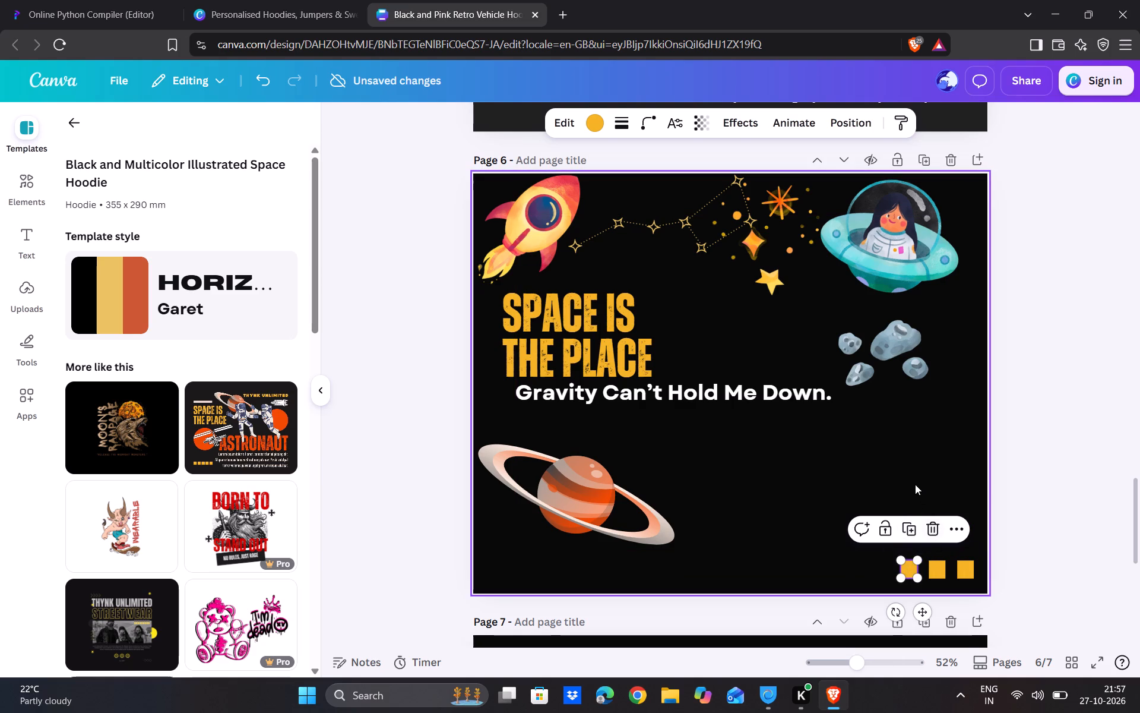
{"action": "left_click", "coordinate": [909, 475]}
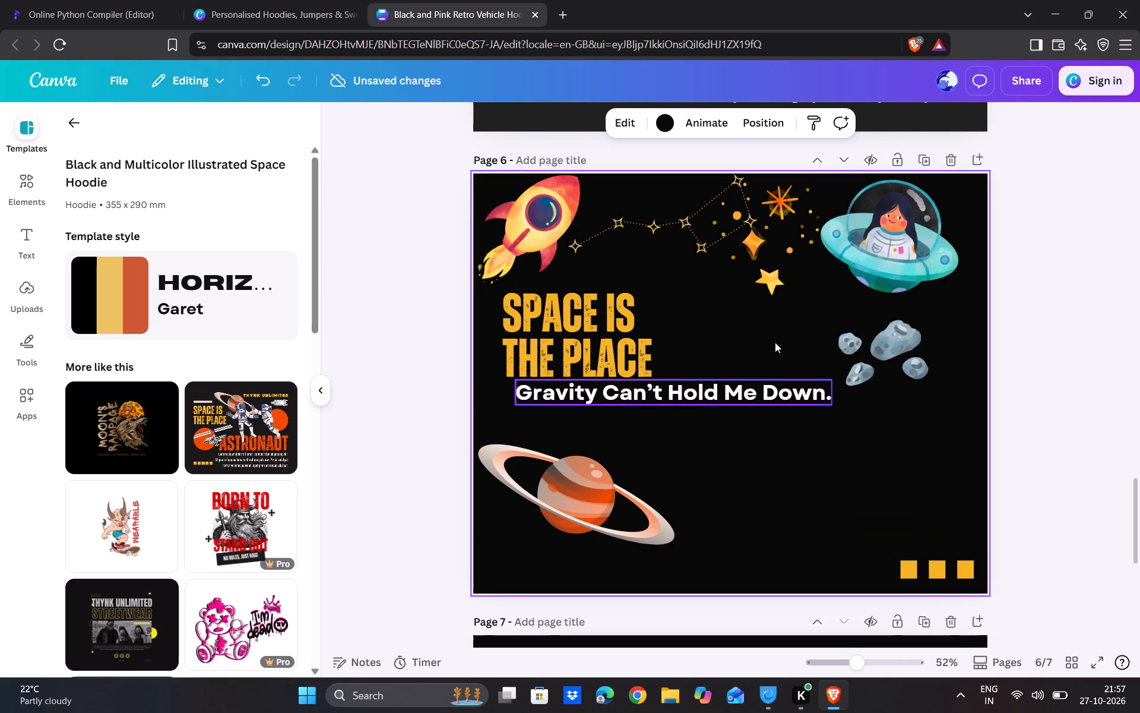
Move the white space station from the astronaut design on page 5 to the lower-right area of page 6.
{"action": "scroll", "coordinate": [766, 302], "scroll_direction": "up", "scroll_amount": 5}
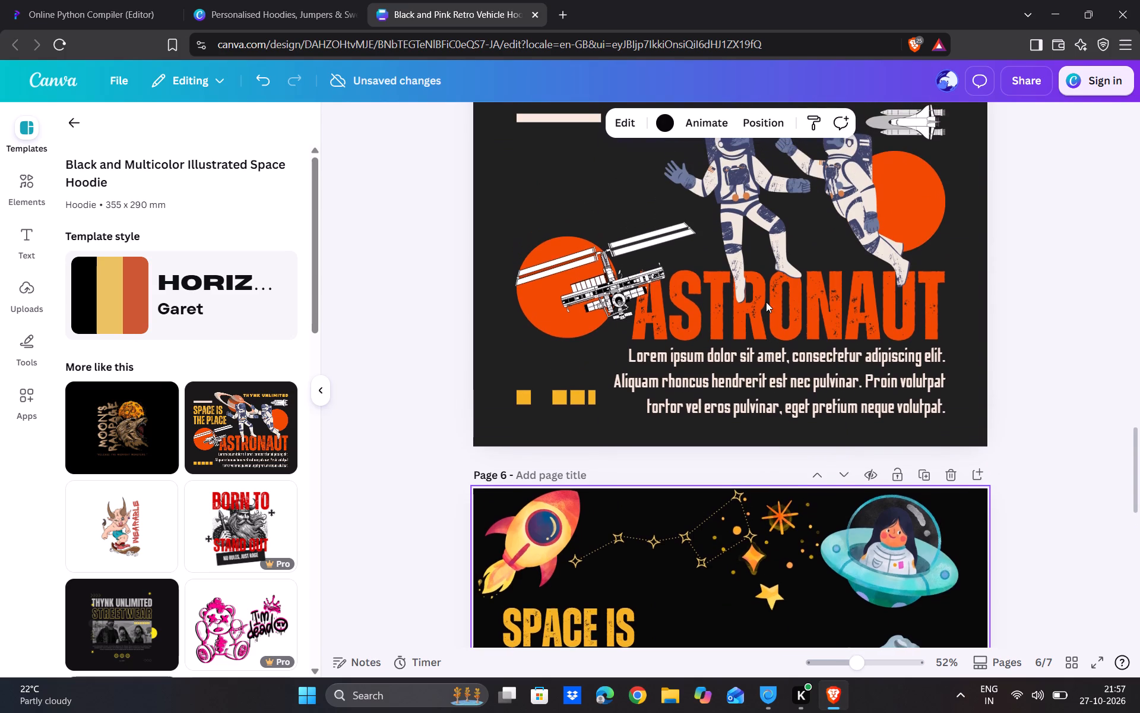
{"action": "scroll", "coordinate": [766, 302], "scroll_direction": "up", "scroll_amount": 1}
{"action": "left_click_drag", "start_coordinate": [610, 459], "coordinate": [755, 712]}
{"action": "scroll", "coordinate": [802, 367], "scroll_direction": "down", "scroll_amount": 1}
{"action": "scroll", "coordinate": [855, 242], "scroll_direction": "down", "scroll_amount": 2}
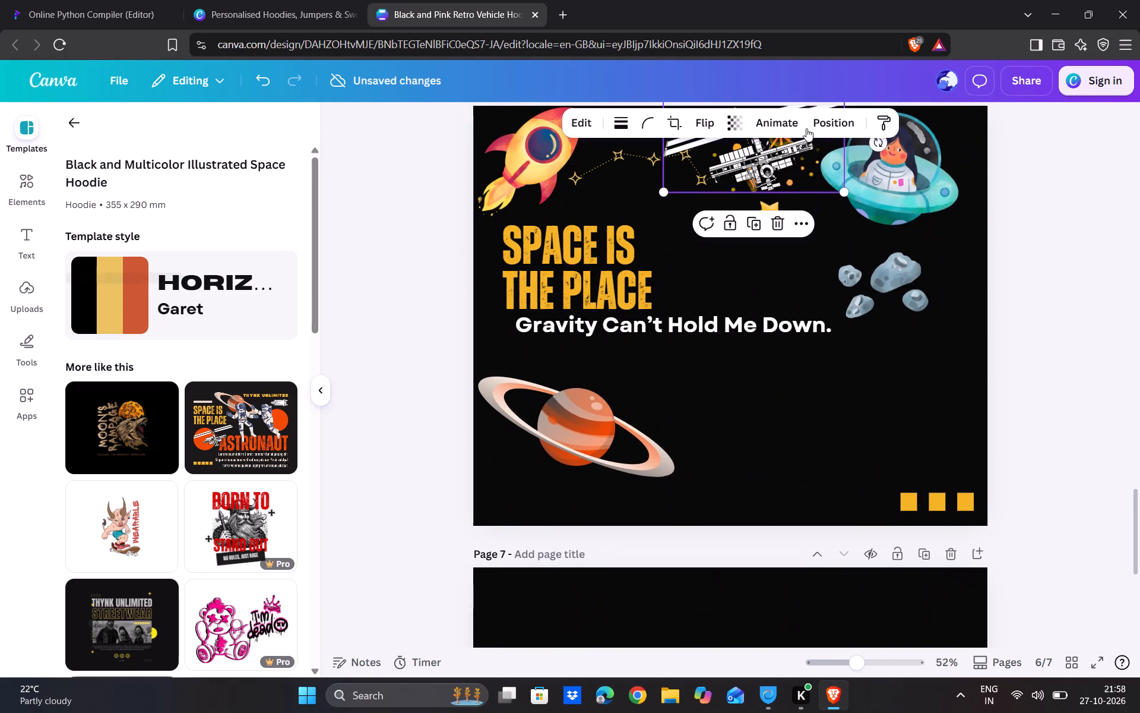
{"action": "left_click_drag", "start_coordinate": [738, 167], "coordinate": [788, 425]}
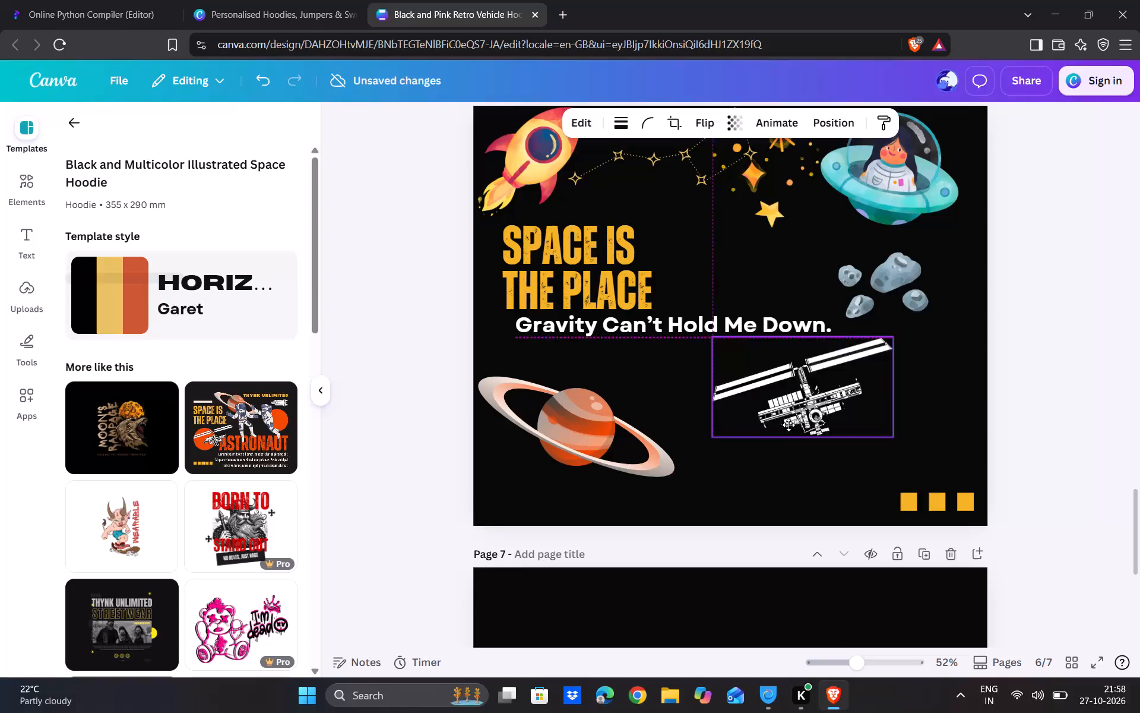
{"action": "left_click_drag", "start_coordinate": [788, 425], "coordinate": [802, 443]}
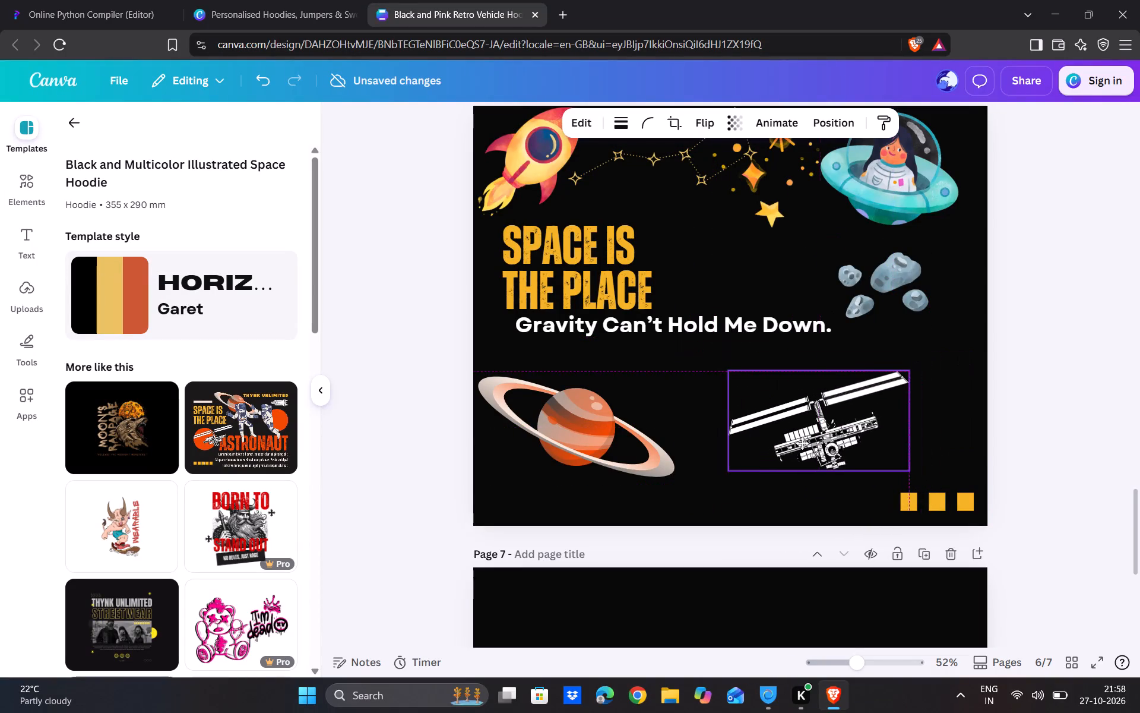
{"action": "left_click_drag", "start_coordinate": [802, 443], "coordinate": [806, 443]}
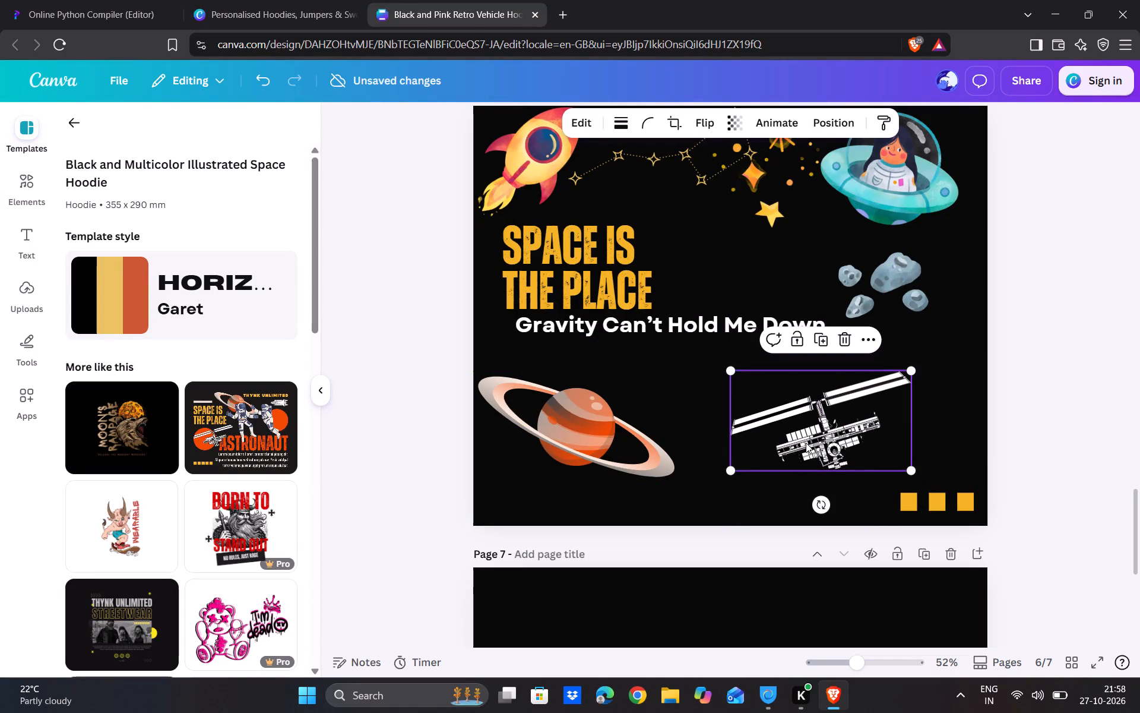
Move the space shuttle from page 5 to page 6, placing it centrally just below the "Gravity Can't Hold Me Down." text.
{"action": "scroll", "coordinate": [632, 232], "scroll_direction": "up", "scroll_amount": 4}
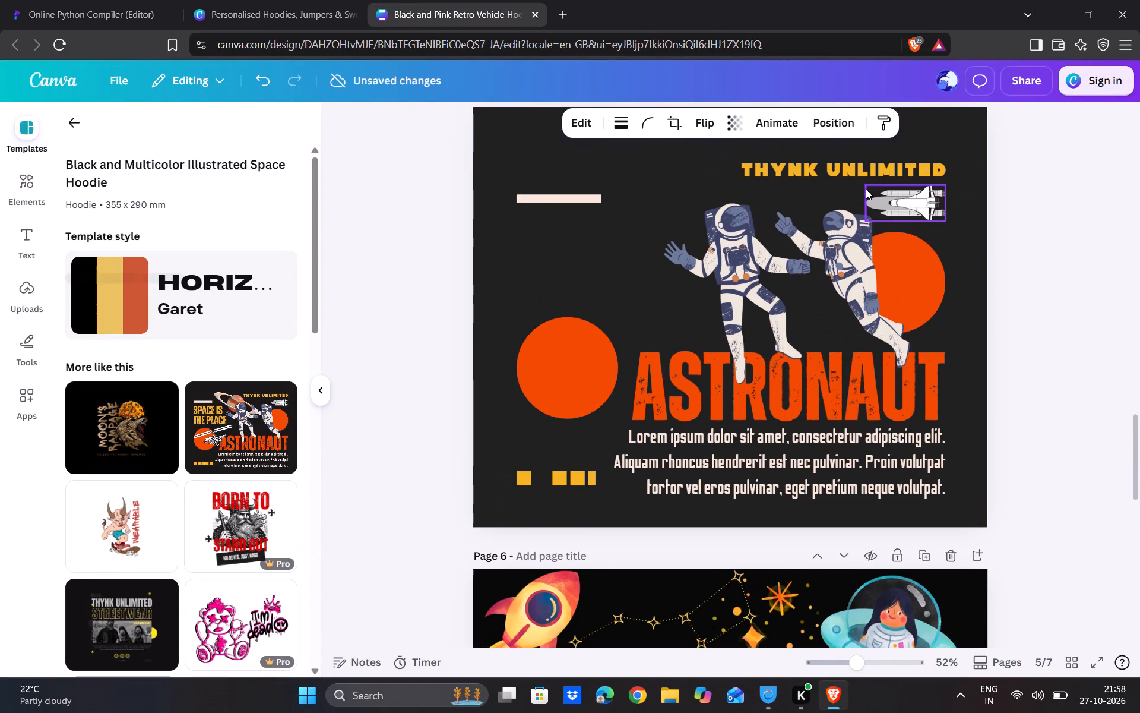
{"action": "left_click_drag", "start_coordinate": [866, 190], "coordinate": [771, 482]}
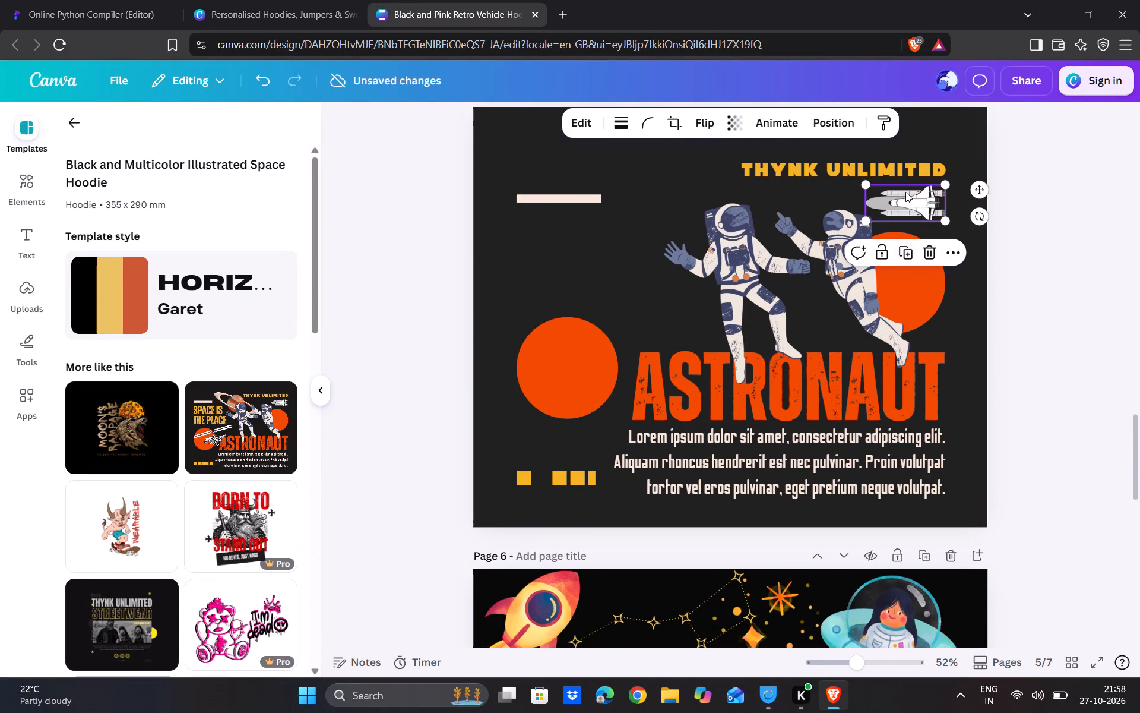
{"action": "left_click_drag", "start_coordinate": [905, 192], "coordinate": [832, 554]}
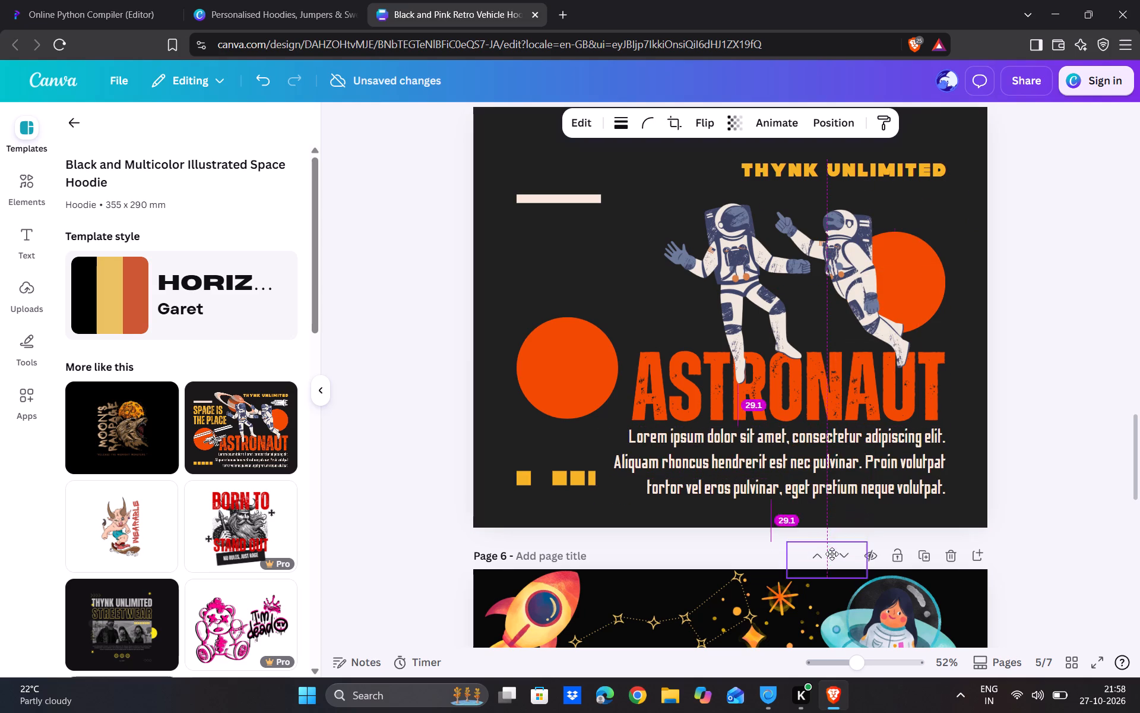
{"action": "left_click_drag", "start_coordinate": [832, 554], "coordinate": [781, 660]}
{"action": "scroll", "coordinate": [759, 526], "scroll_direction": "down", "scroll_amount": 3}
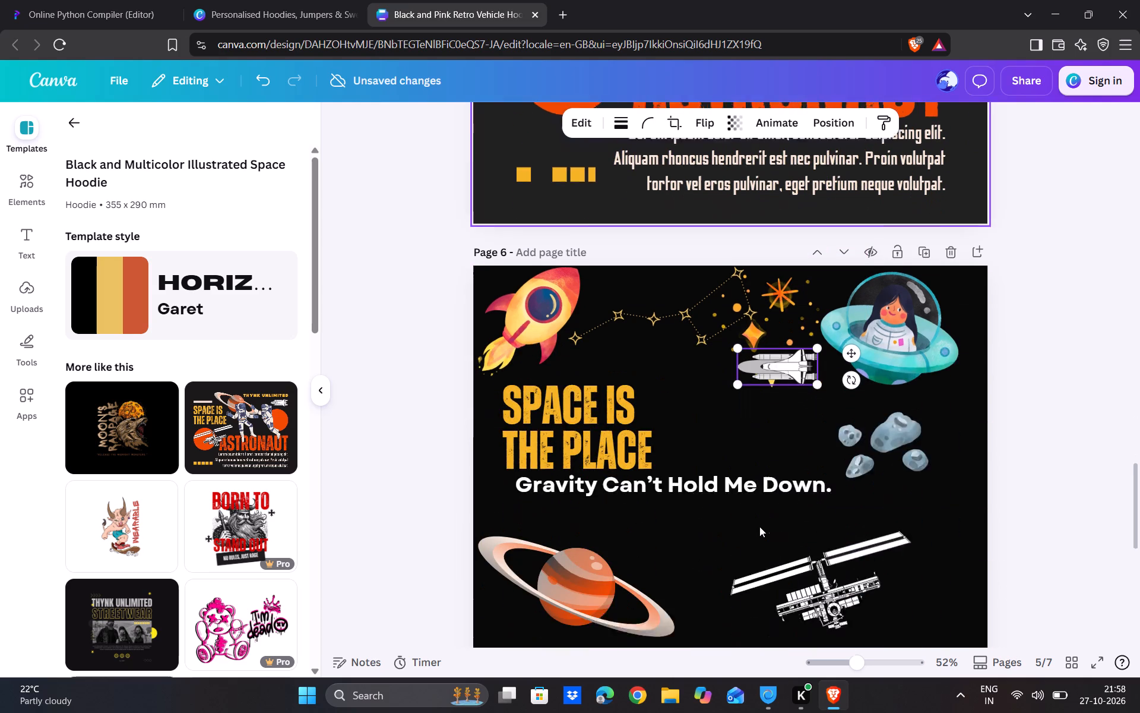
{"action": "scroll", "coordinate": [759, 526], "scroll_direction": "down", "scroll_amount": 1}
{"action": "left_click_drag", "start_coordinate": [776, 325], "coordinate": [731, 501]}
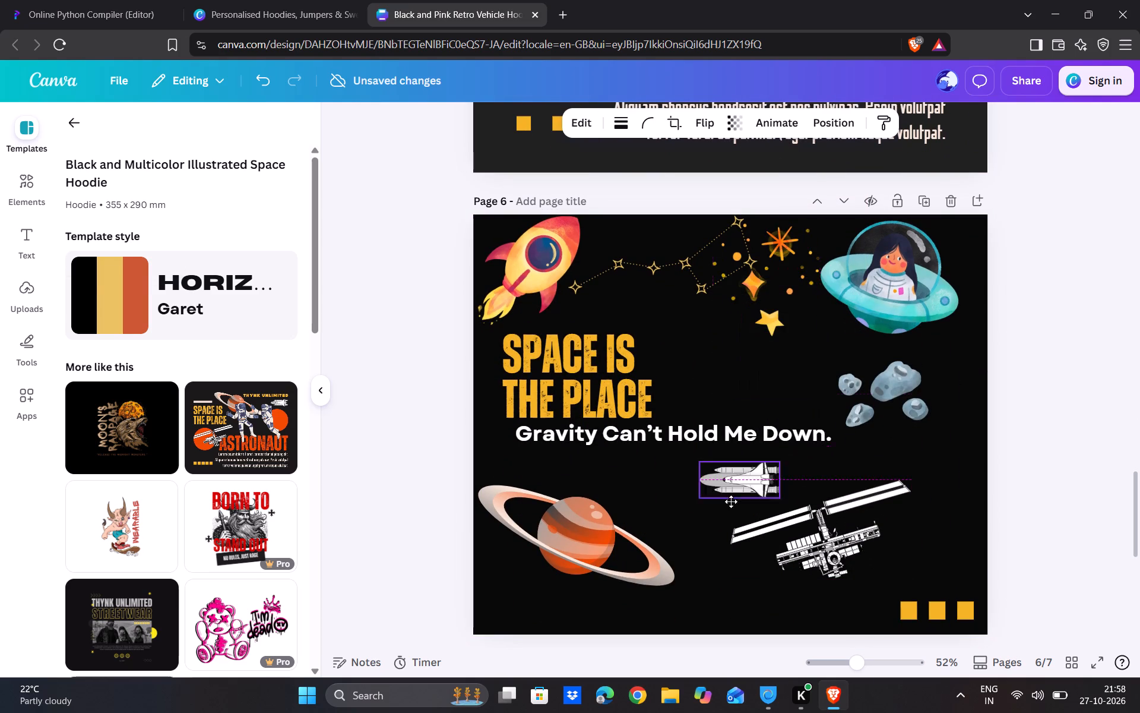
{"action": "left_click_drag", "start_coordinate": [731, 501], "coordinate": [644, 475]}
{"action": "left_click", "coordinate": [553, 437]}
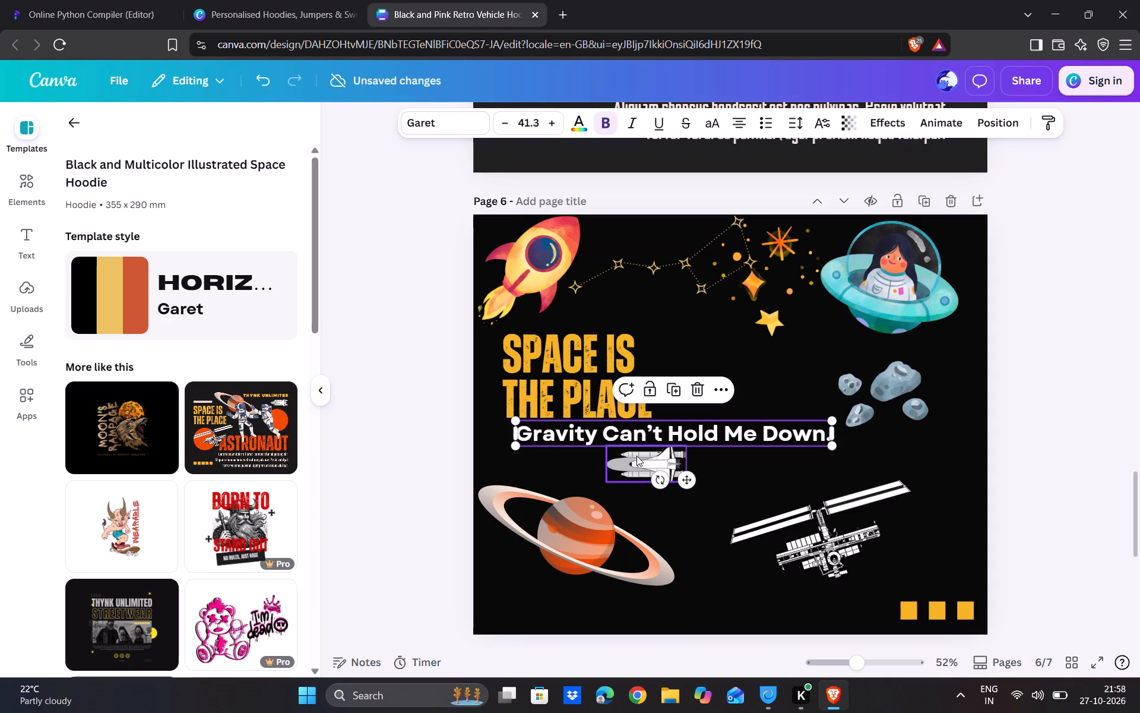
{"action": "left_click_drag", "start_coordinate": [638, 455], "coordinate": [702, 452]}
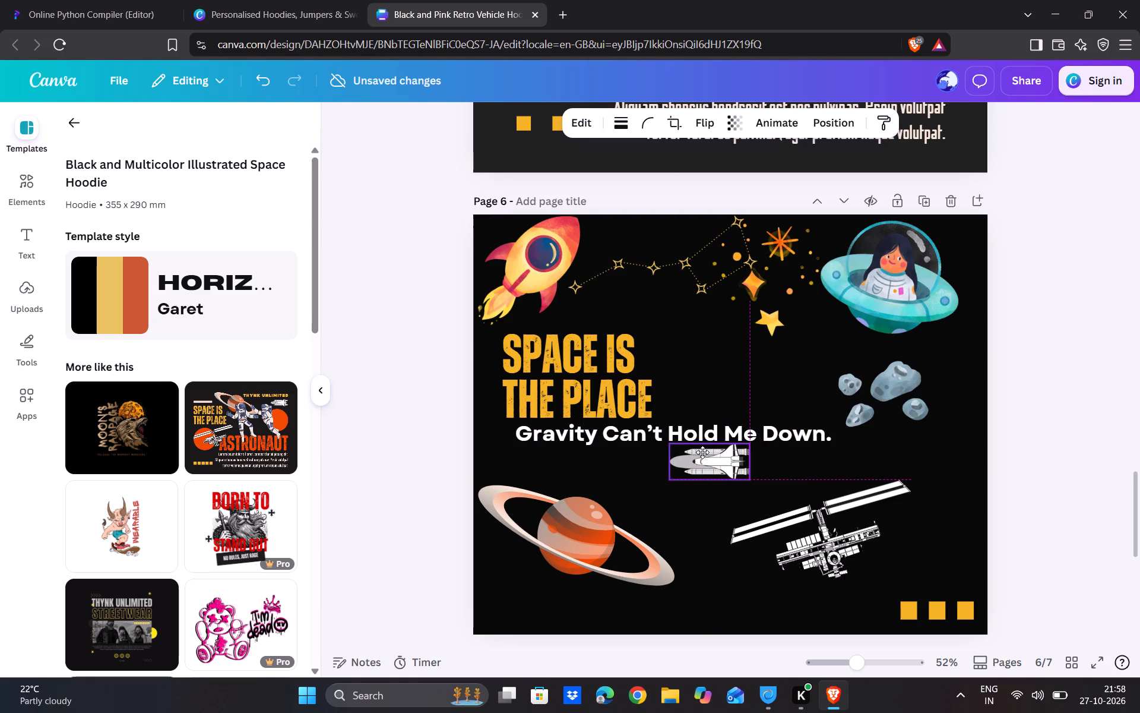
{"action": "left_click_drag", "start_coordinate": [702, 452], "coordinate": [660, 451]}
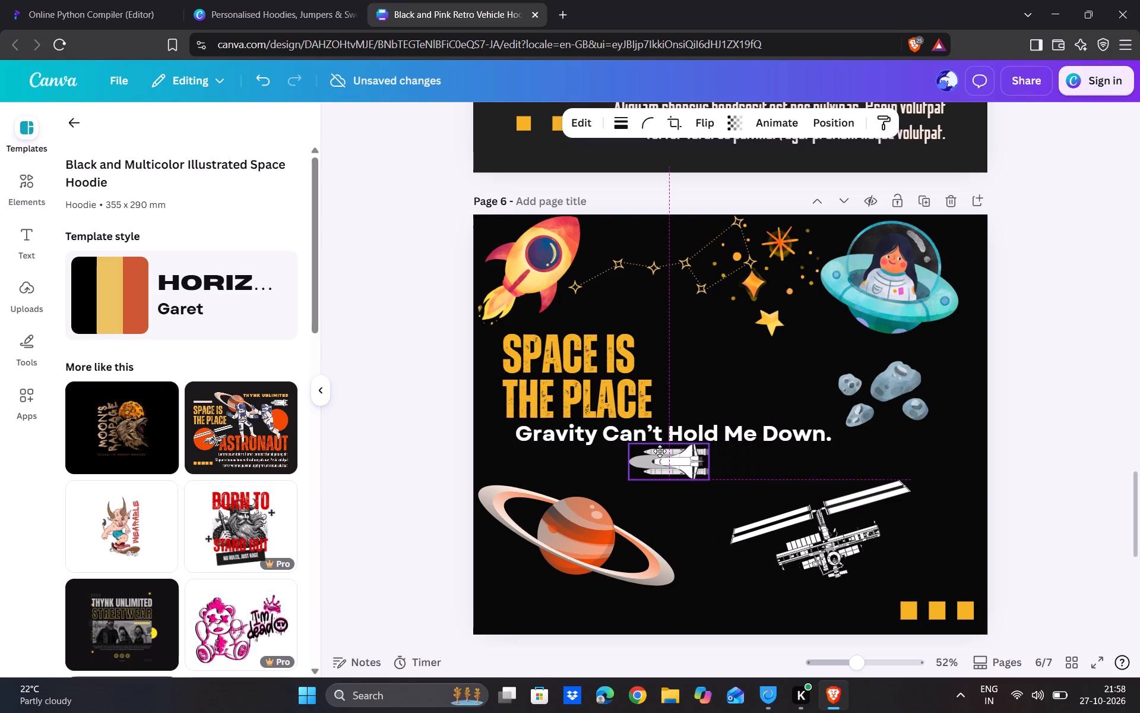
{"action": "left_click_drag", "start_coordinate": [660, 451], "coordinate": [651, 450]}
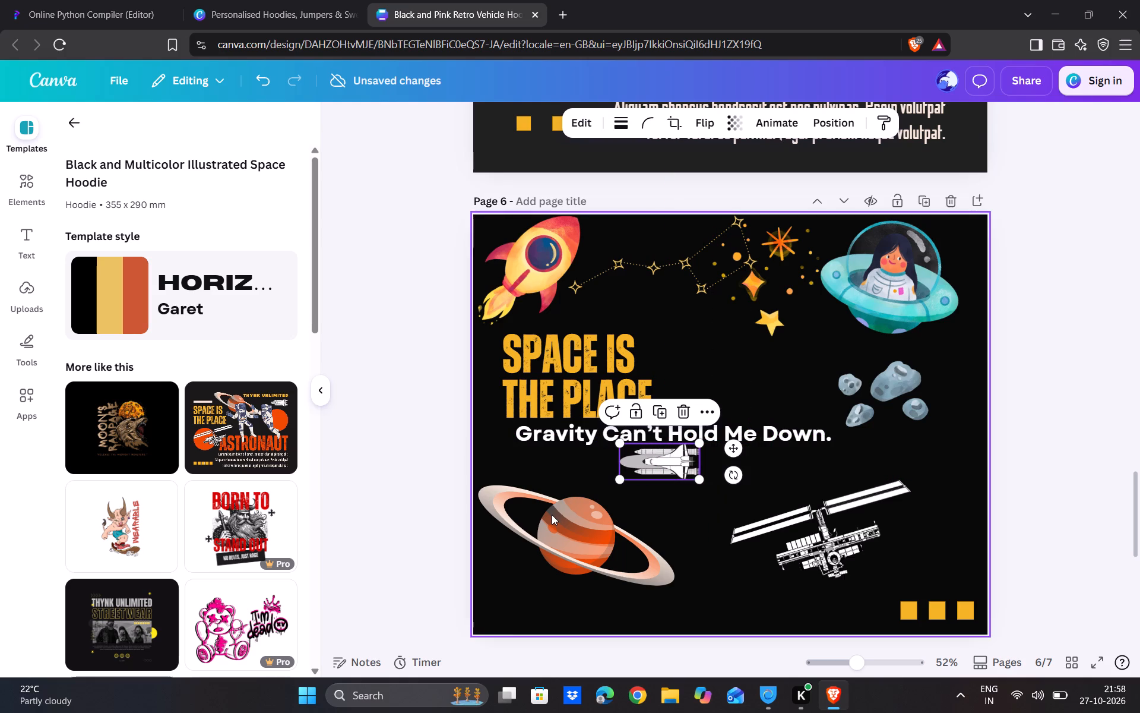
Shift the ringed planet slightly inward and down on page 6 and rotate it a few degrees clockwise.
{"action": "left_click_drag", "start_coordinate": [552, 515], "coordinate": [553, 524]}
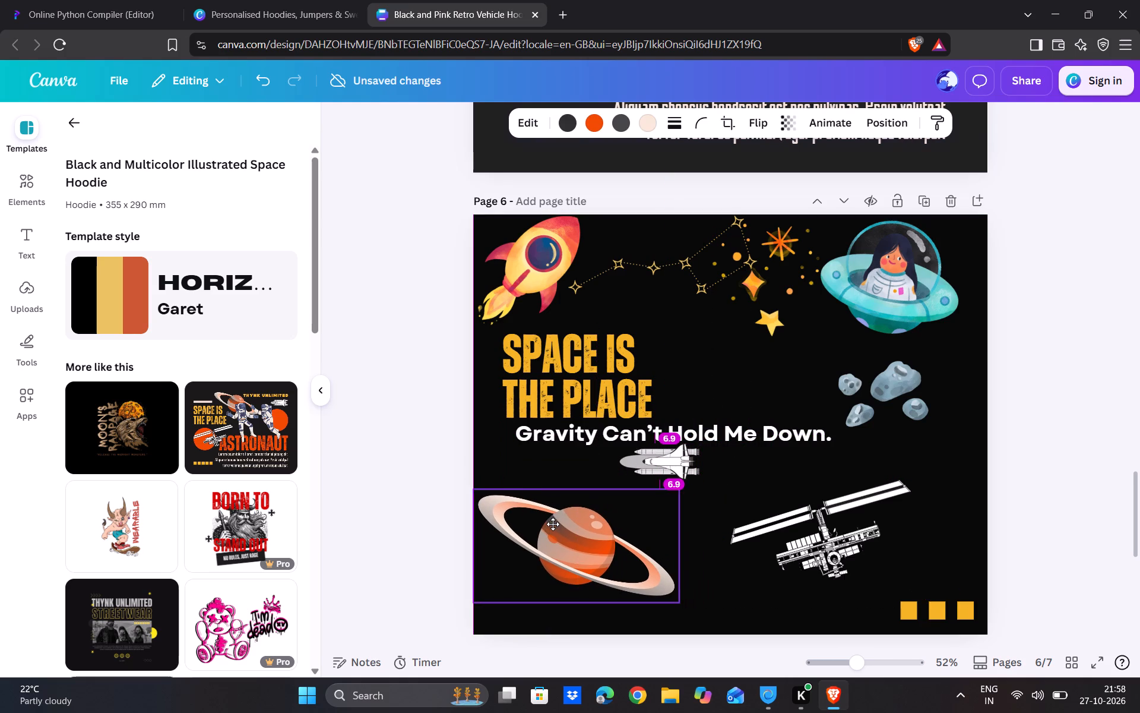
{"action": "left_click_drag", "start_coordinate": [553, 524], "coordinate": [560, 527]}
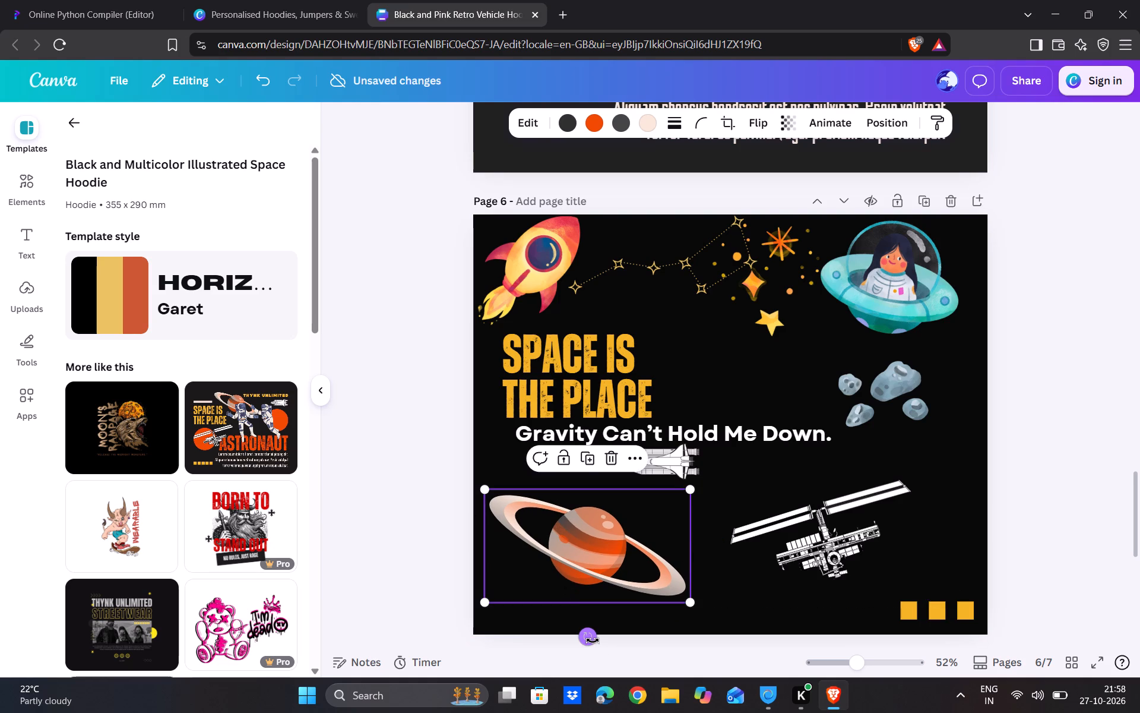
{"action": "left_click_drag", "start_coordinate": [593, 641], "coordinate": [588, 641]}
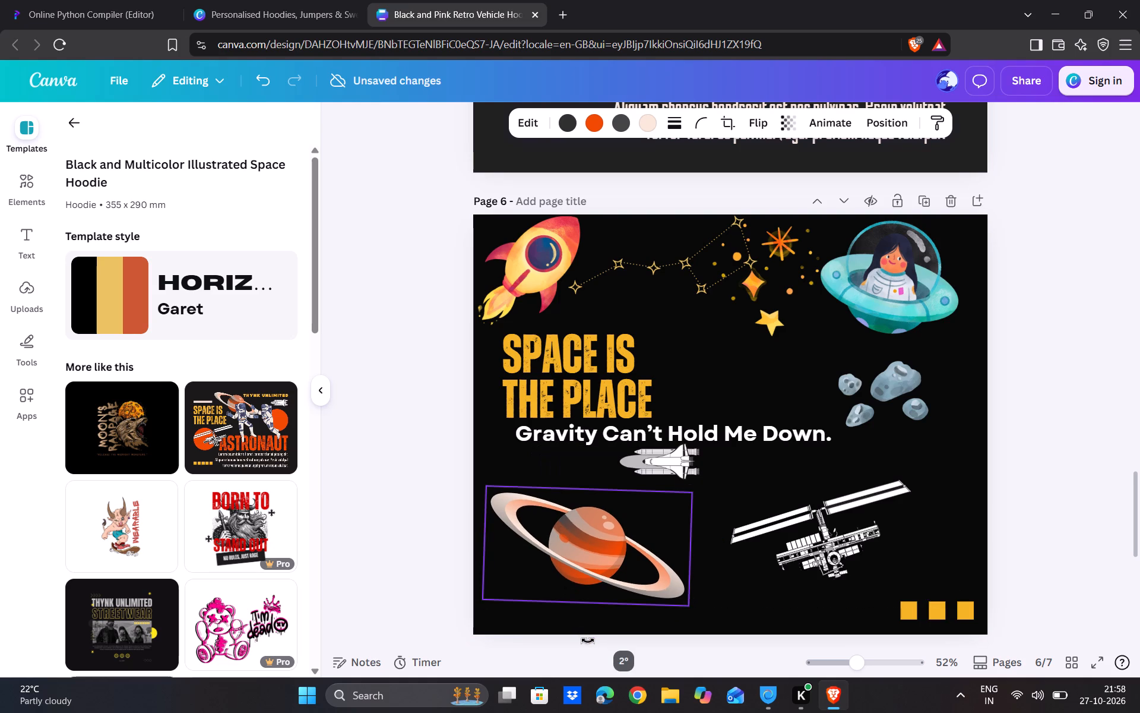
{"action": "left_click_drag", "start_coordinate": [588, 641], "coordinate": [586, 635]}
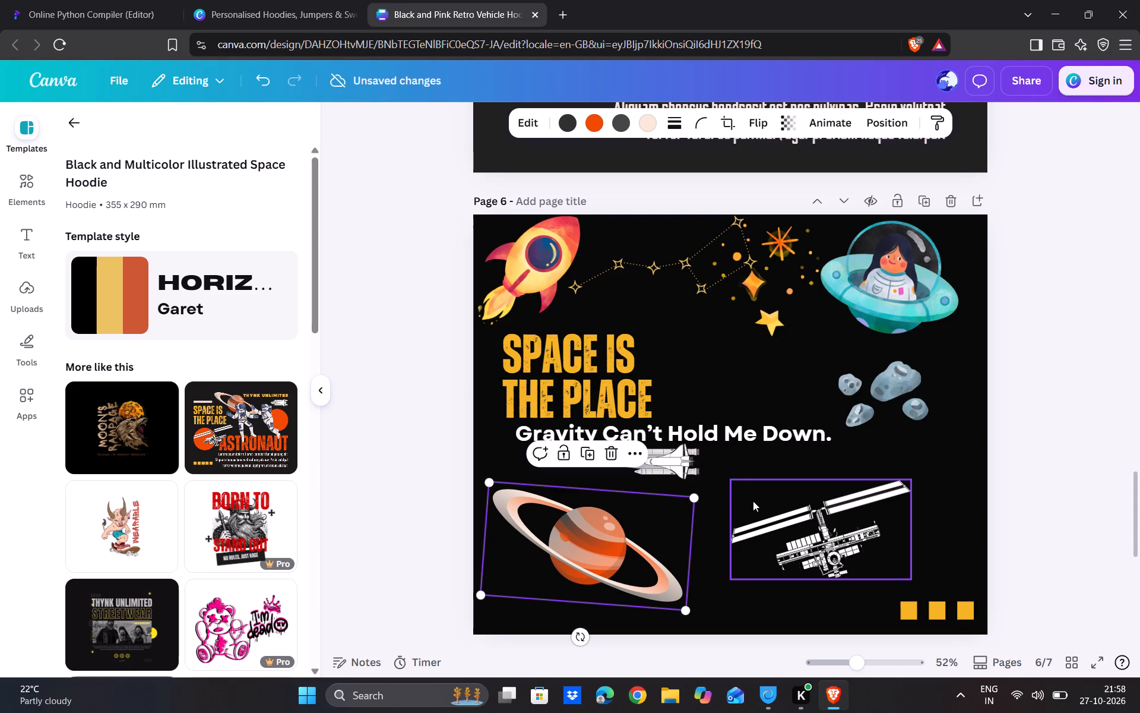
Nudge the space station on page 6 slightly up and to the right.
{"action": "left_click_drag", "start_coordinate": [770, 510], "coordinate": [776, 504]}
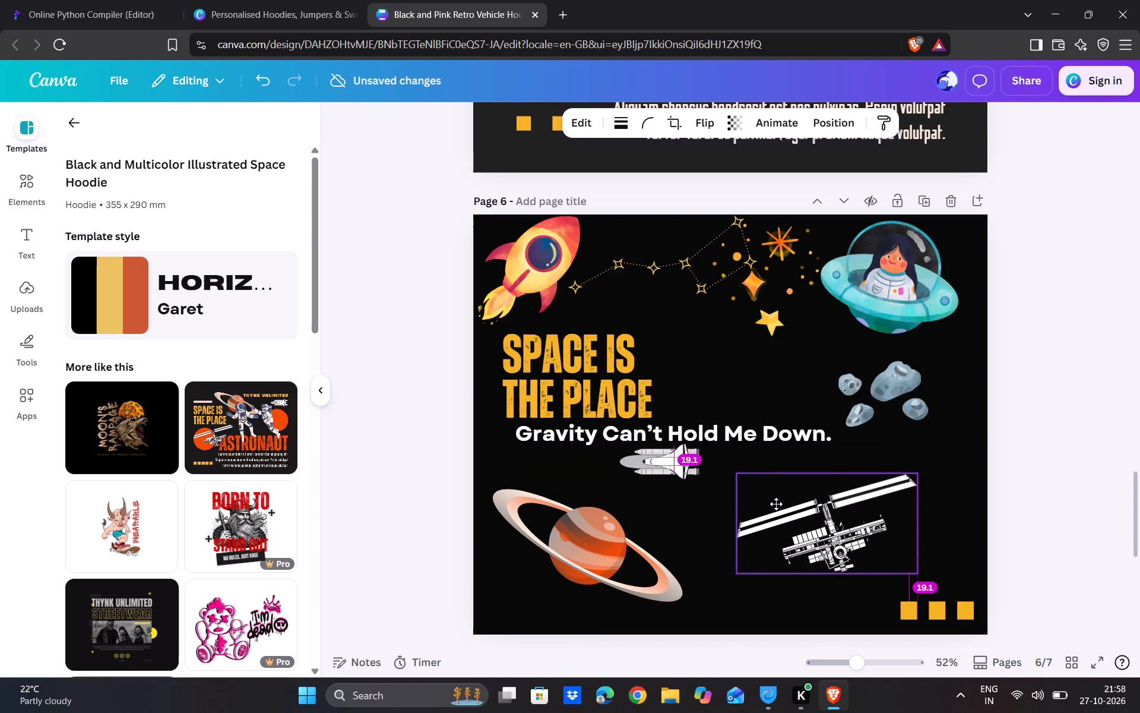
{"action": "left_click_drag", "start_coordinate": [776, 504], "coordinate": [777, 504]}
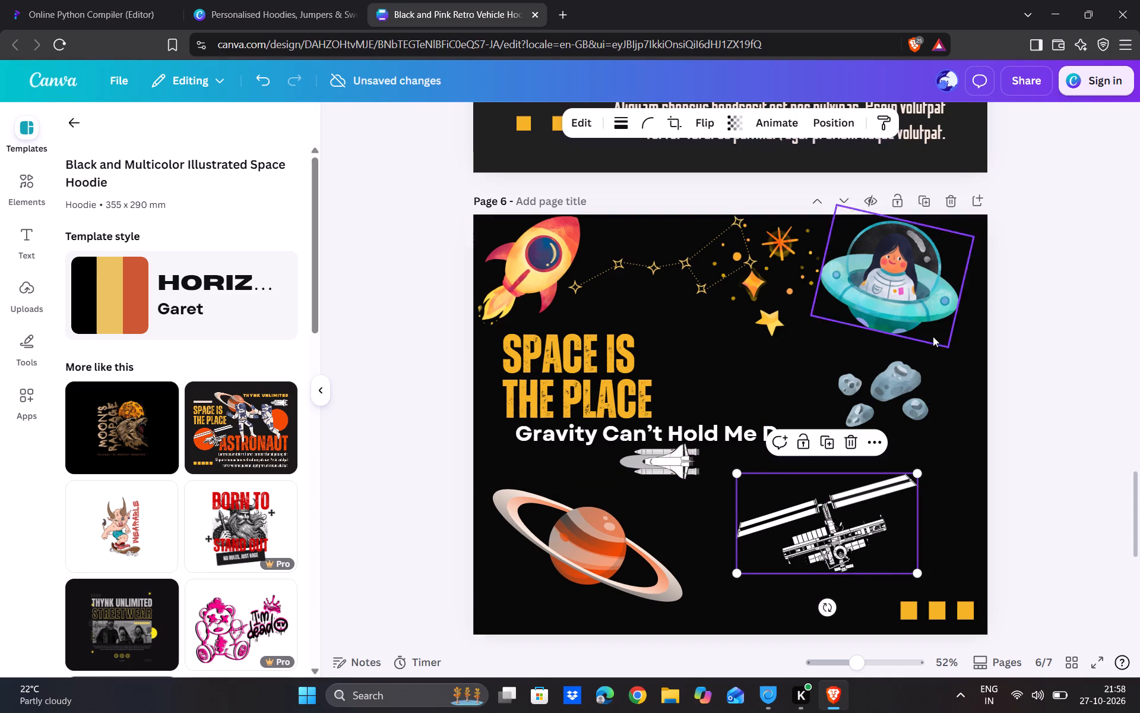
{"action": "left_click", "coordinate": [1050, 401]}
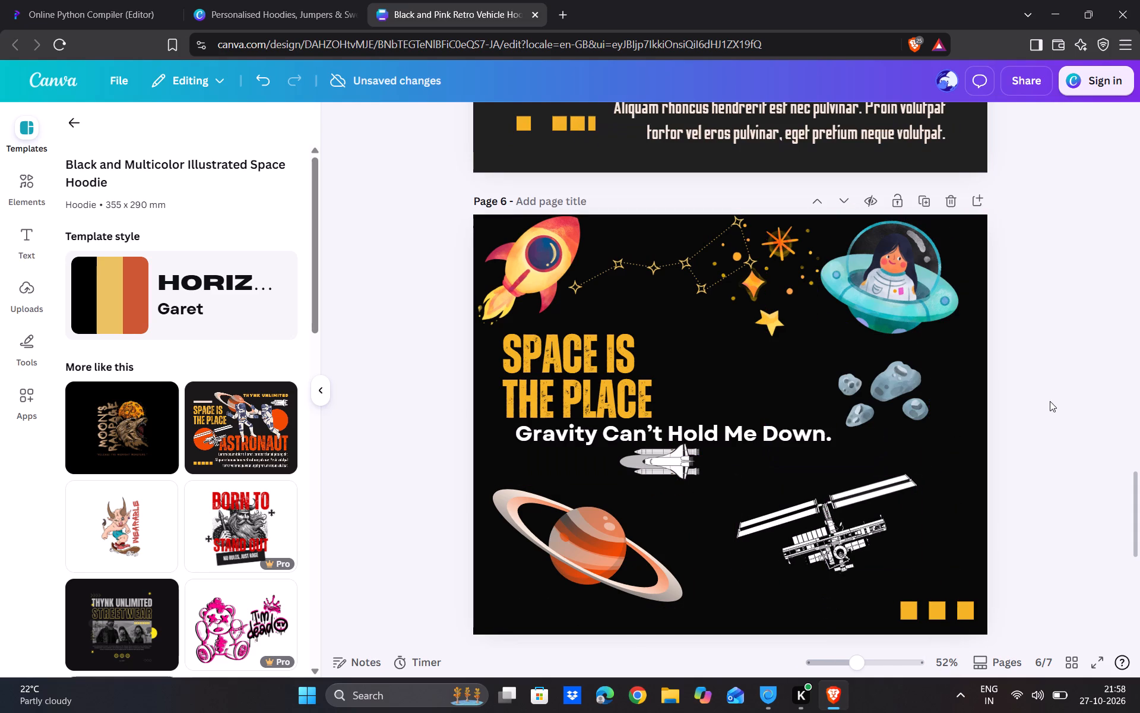
Delete the white space station from page 6.
{"action": "left_click", "coordinate": [866, 503]}
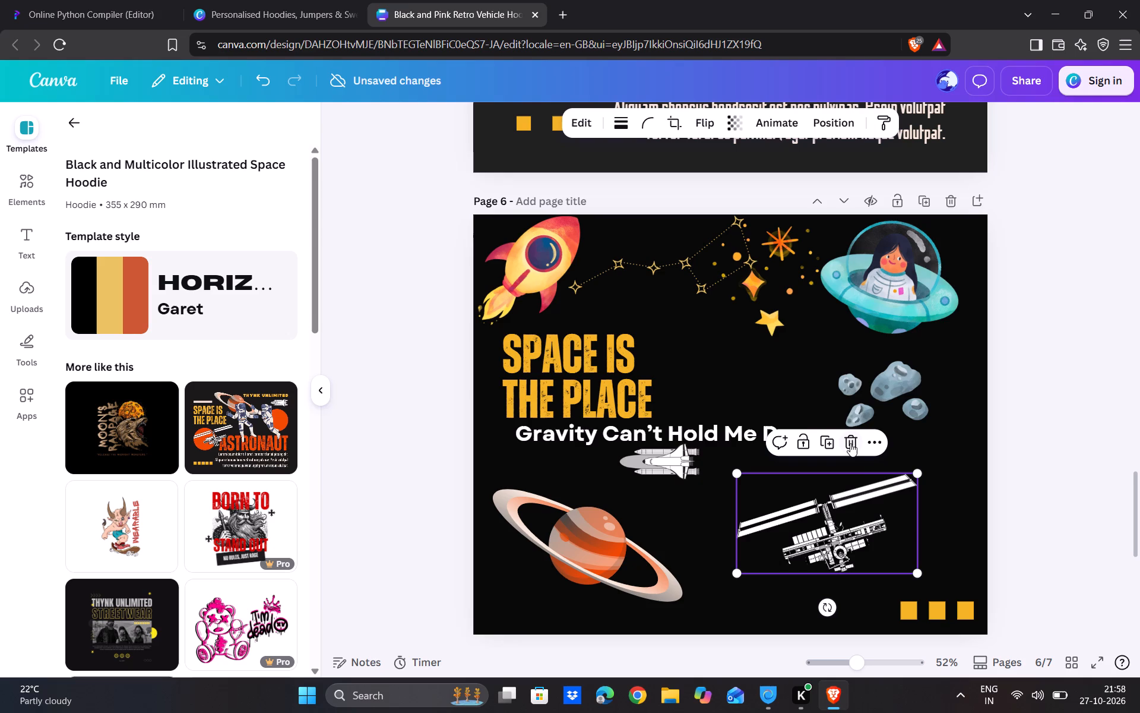
{"action": "left_click", "coordinate": [848, 443]}
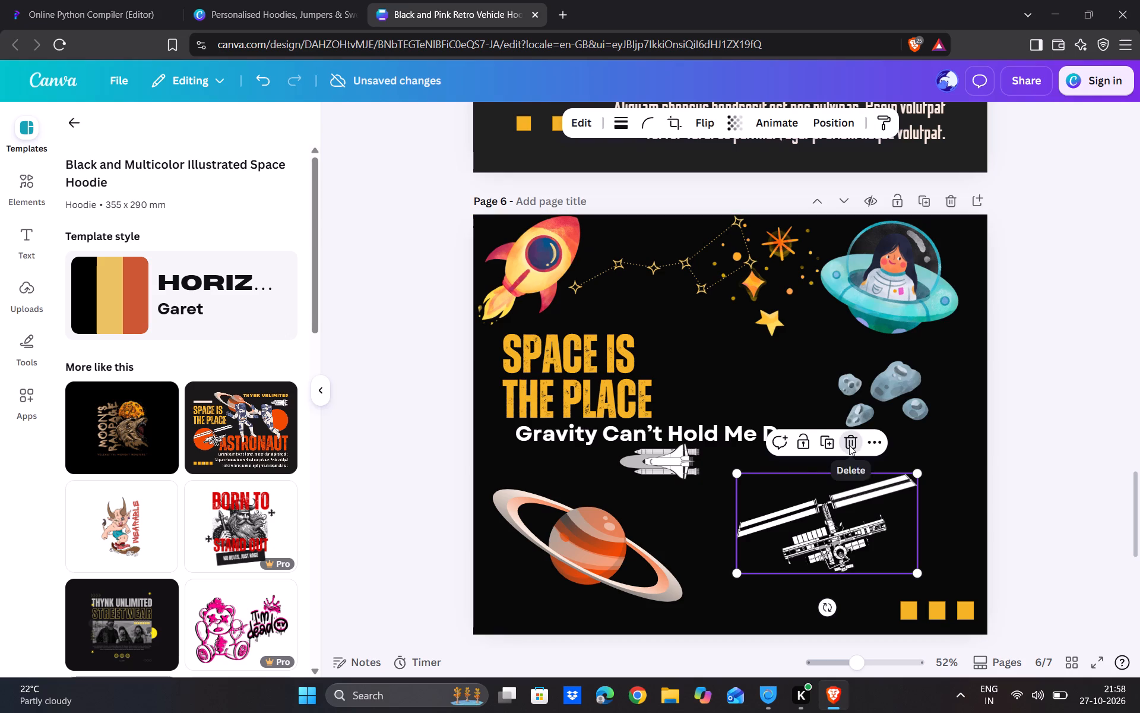
{"action": "left_click", "coordinate": [849, 445]}
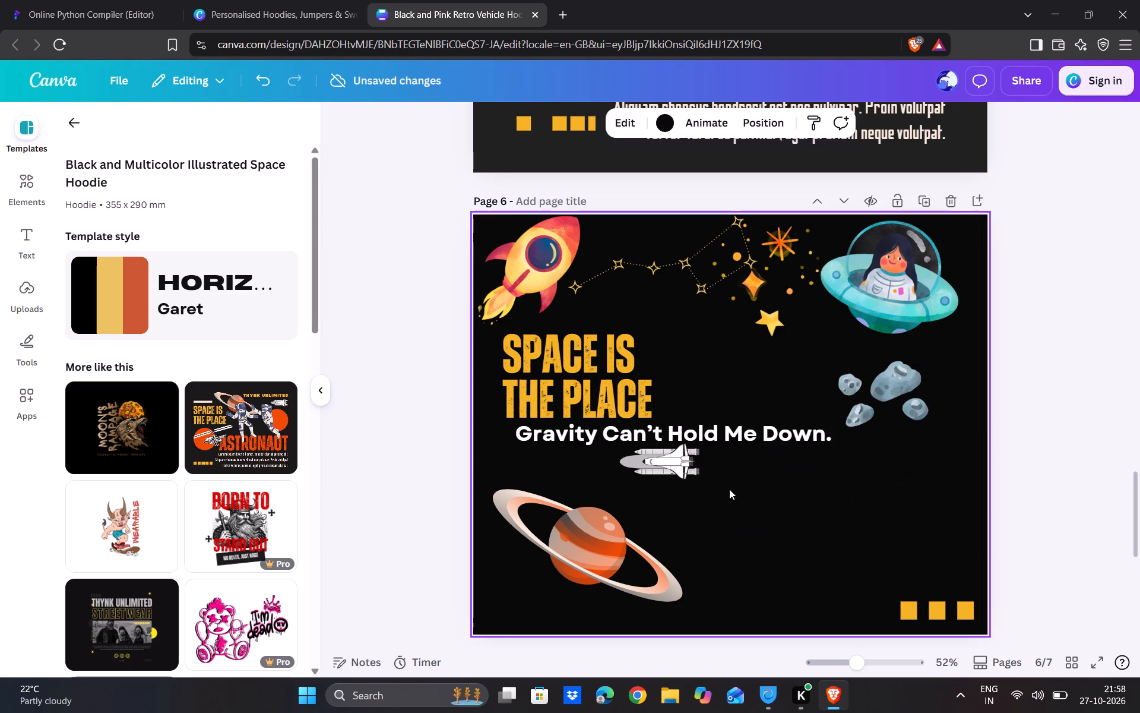
Move the red and yellow rocket from the upper-left corner of page 6 to the lower-right area, just above the yellow squares.
{"action": "left_click", "coordinate": [560, 303]}
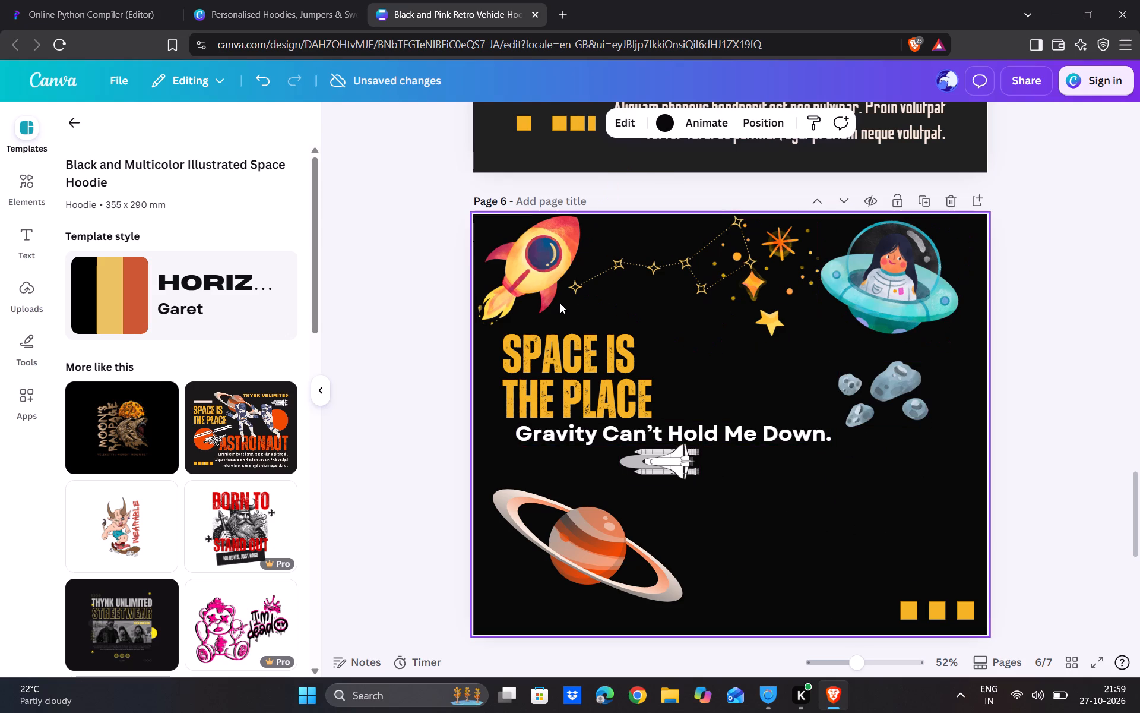
{"action": "left_click", "coordinate": [530, 287]}
{"action": "left_click_drag", "start_coordinate": [530, 287], "coordinate": [786, 611]}
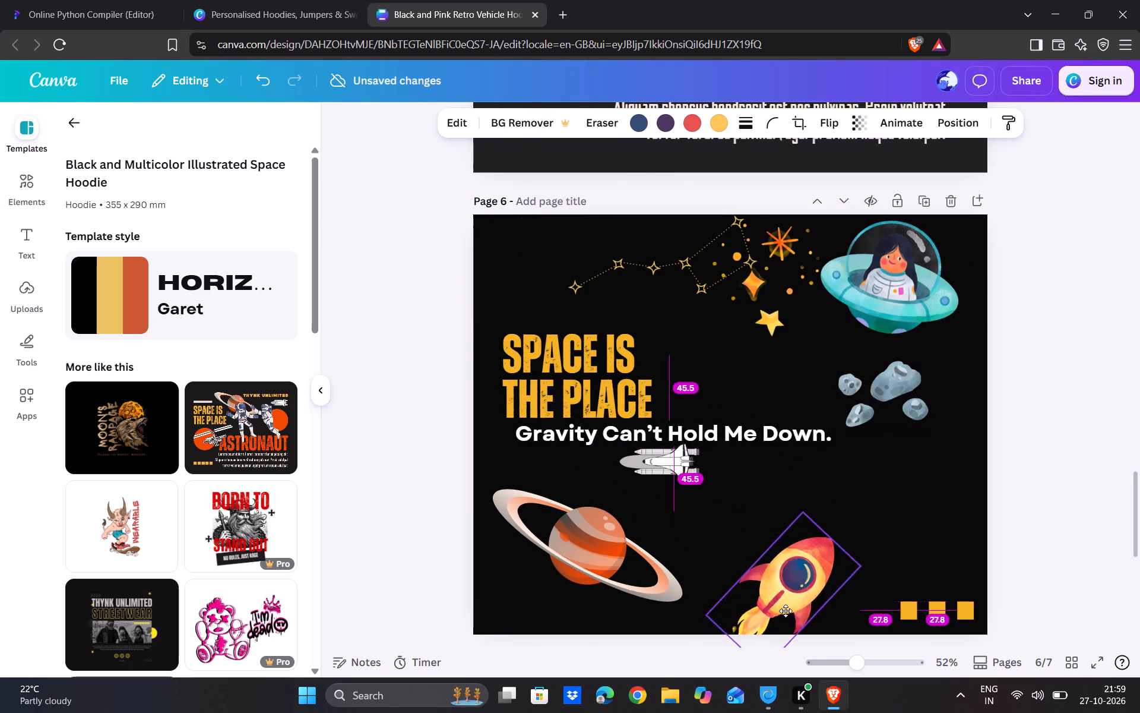
{"action": "left_click_drag", "start_coordinate": [786, 611], "coordinate": [851, 562]}
Move the "SPACE IS THE PLACE" heading on page 6 slightly up and closer to the page's left edge.
{"action": "left_click_drag", "start_coordinate": [588, 370], "coordinate": [578, 354]}
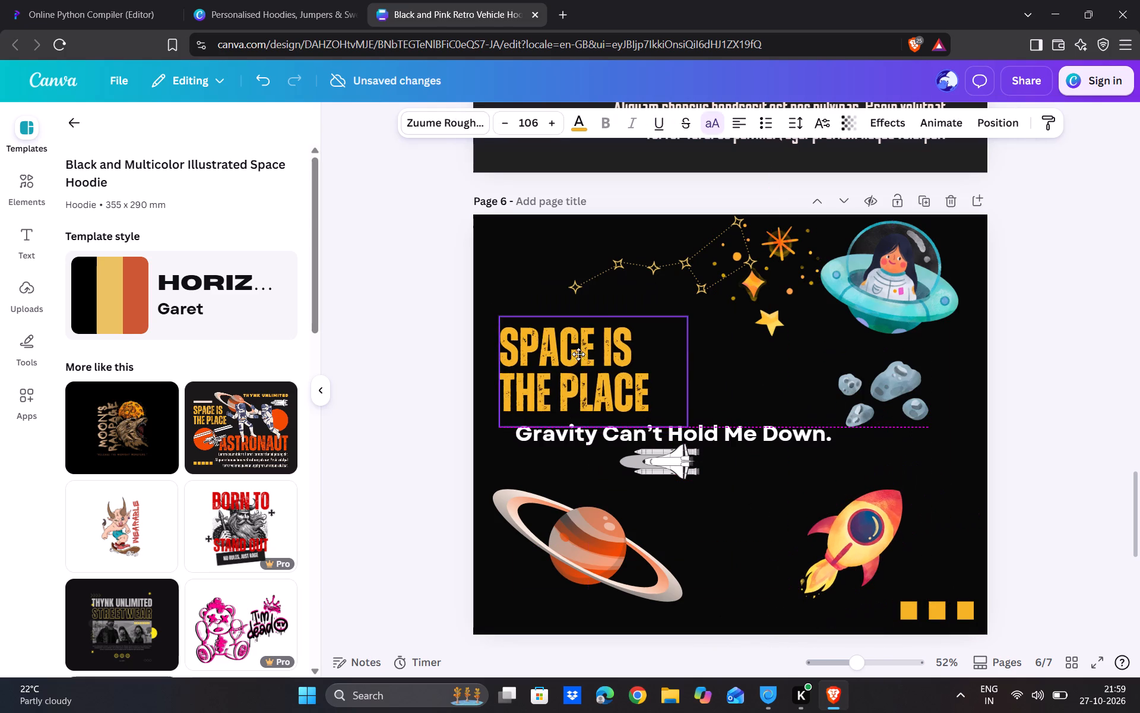
{"action": "left_click_drag", "start_coordinate": [578, 354], "coordinate": [571, 351]}
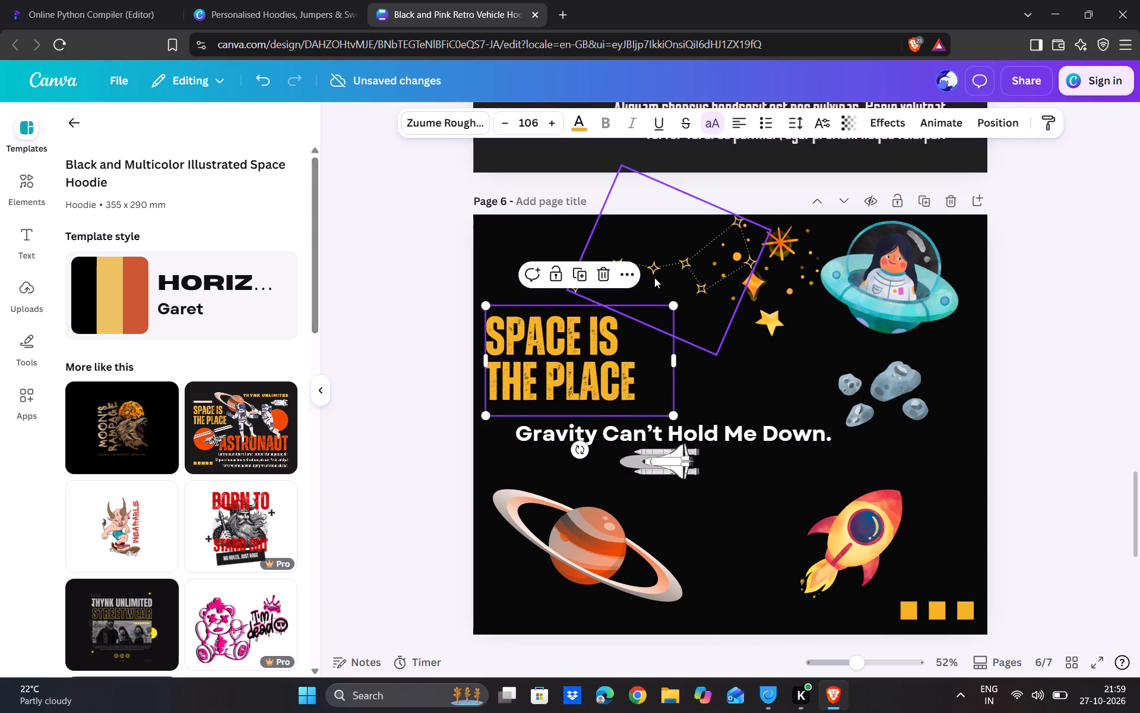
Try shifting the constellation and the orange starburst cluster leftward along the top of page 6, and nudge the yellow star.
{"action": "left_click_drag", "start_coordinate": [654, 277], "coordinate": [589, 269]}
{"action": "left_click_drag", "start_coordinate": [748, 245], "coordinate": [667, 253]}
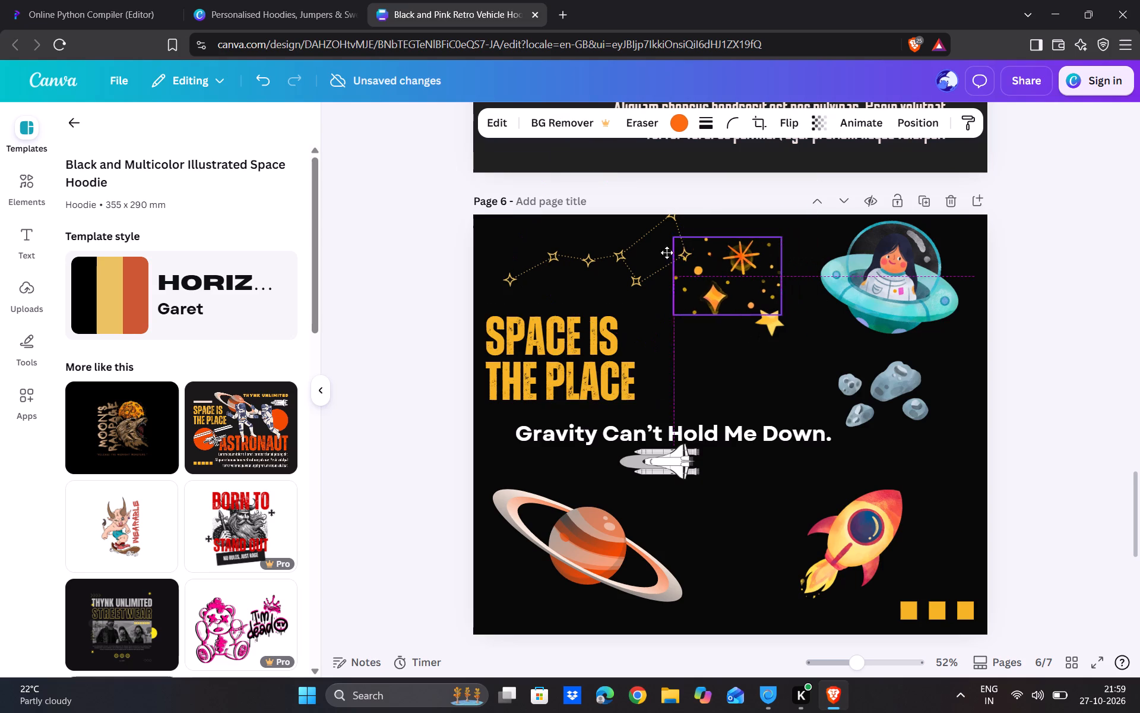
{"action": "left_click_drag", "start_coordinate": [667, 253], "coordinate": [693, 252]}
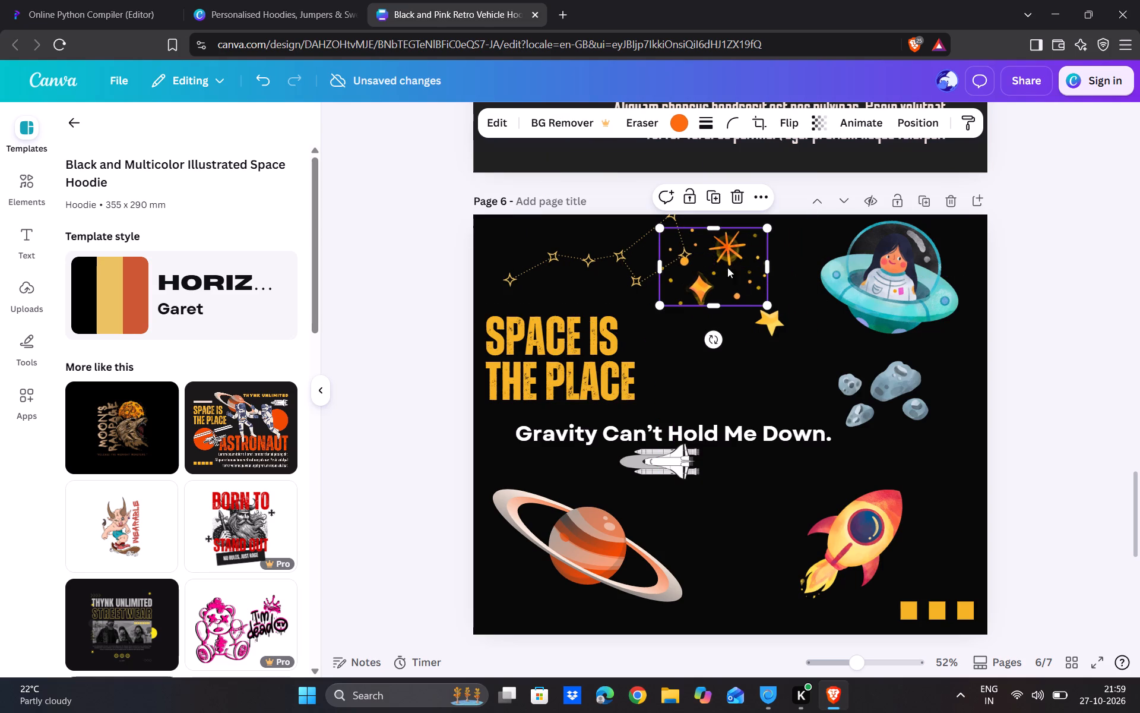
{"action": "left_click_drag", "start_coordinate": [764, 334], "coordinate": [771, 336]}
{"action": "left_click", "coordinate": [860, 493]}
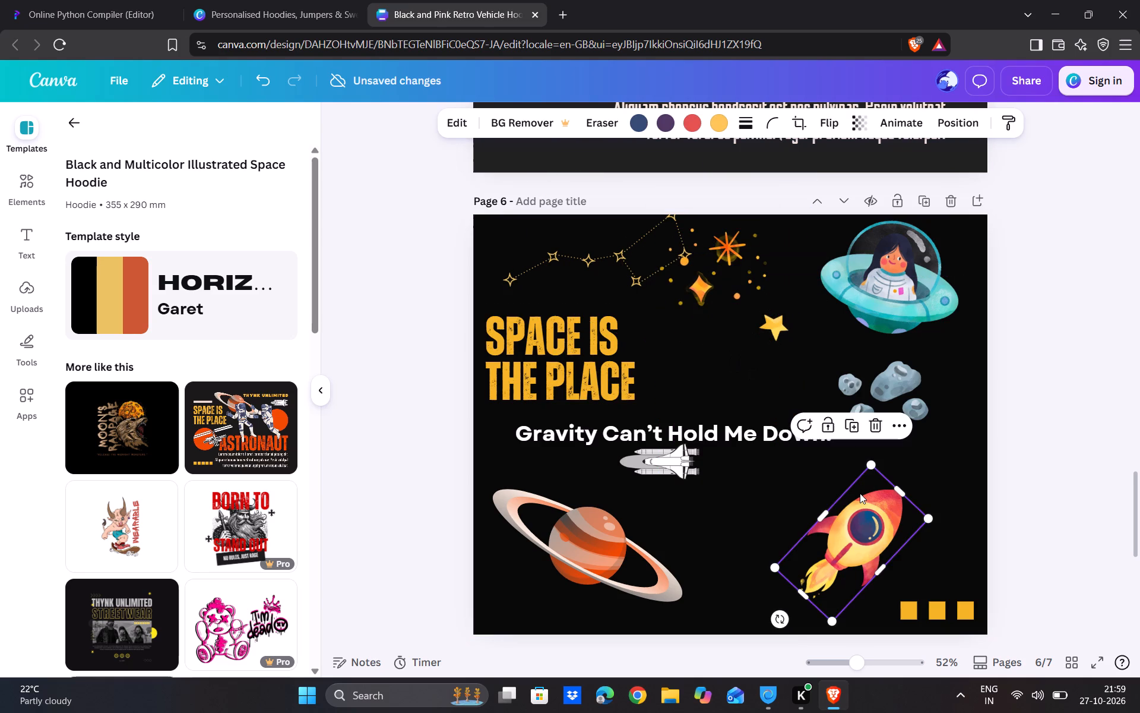
Place the orange starburst cluster beside the astronaut's flying saucer on page 6 and align the yellow star beneath the cluster.
{"action": "left_click_drag", "start_coordinate": [752, 272], "coordinate": [813, 273]}
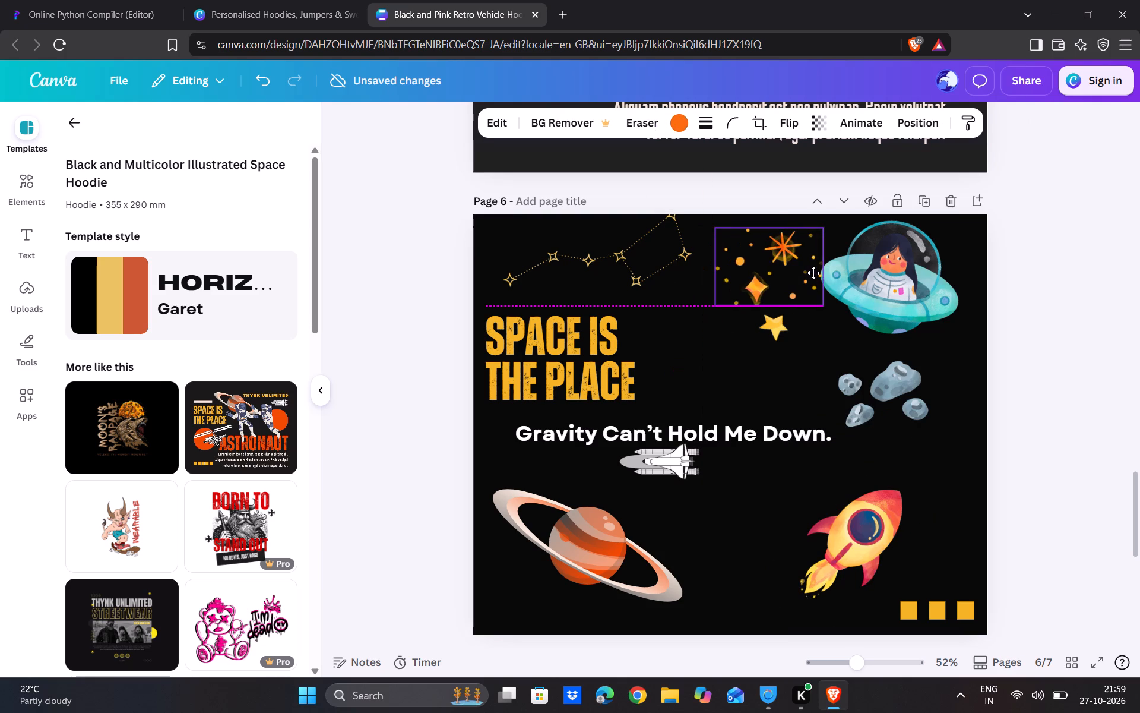
{"action": "left_click_drag", "start_coordinate": [813, 273], "coordinate": [816, 269]}
{"action": "left_click_drag", "start_coordinate": [770, 322], "coordinate": [762, 332]}
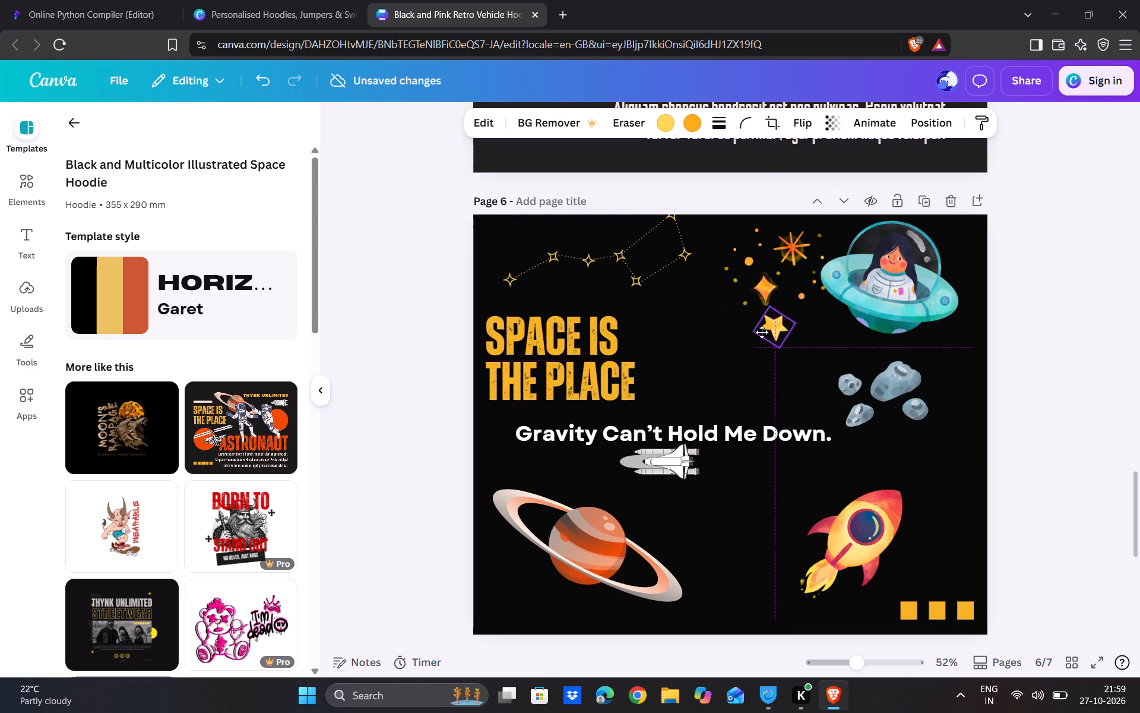
{"action": "left_click_drag", "start_coordinate": [762, 332], "coordinate": [762, 330]}
Move the constellation rightward on page 6 so its end stars overlap the orange starburst cluster.
{"action": "left_click_drag", "start_coordinate": [660, 269], "coordinate": [740, 278]}
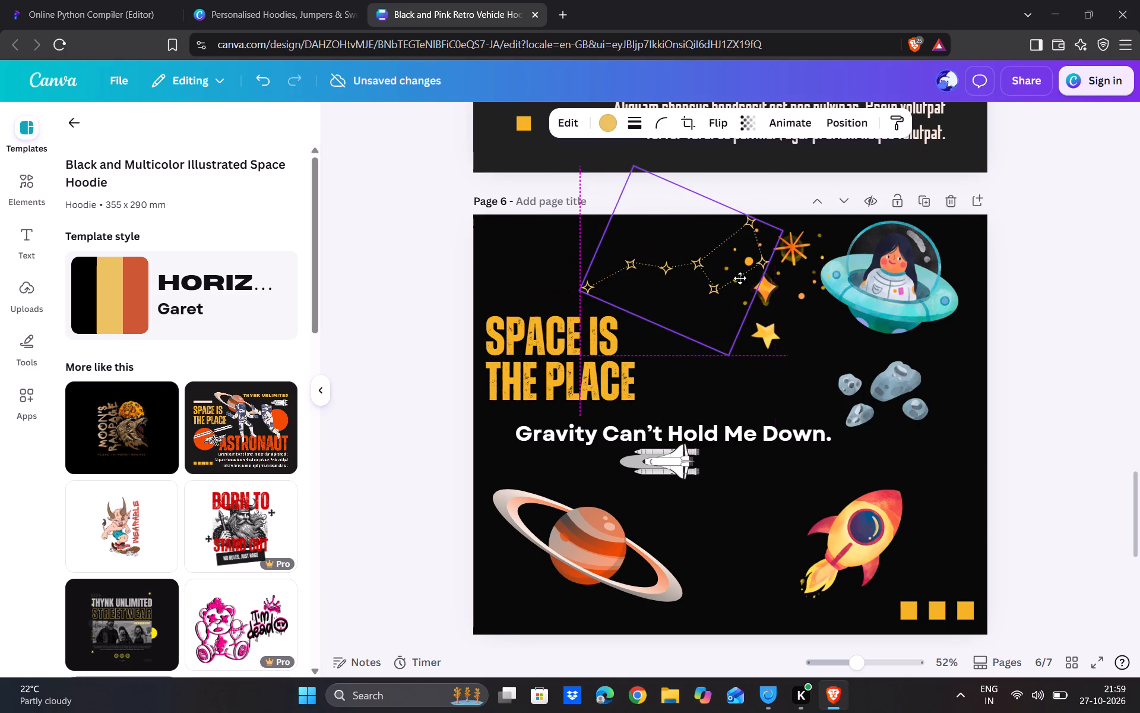
{"action": "left_click_drag", "start_coordinate": [740, 278], "coordinate": [746, 277]}
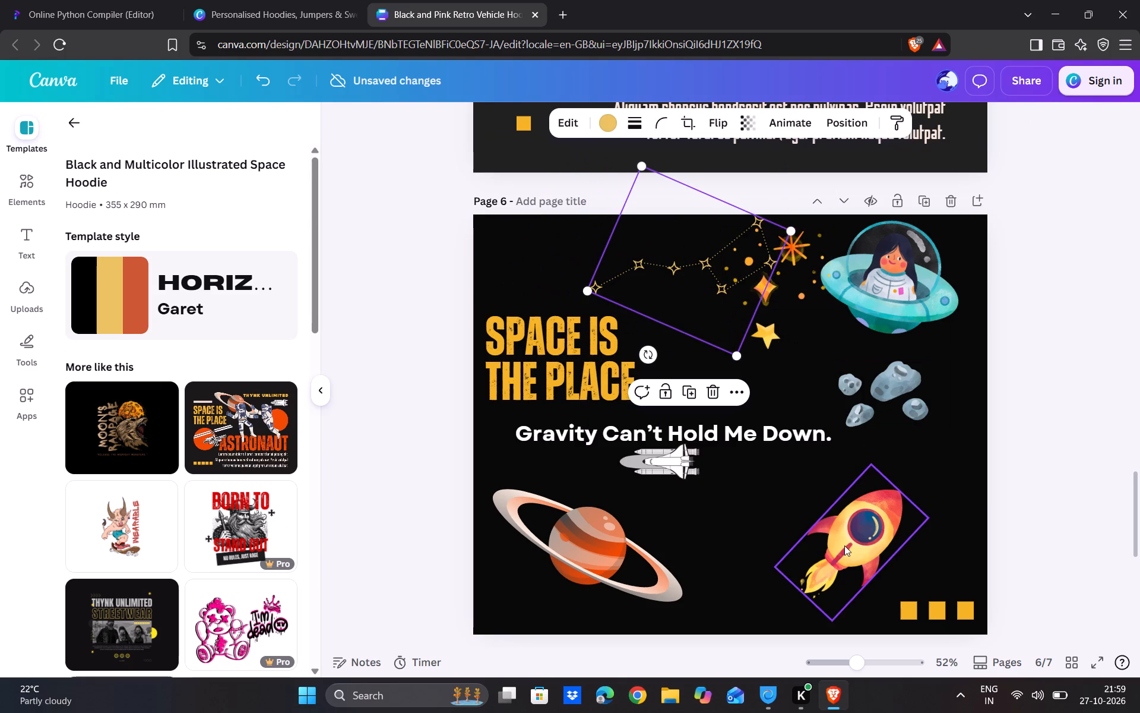
Move the rocket into the top-left corner of page 6 and lower the "SPACE IS THE PLACE" heading clear beneath it.
{"action": "left_click_drag", "start_coordinate": [844, 545], "coordinate": [532, 270]}
{"action": "left_click_drag", "start_coordinate": [566, 355], "coordinate": [579, 375]}
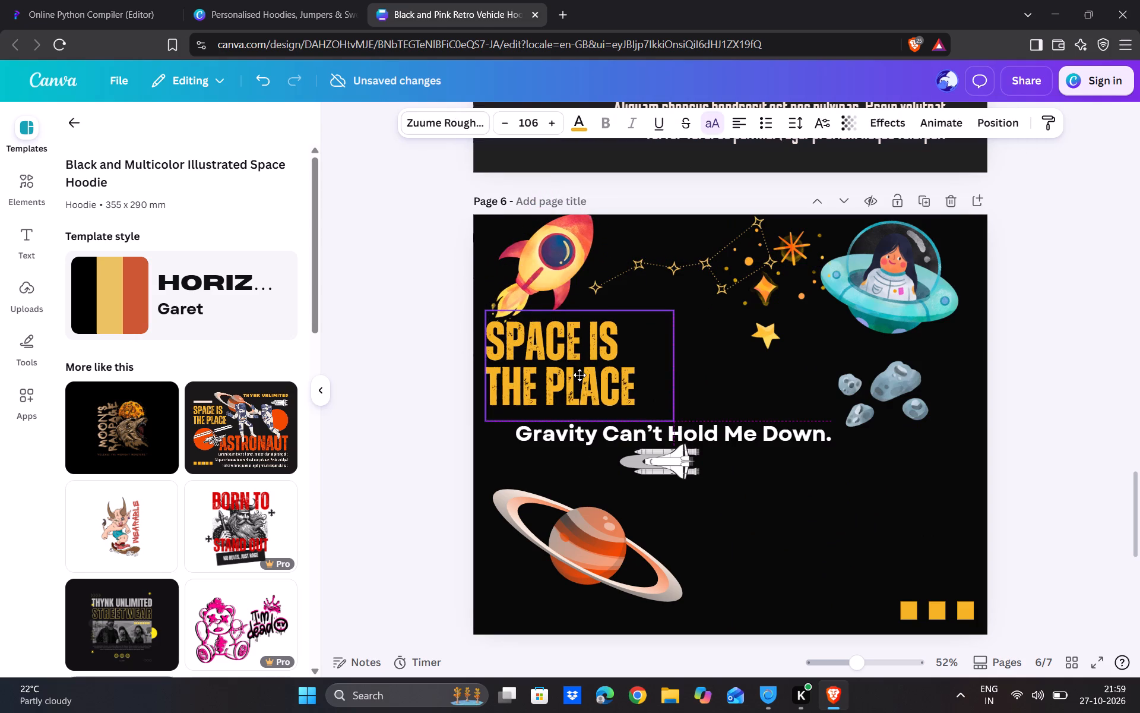
{"action": "left_click_drag", "start_coordinate": [579, 375], "coordinate": [566, 377]}
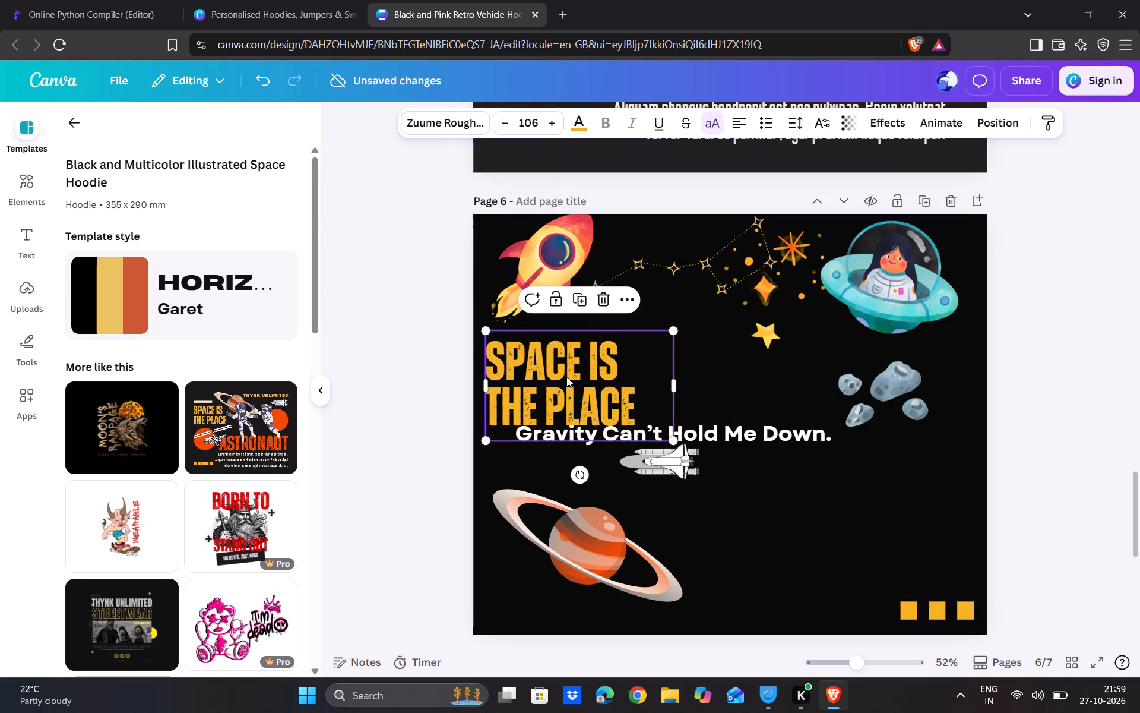
Shift the space shuttle on page 6 leftward so it sits just above the ringed planet.
{"action": "left_click_drag", "start_coordinate": [672, 472], "coordinate": [696, 479]}
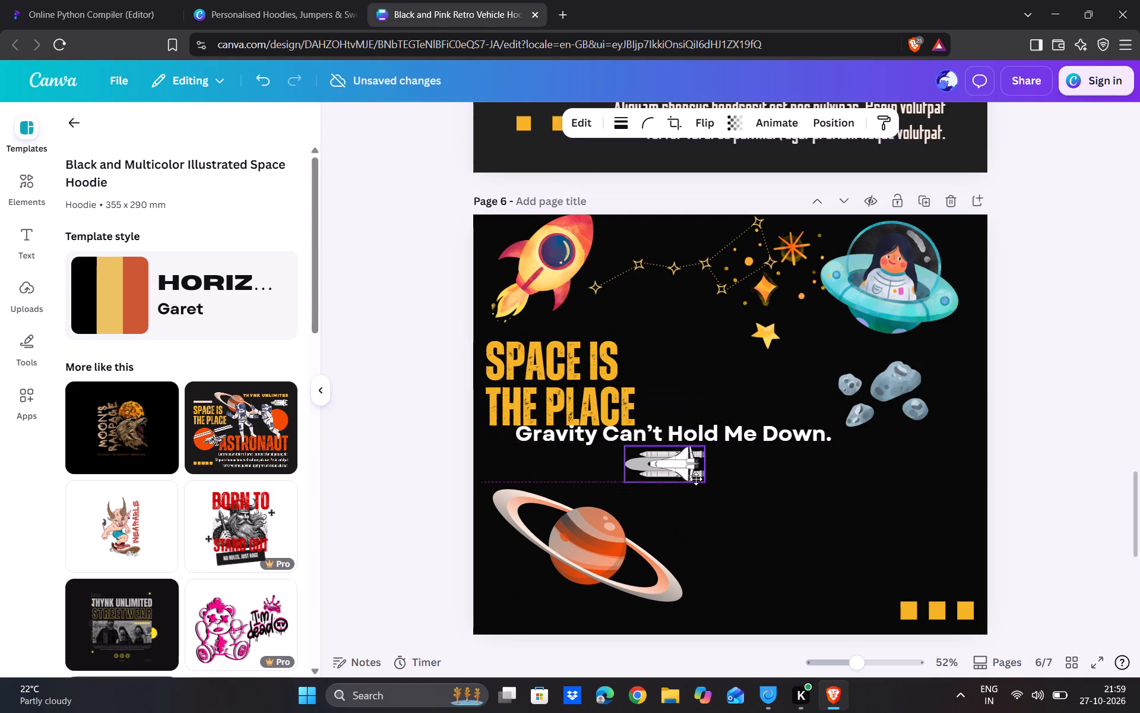
{"action": "left_click_drag", "start_coordinate": [696, 479], "coordinate": [610, 474]}
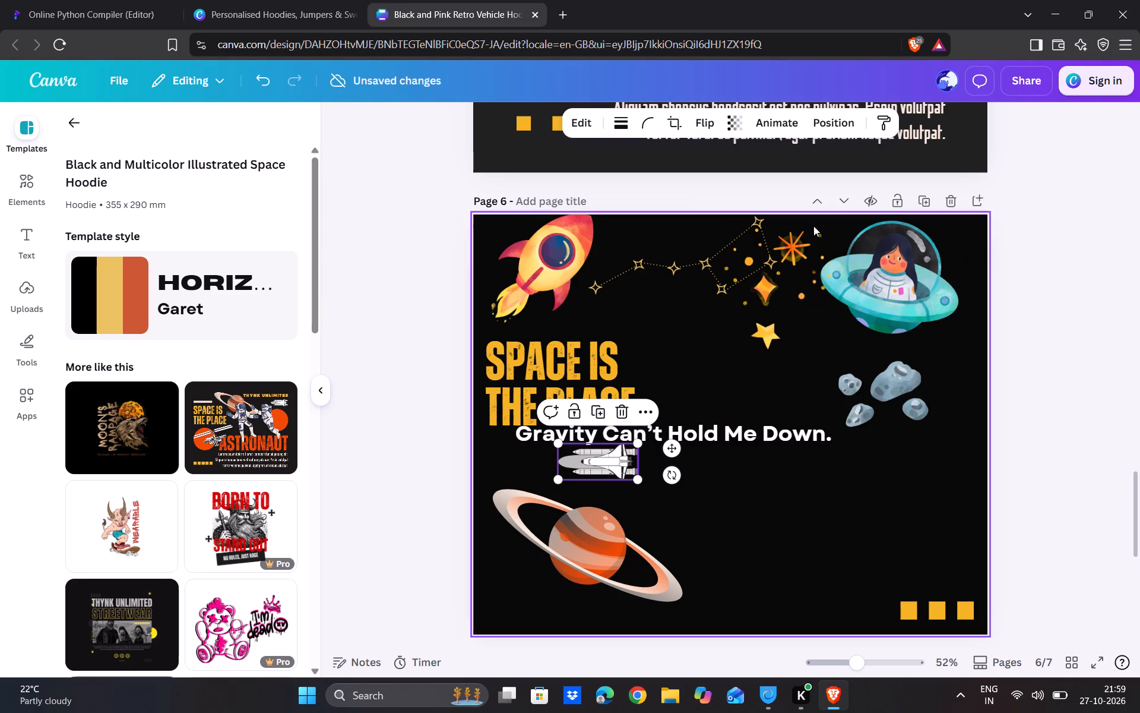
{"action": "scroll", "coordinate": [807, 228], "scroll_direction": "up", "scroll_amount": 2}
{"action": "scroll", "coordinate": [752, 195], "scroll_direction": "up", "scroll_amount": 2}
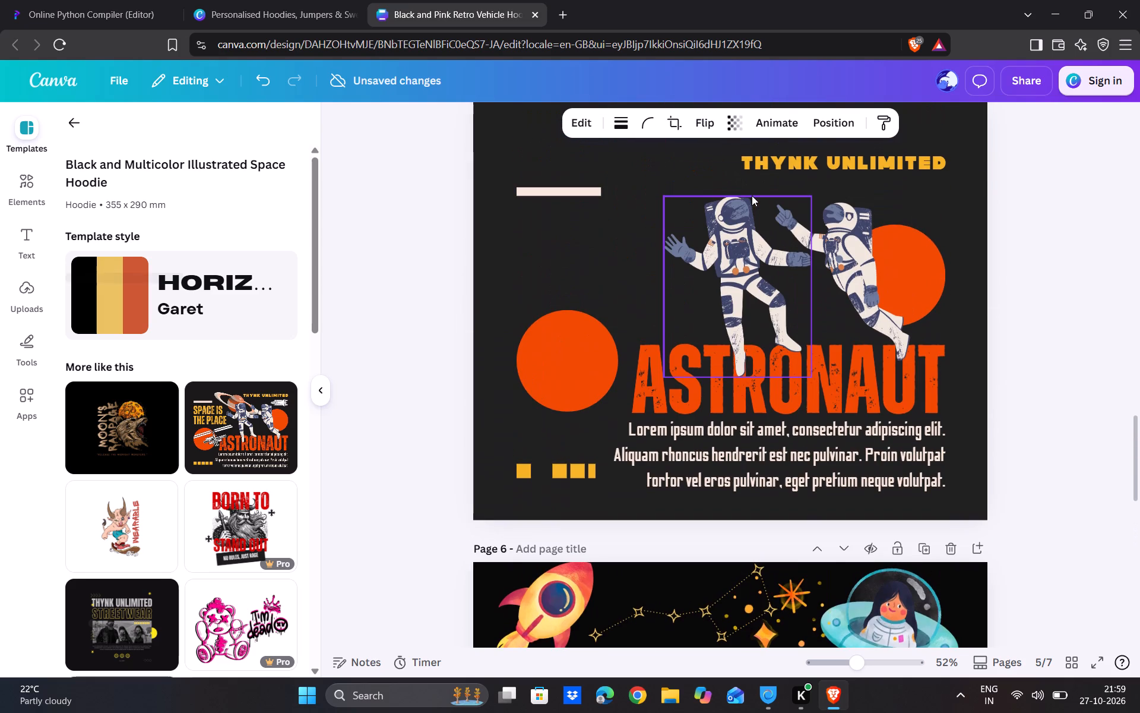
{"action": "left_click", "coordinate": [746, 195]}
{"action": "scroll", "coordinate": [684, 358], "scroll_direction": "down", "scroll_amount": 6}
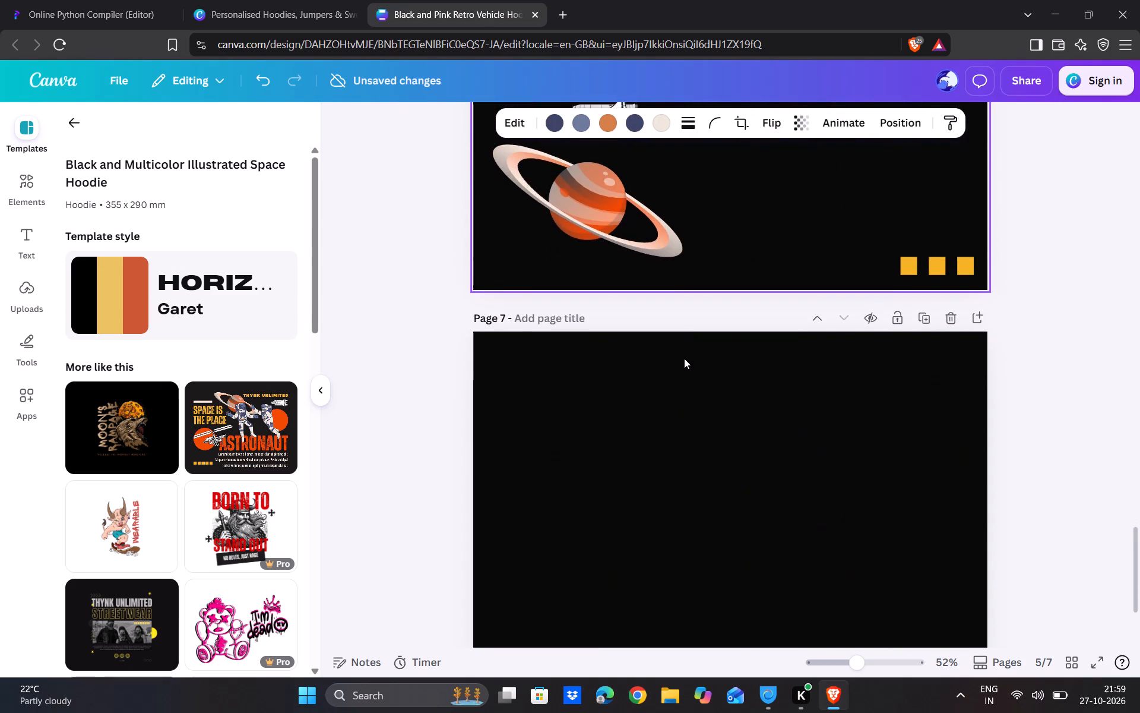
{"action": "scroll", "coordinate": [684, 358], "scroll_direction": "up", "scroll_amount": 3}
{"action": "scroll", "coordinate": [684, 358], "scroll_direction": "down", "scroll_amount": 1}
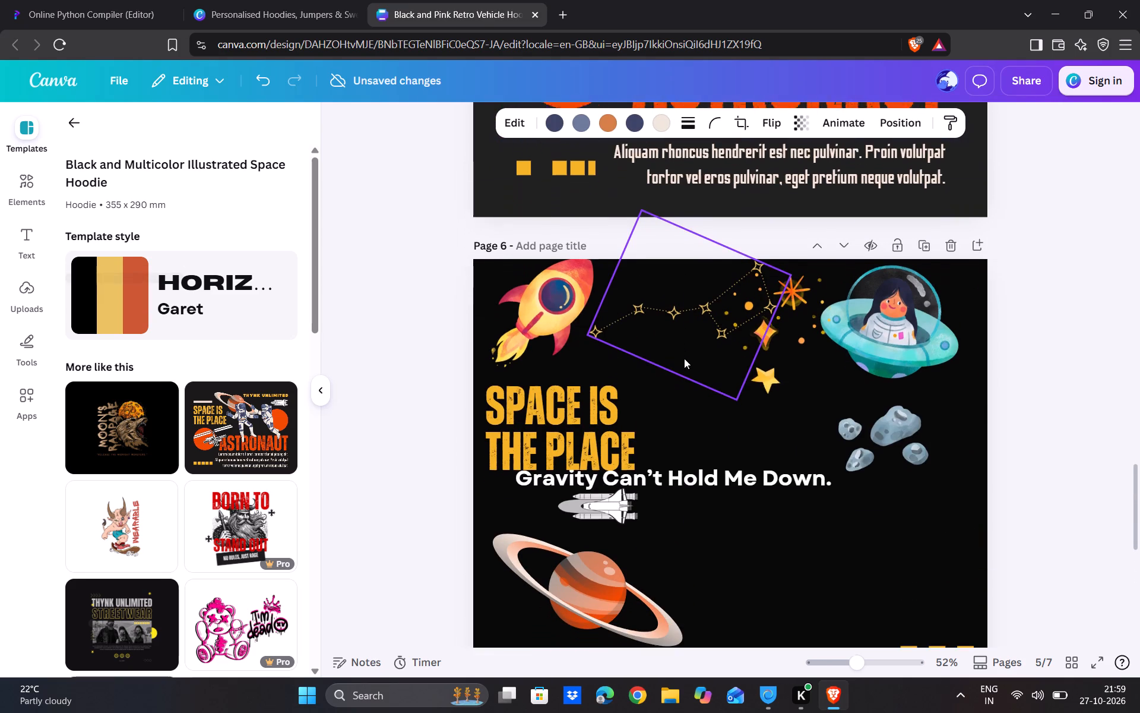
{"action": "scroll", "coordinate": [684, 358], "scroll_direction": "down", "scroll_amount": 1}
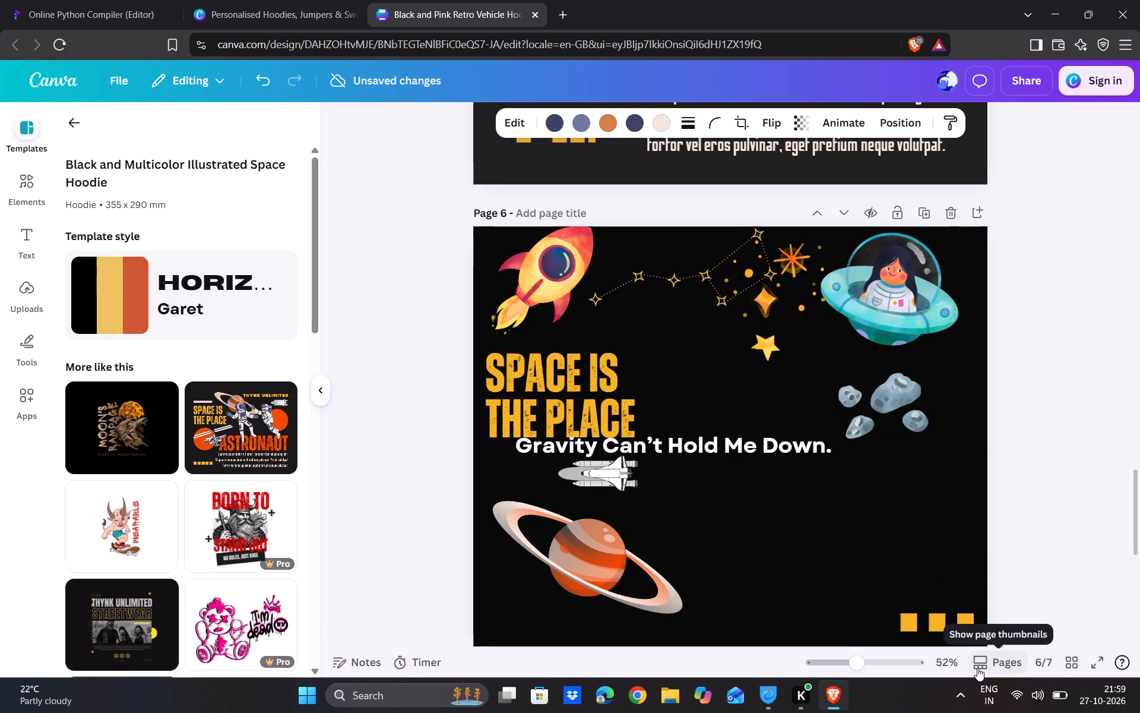
Show the page thumbnails below page 6 and collapse the template sidebar.
{"action": "left_click", "coordinate": [977, 668]}
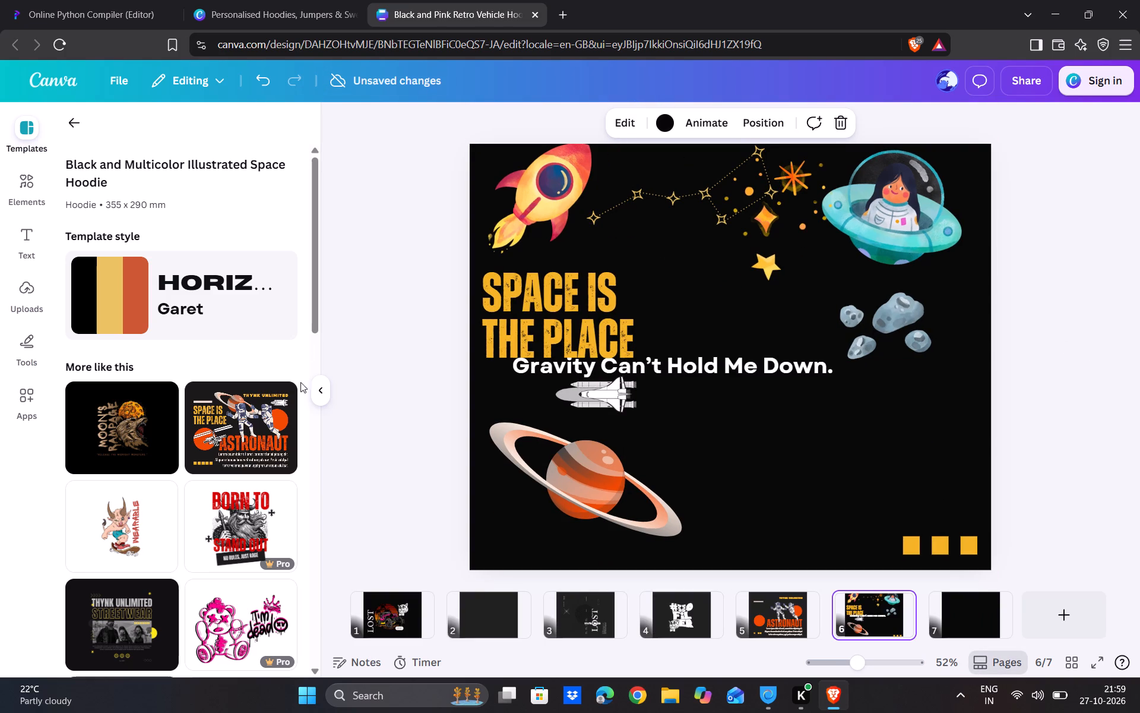
{"action": "left_click", "coordinate": [315, 395]}
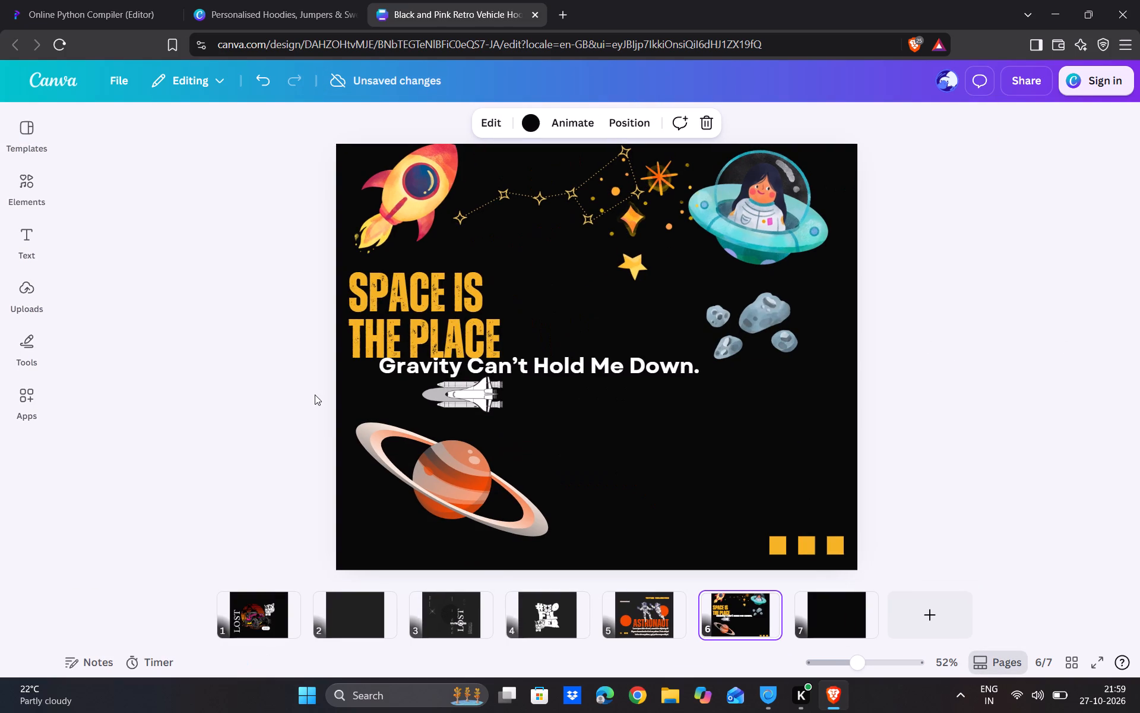
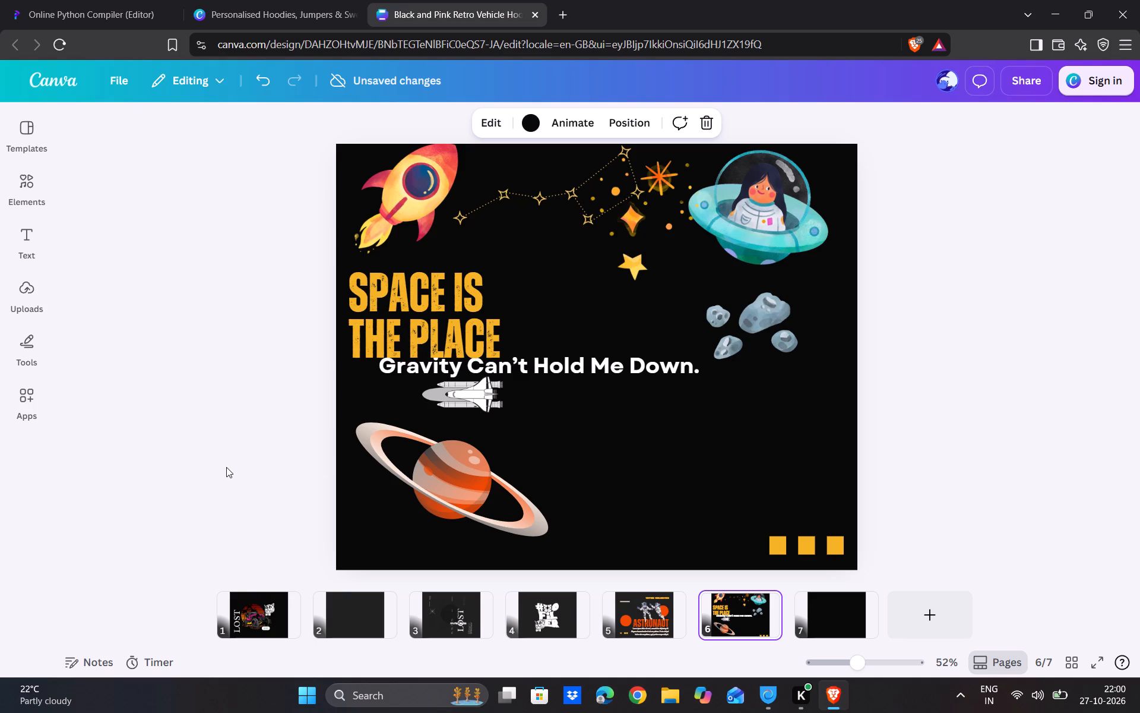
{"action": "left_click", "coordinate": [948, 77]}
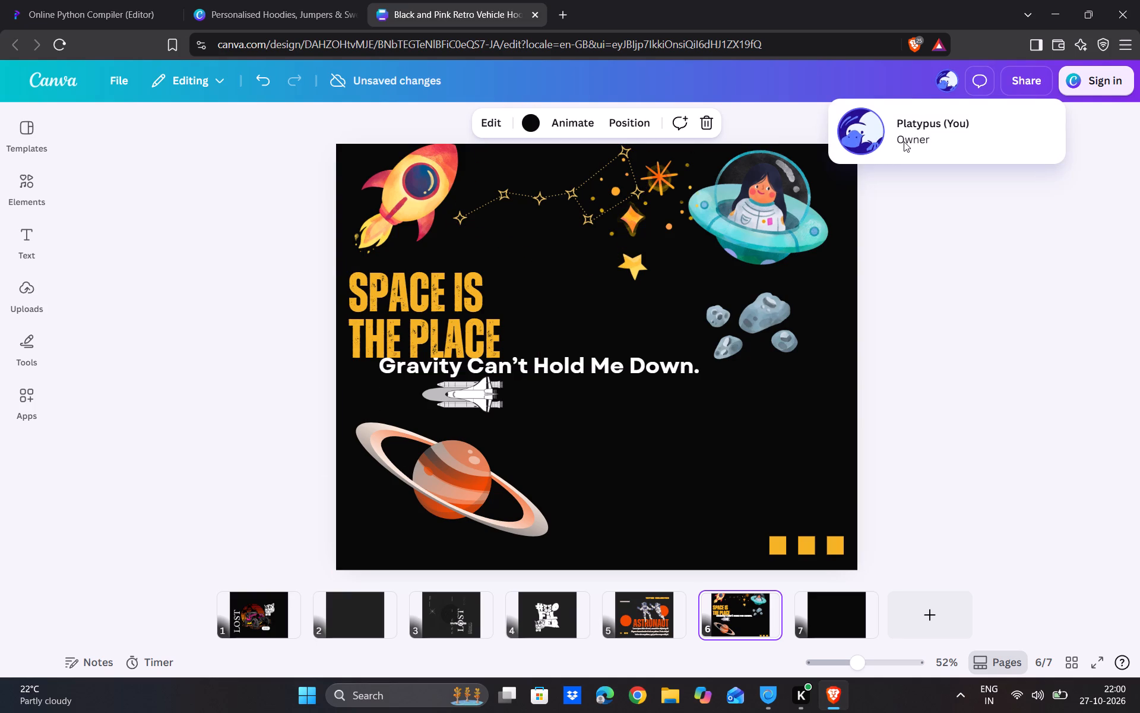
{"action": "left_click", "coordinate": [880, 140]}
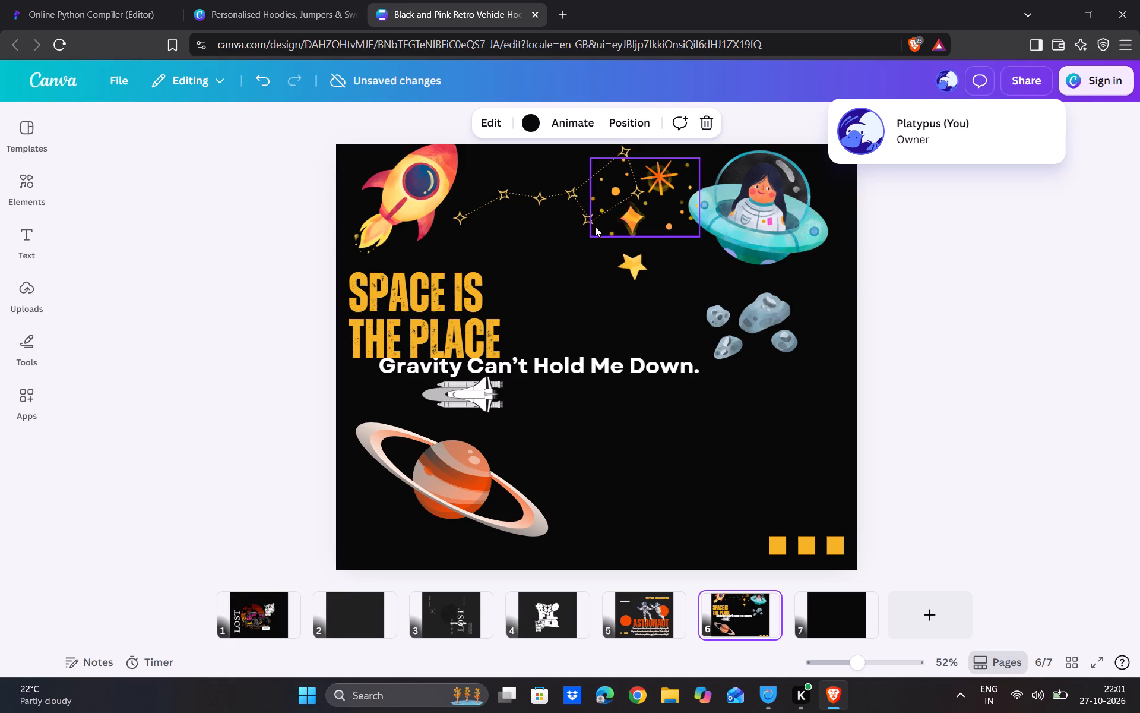
Nudge the rocket on page 6 slightly down and to the left, just above the "SPACE IS THE PLACE" heading.
{"action": "left_click_drag", "start_coordinate": [443, 194], "coordinate": [434, 200]}
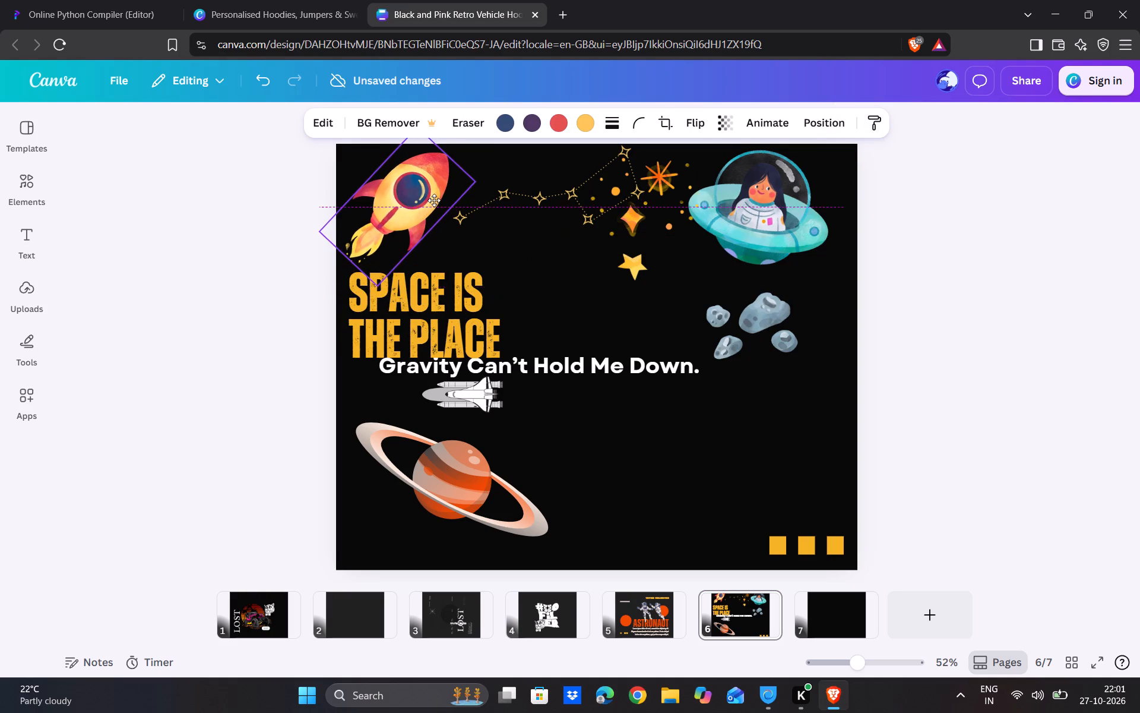
{"action": "left_click_drag", "start_coordinate": [434, 200], "coordinate": [432, 200]}
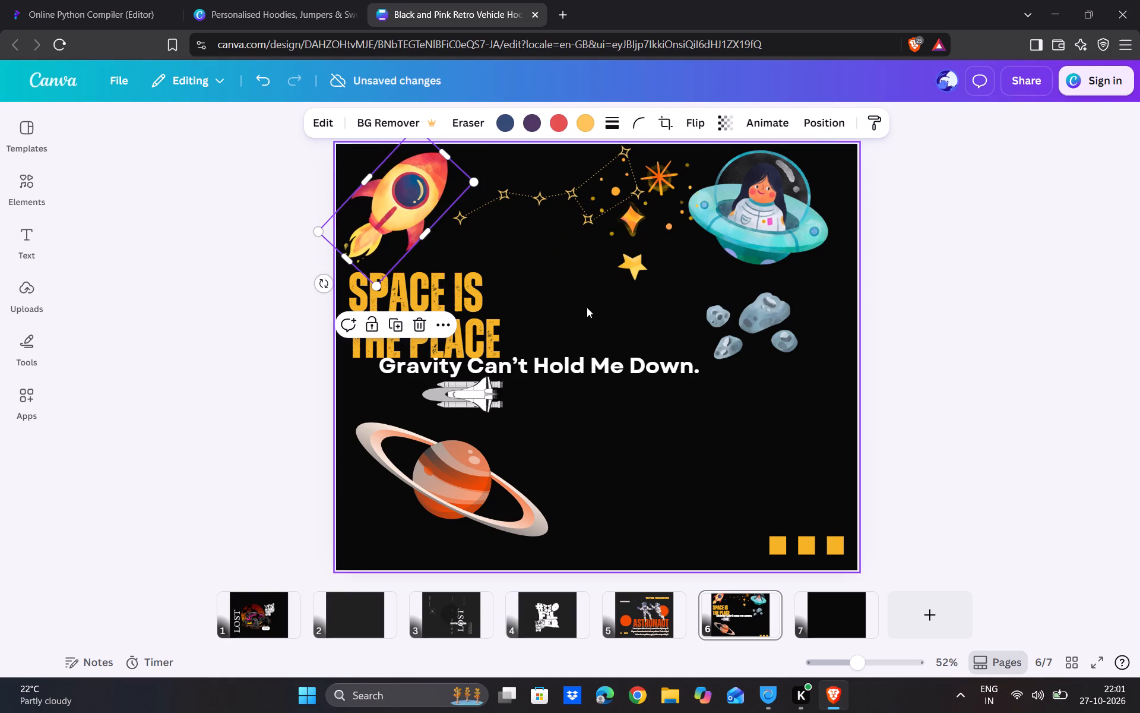
{"action": "scroll", "coordinate": [505, 437], "scroll_direction": "down", "scroll_amount": 9}
Open the blank page 7 and examine it at several zoom levels.
{"action": "left_click", "coordinate": [845, 615]}
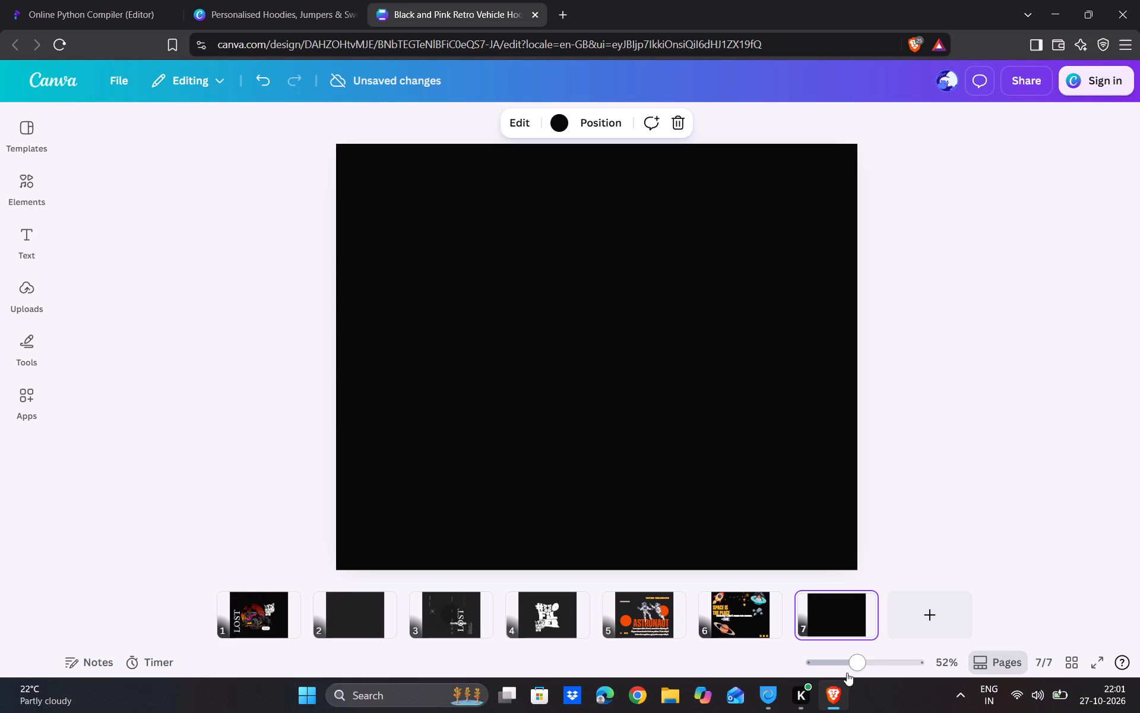
{"action": "left_click_drag", "start_coordinate": [855, 664], "coordinate": [863, 664]}
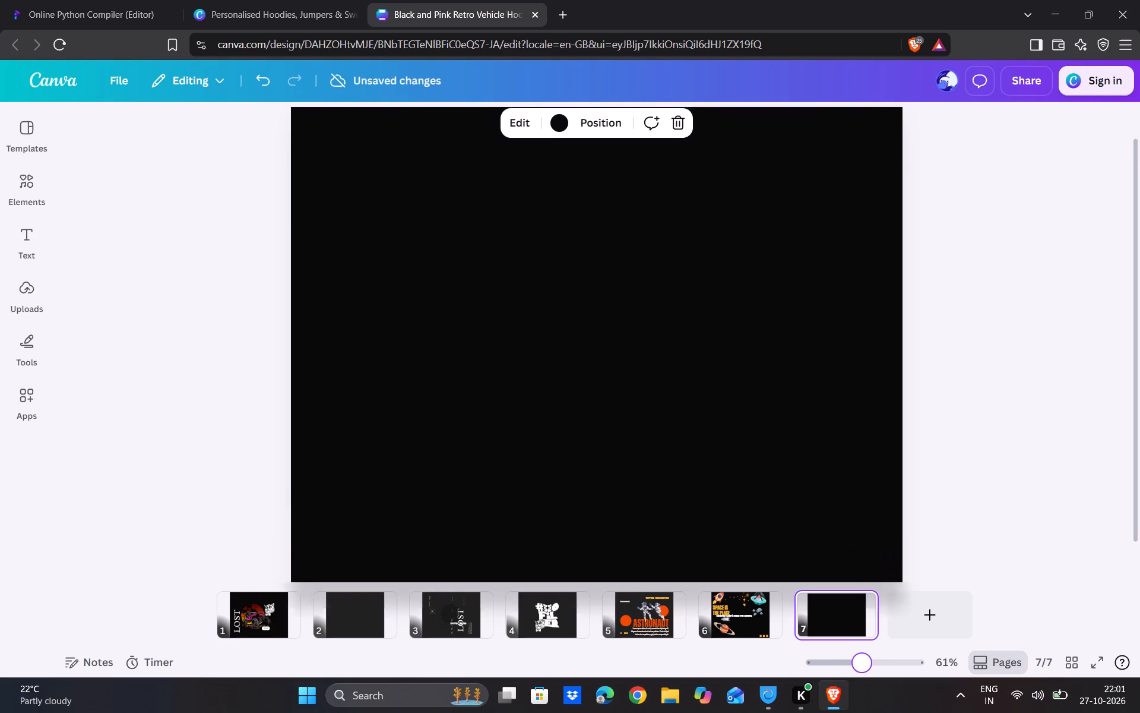
{"action": "left_click_drag", "start_coordinate": [863, 664], "coordinate": [843, 667]}
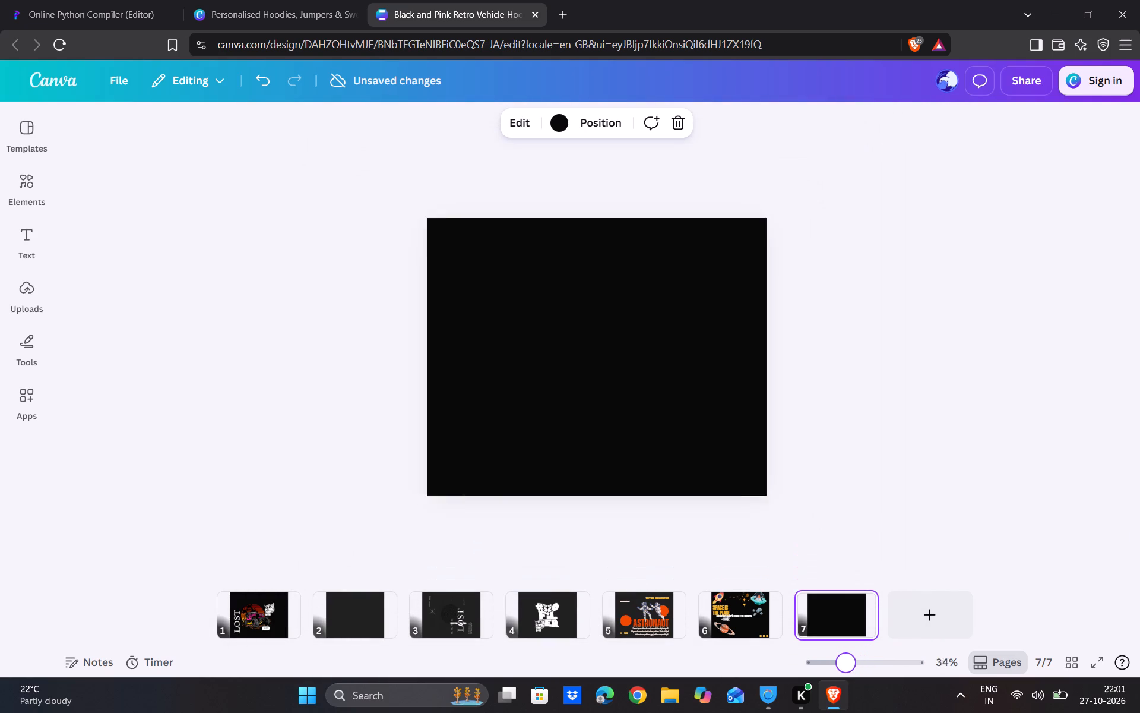
{"action": "left_click_drag", "start_coordinate": [843, 667], "coordinate": [813, 668]}
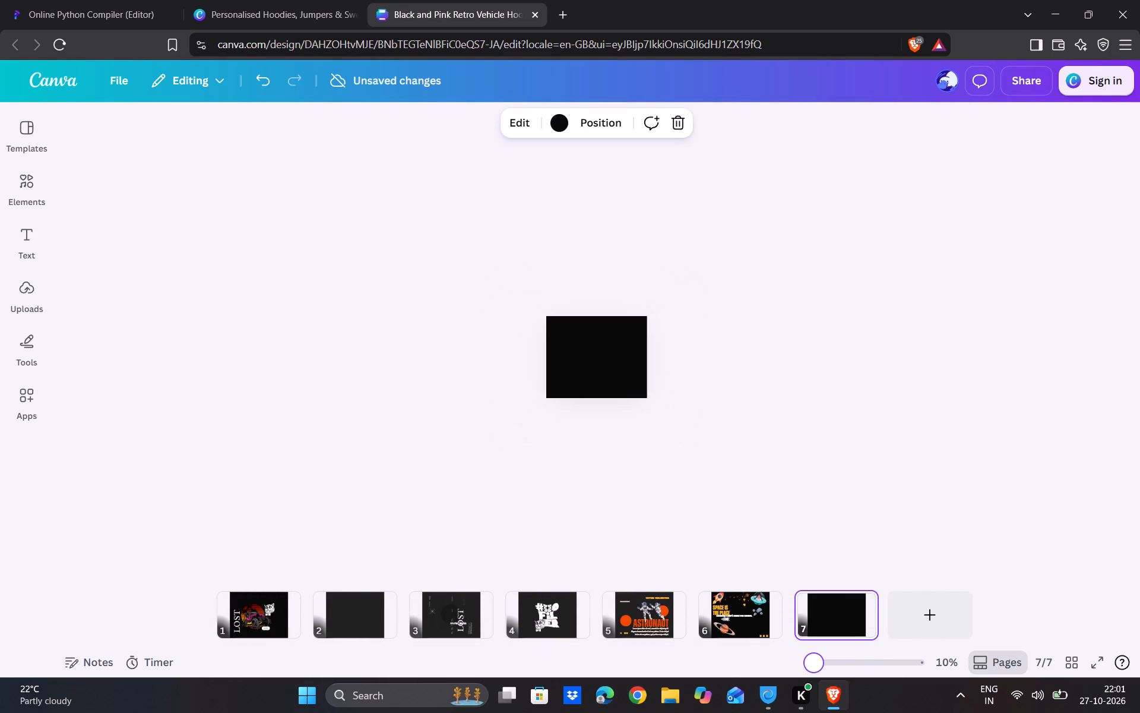
{"action": "left_click_drag", "start_coordinate": [813, 668], "coordinate": [872, 661]}
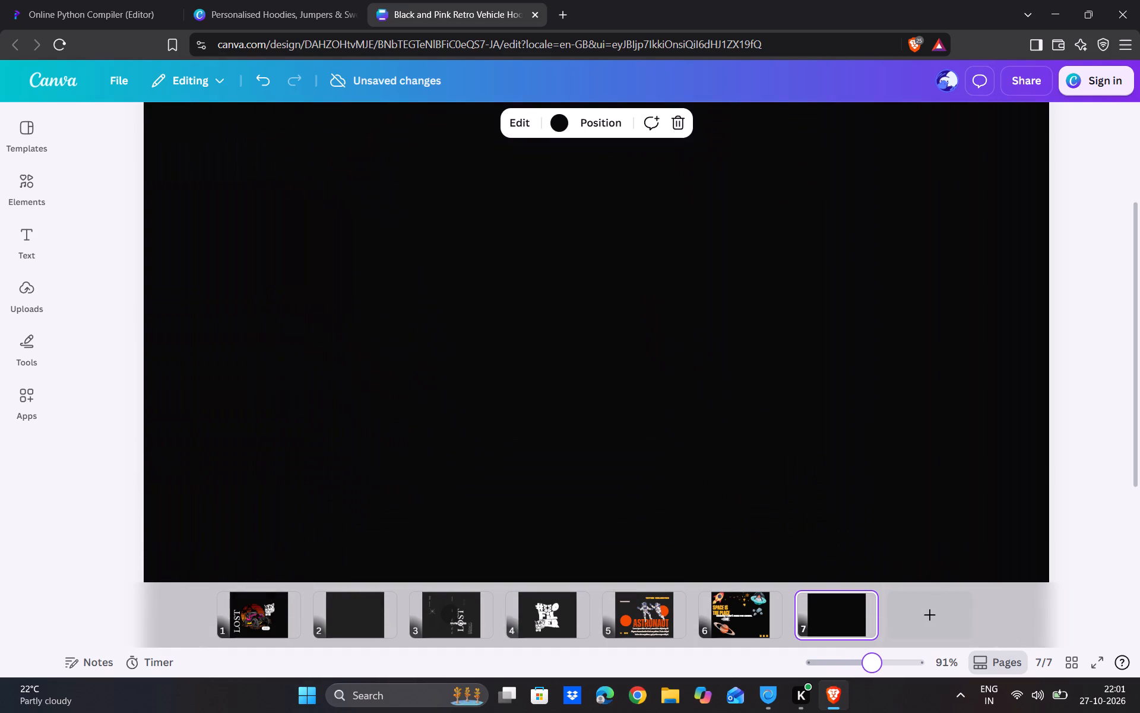
{"action": "left_click_drag", "start_coordinate": [872, 661], "coordinate": [809, 653]}
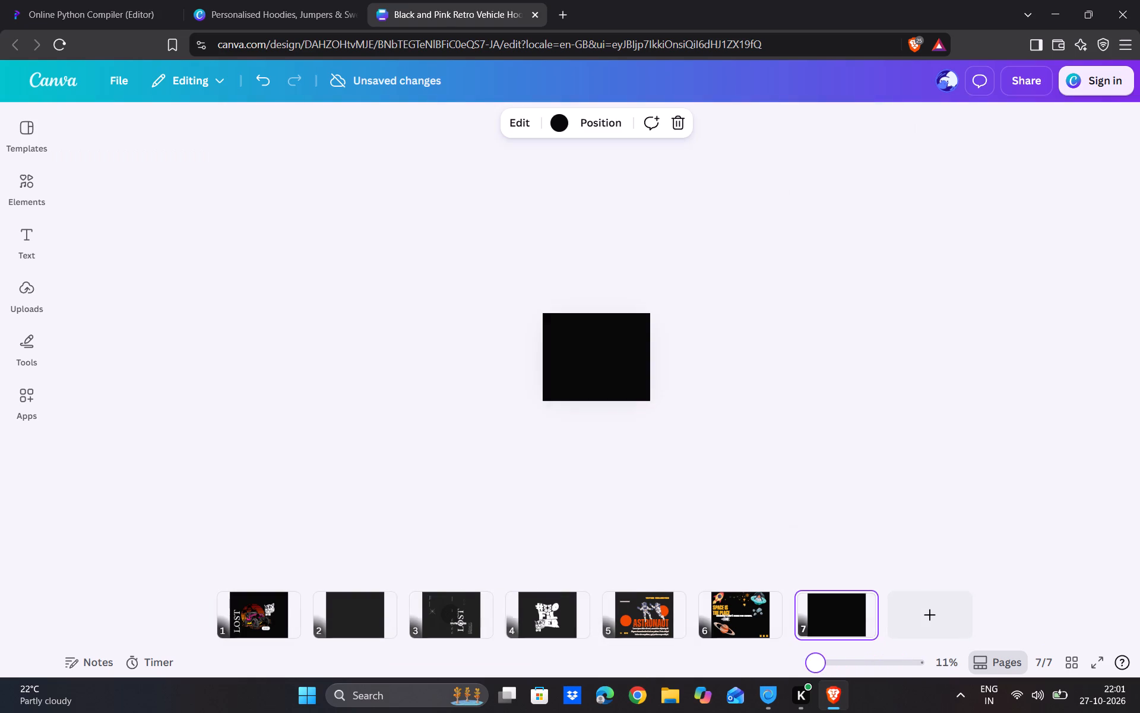
{"action": "left_click_drag", "start_coordinate": [809, 653], "coordinate": [867, 619]}
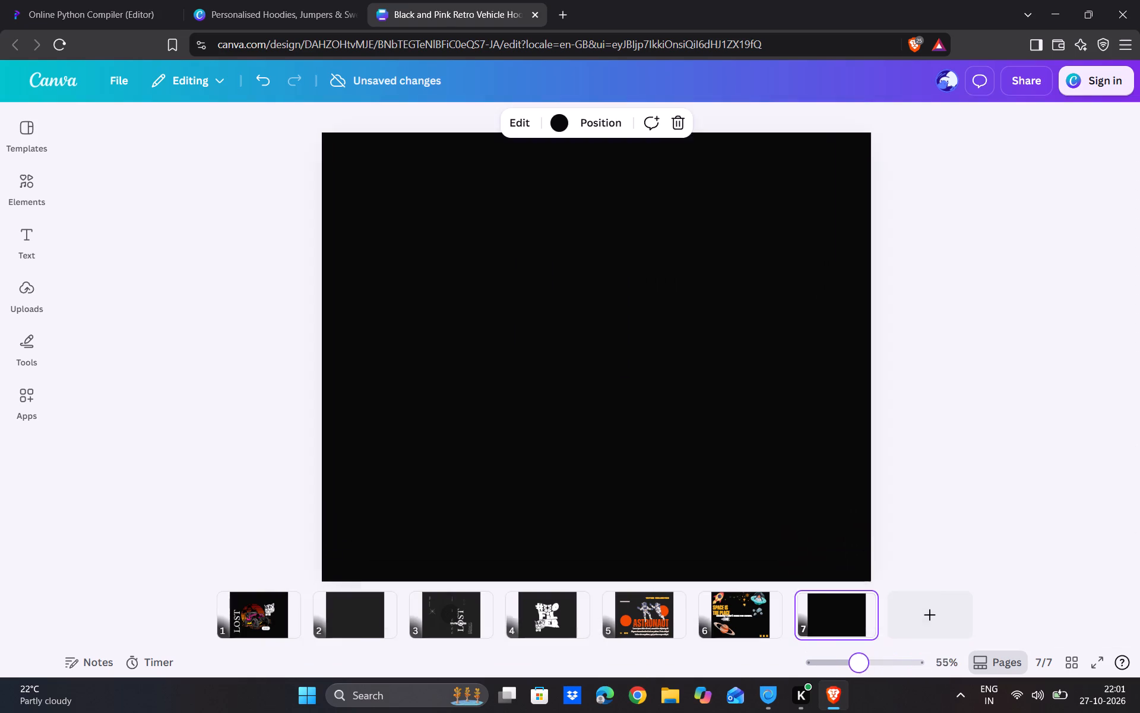
{"action": "left_click_drag", "start_coordinate": [867, 619], "coordinate": [851, 612]}
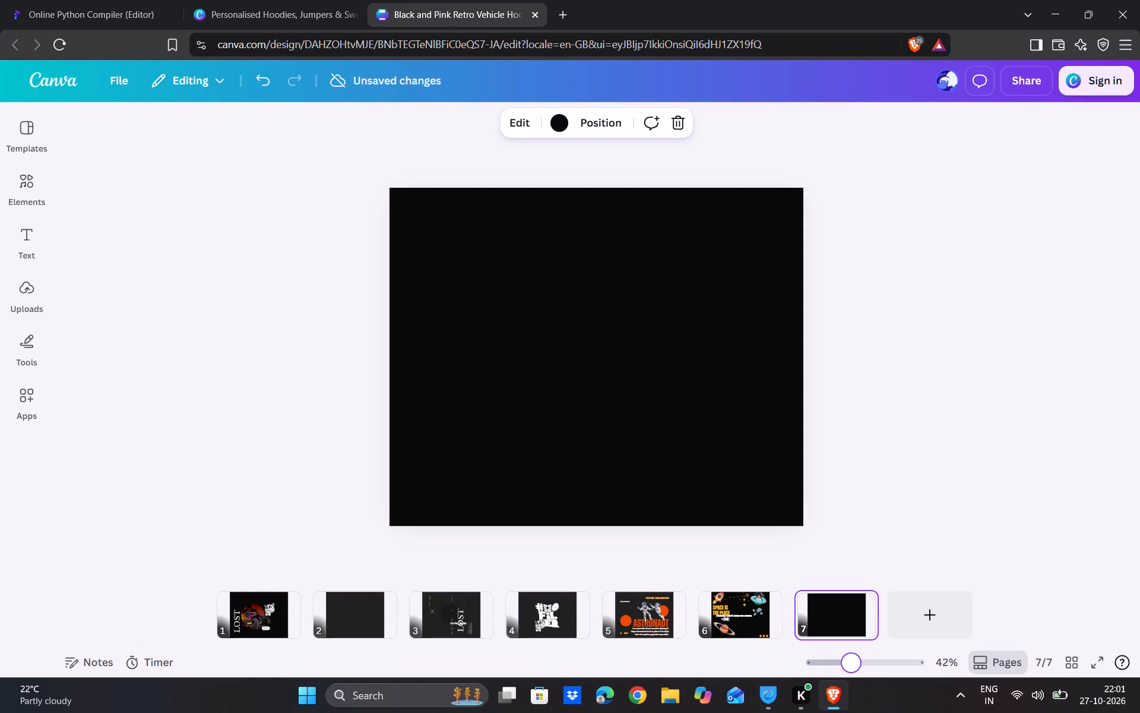
{"action": "left_click_drag", "start_coordinate": [851, 612], "coordinate": [878, 611]}
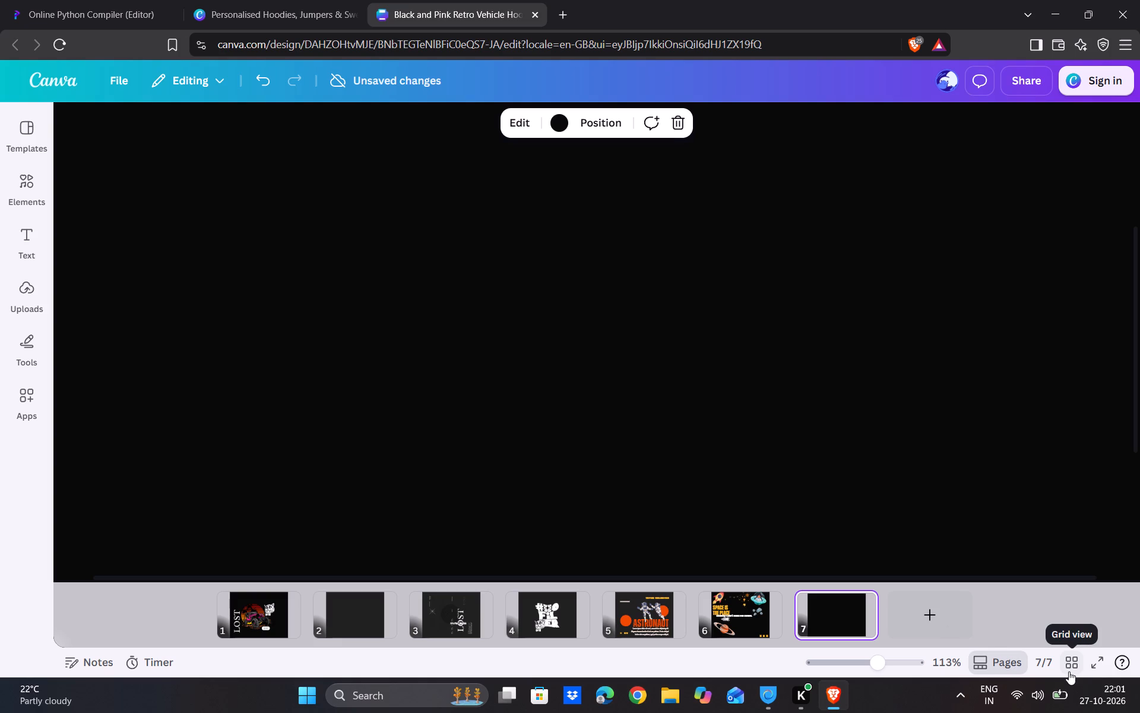
{"action": "right_click", "coordinate": [826, 529]}
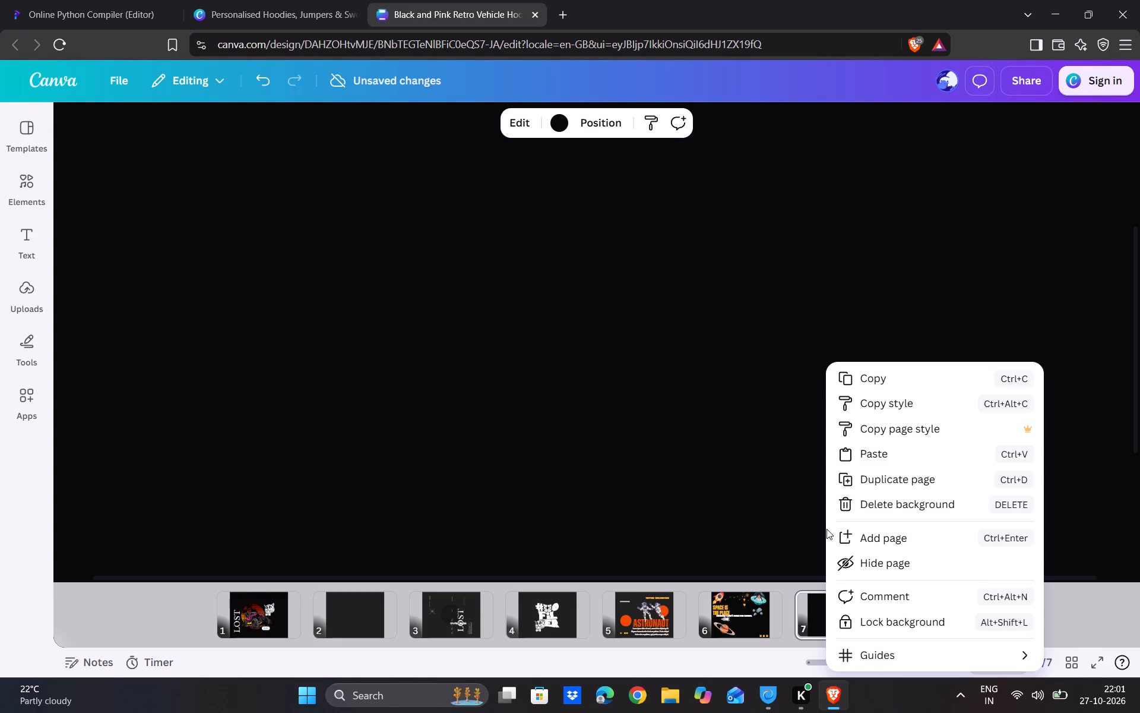
{"action": "double_click", "coordinate": [593, 413]}
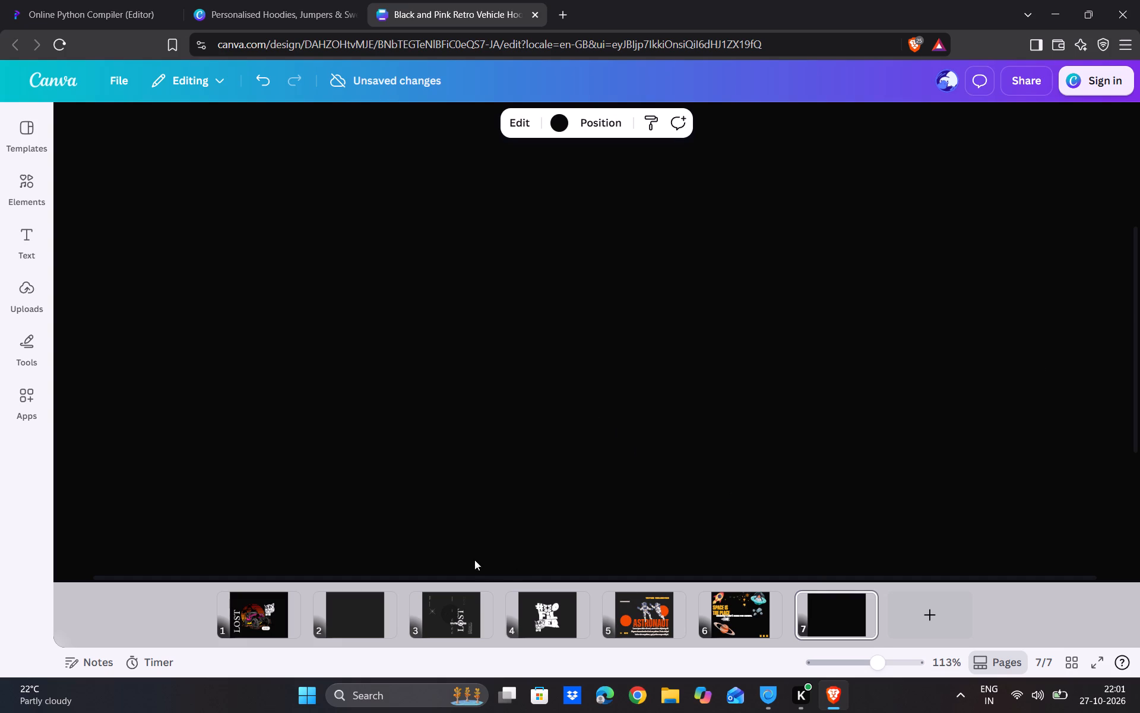
Select "Block trackers & ads" in the browser's Shields settings for the Canva site.
{"action": "left_click", "coordinate": [916, 49]}
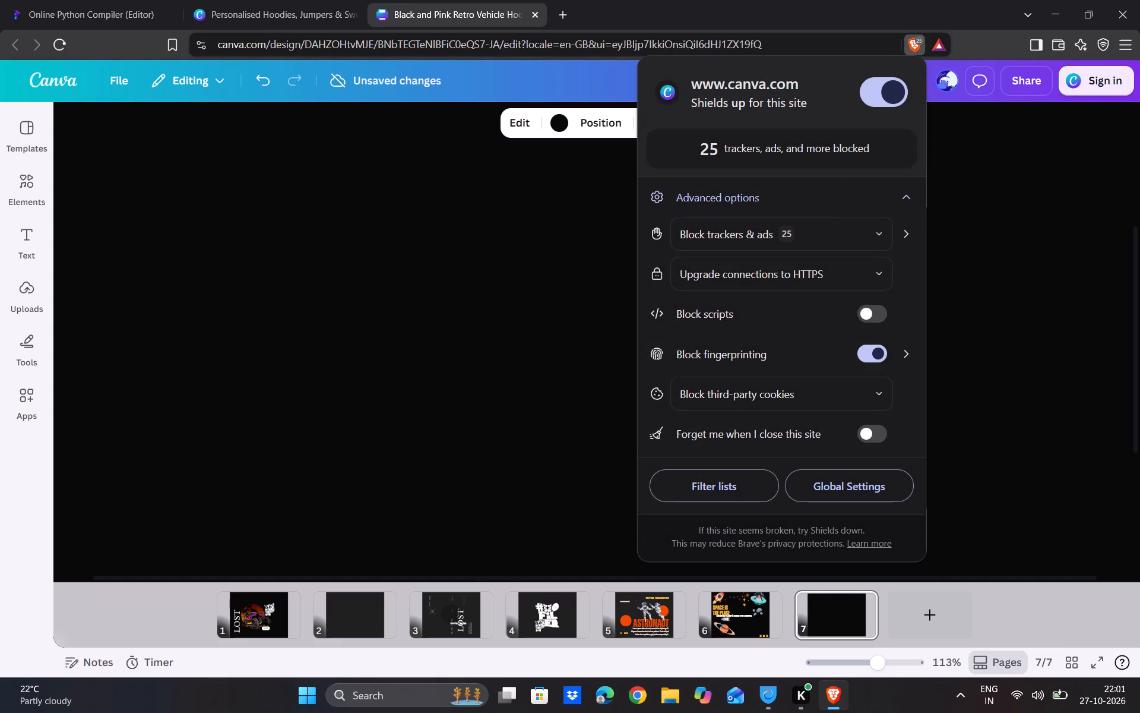
{"action": "left_click", "coordinate": [907, 200]}
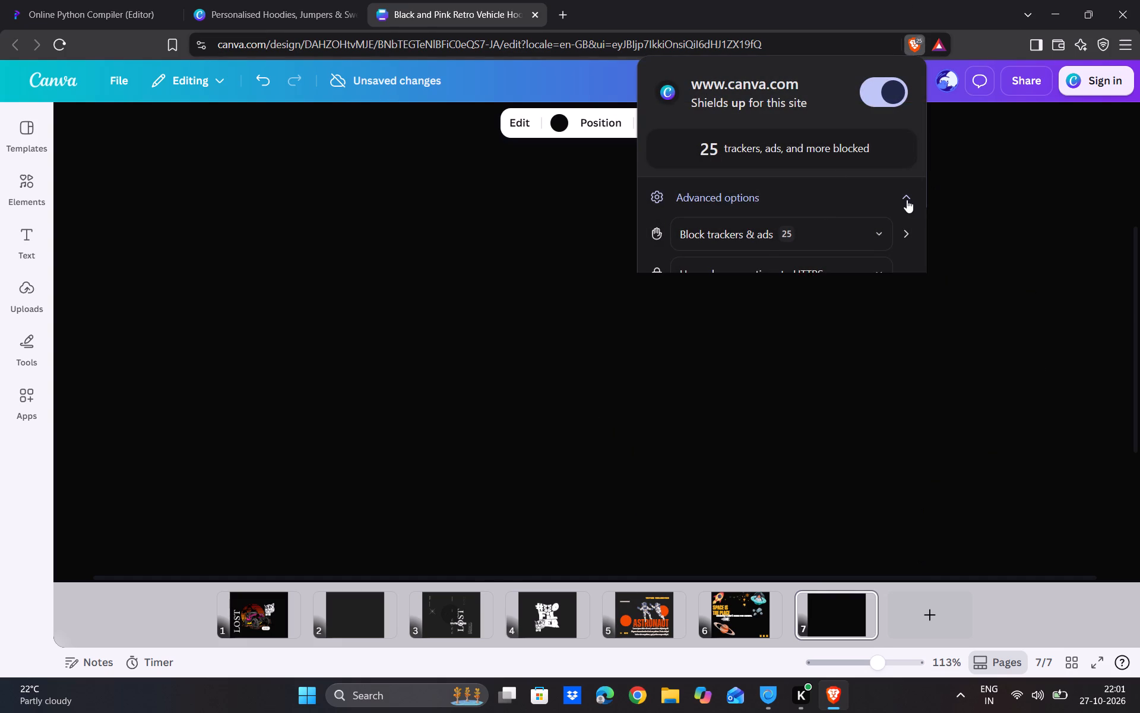
{"action": "left_click", "coordinate": [901, 200]}
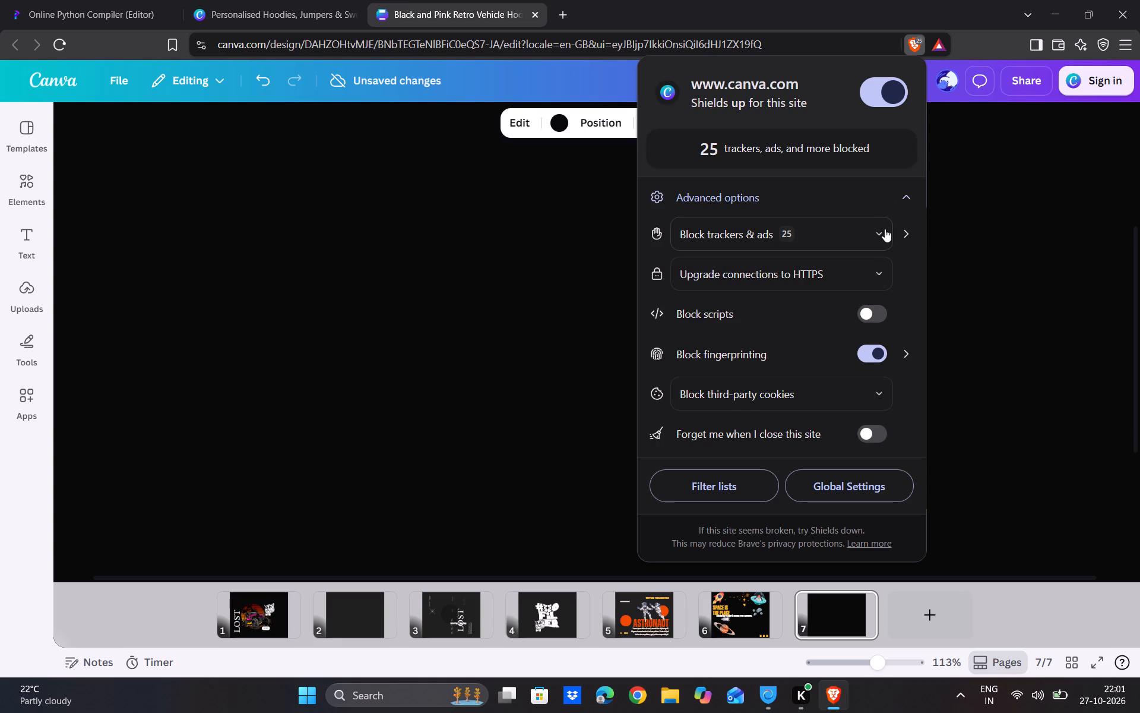
{"action": "left_click", "coordinate": [873, 233]}
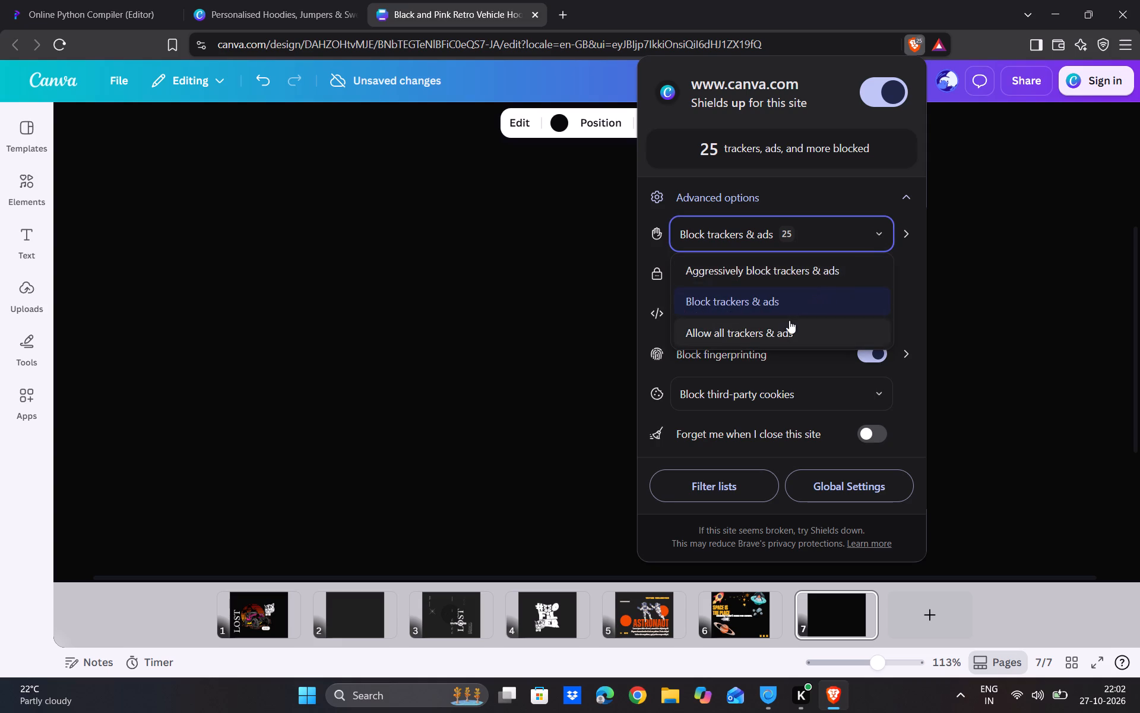
{"action": "left_click", "coordinate": [809, 291]}
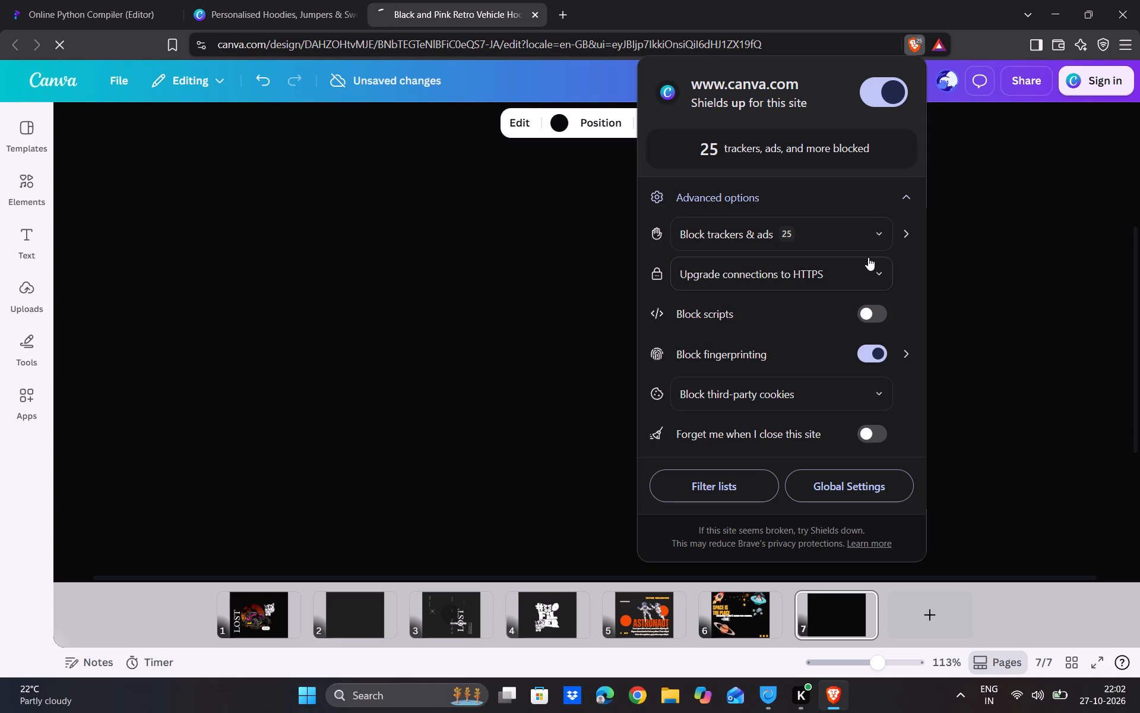
{"action": "left_click", "coordinate": [955, 144]}
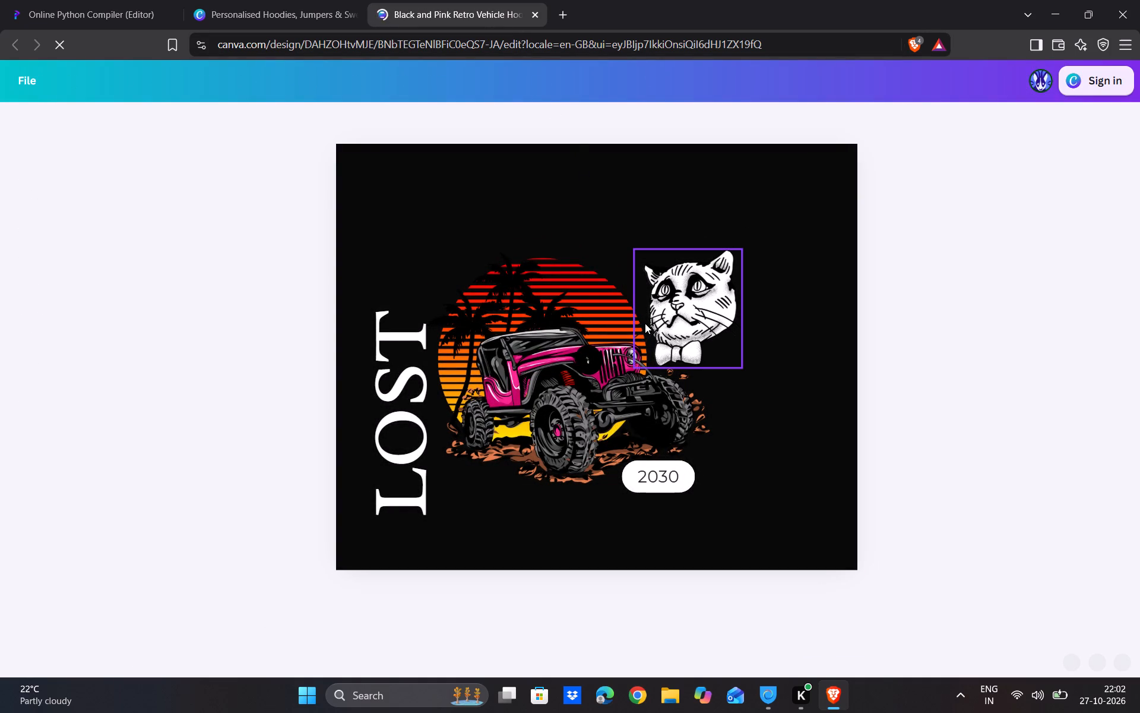
Close the log-in dialog without signing in and return to the reloaded design.
{"action": "scroll", "coordinate": [734, 376], "scroll_direction": "down", "scroll_amount": 1}
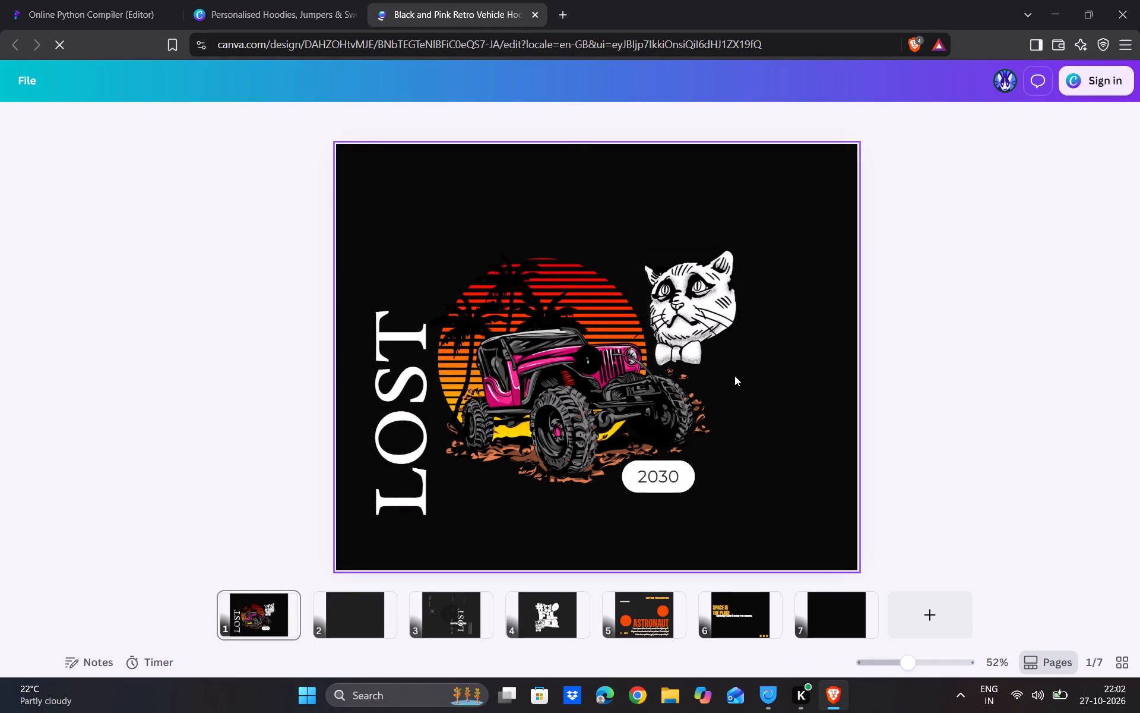
{"action": "scroll", "coordinate": [734, 376], "scroll_direction": "down", "scroll_amount": 4}
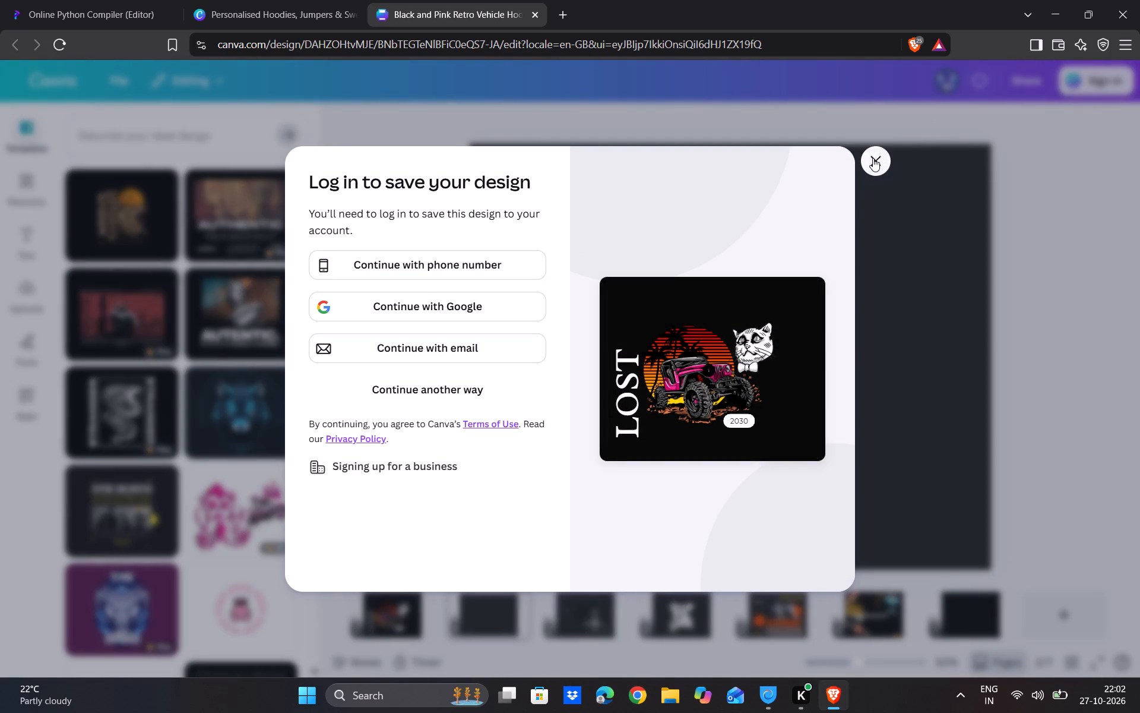
{"action": "left_click", "coordinate": [873, 158]}
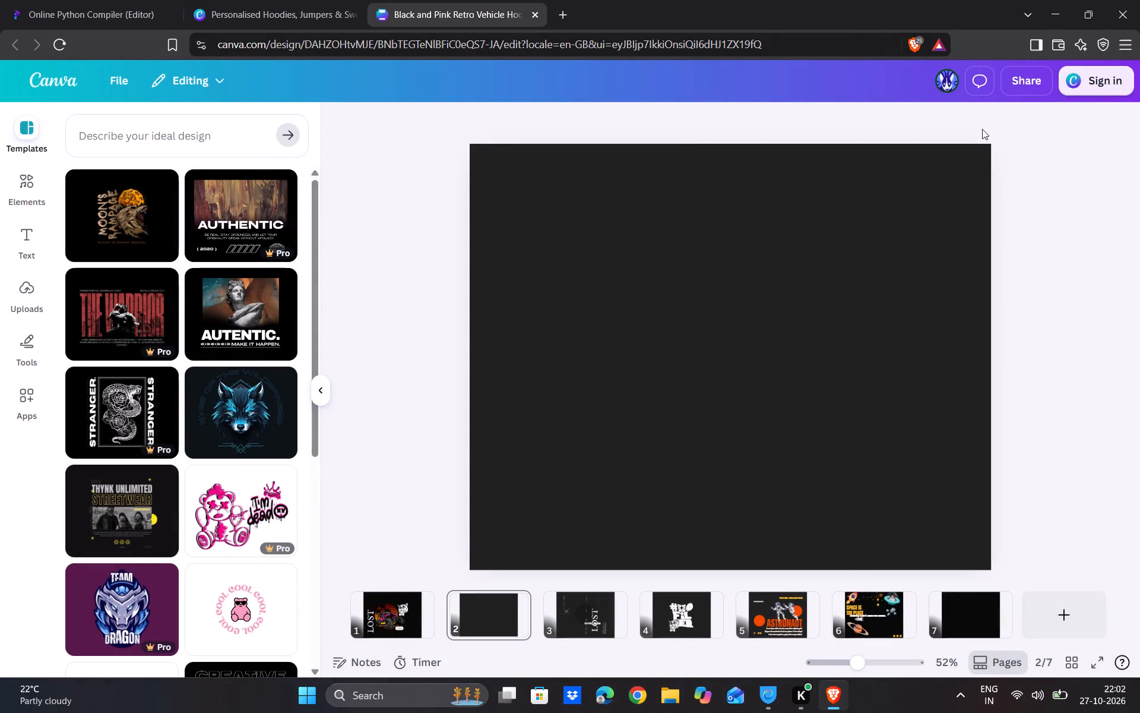
{"action": "double_click", "coordinate": [979, 144]}
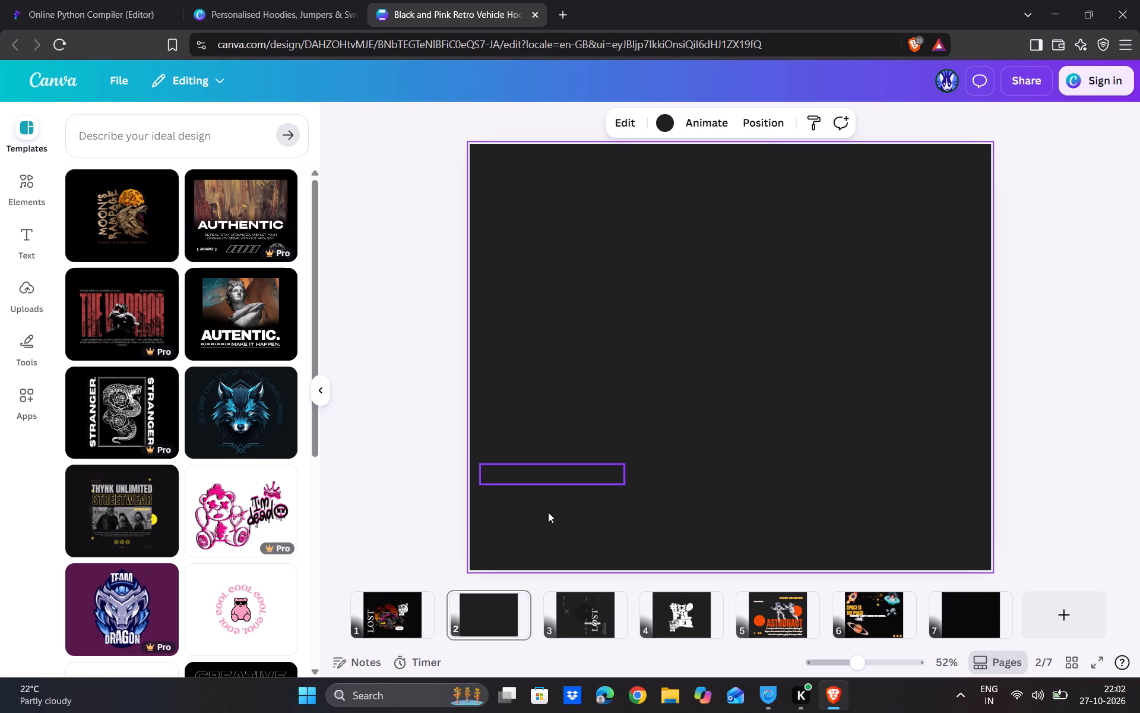
Try the Fun and Sleek page animations on page 1, settling on Chill applied to both enter and exit.
{"action": "left_click", "coordinate": [390, 610]}
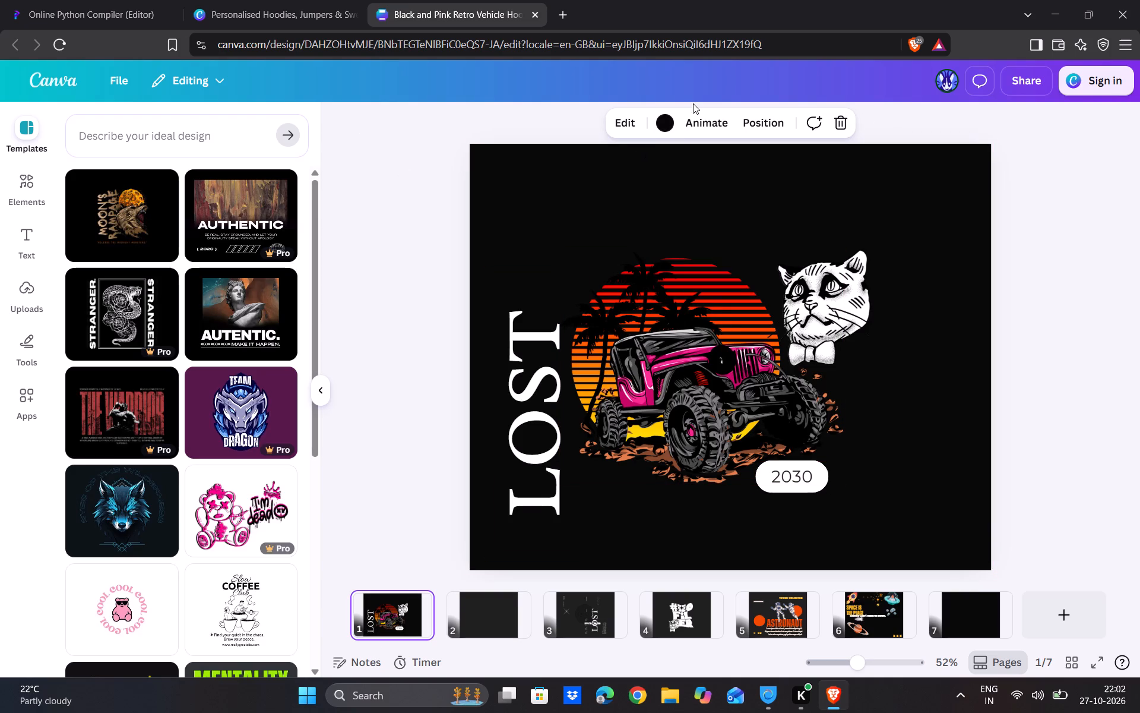
{"action": "left_click", "coordinate": [696, 118]}
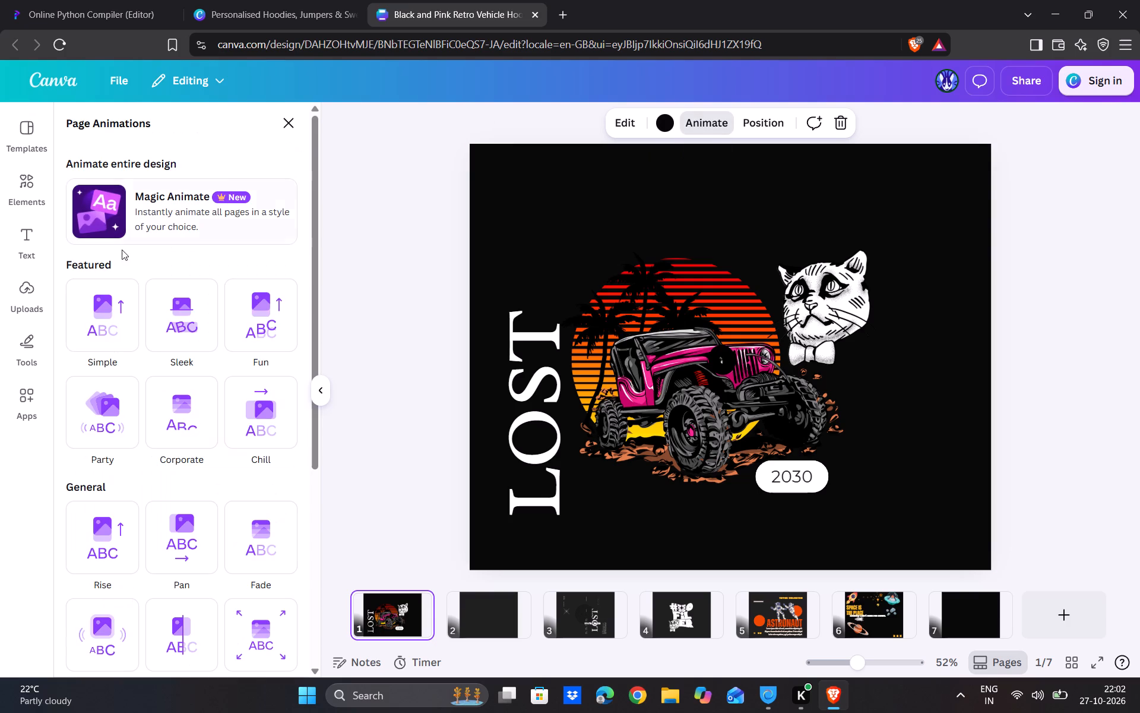
{"action": "left_click", "coordinate": [243, 318]}
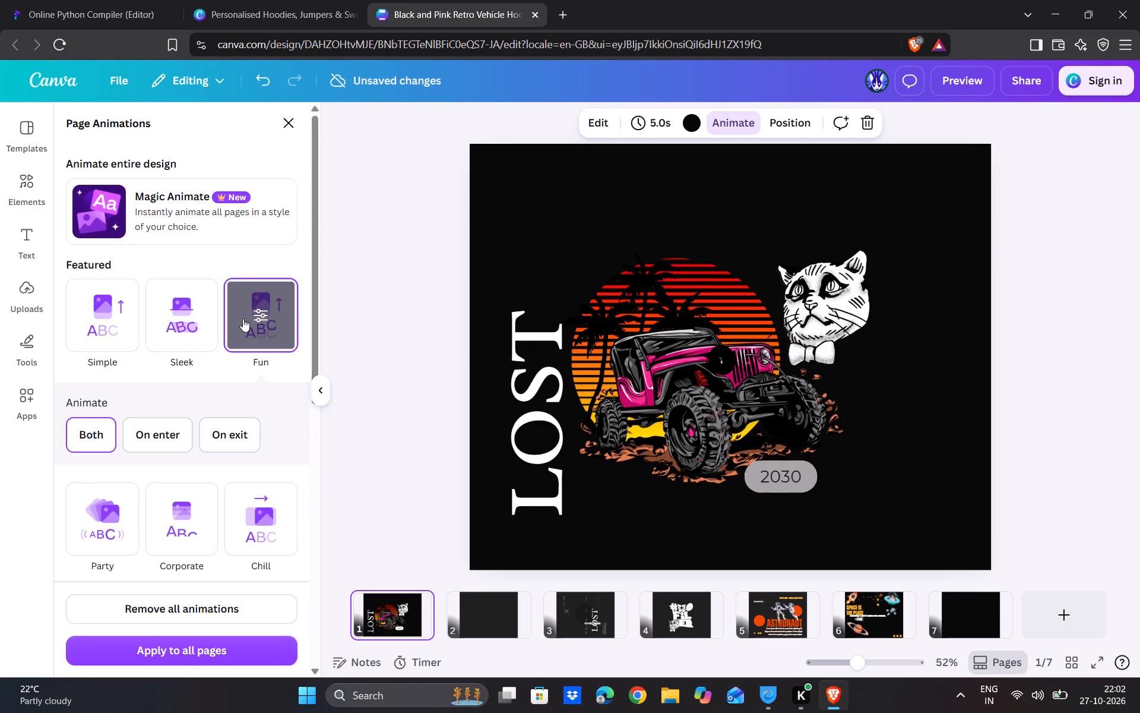
{"action": "left_click", "coordinate": [188, 336]}
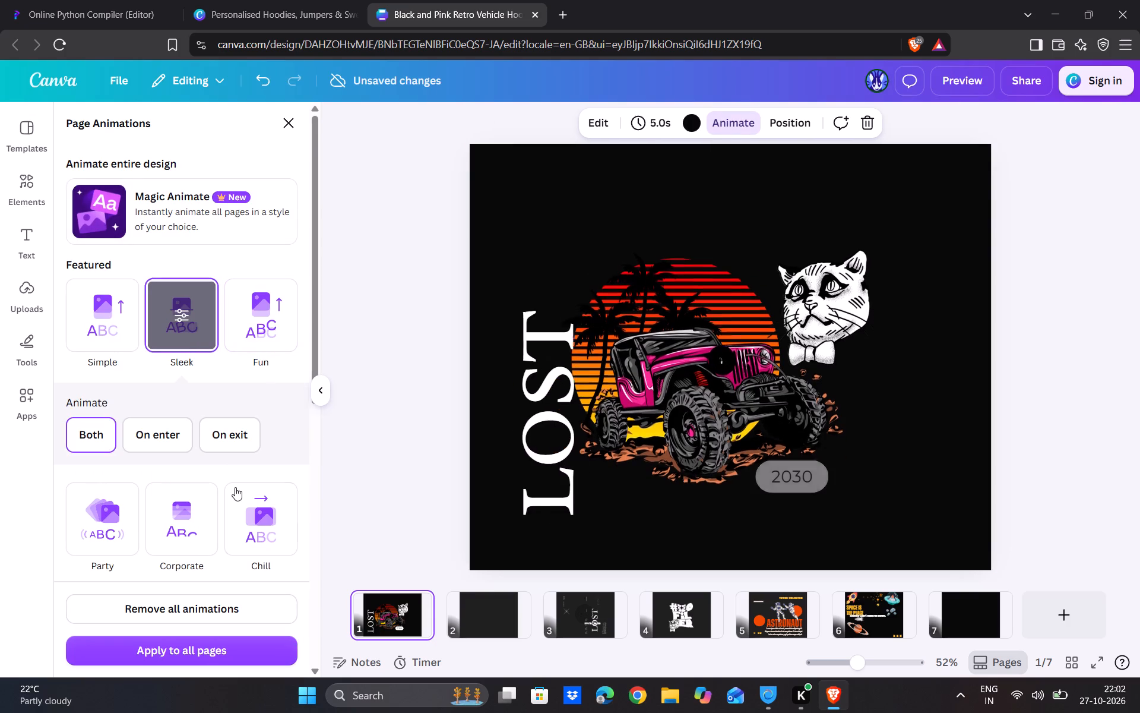
{"action": "left_click", "coordinate": [256, 340]}
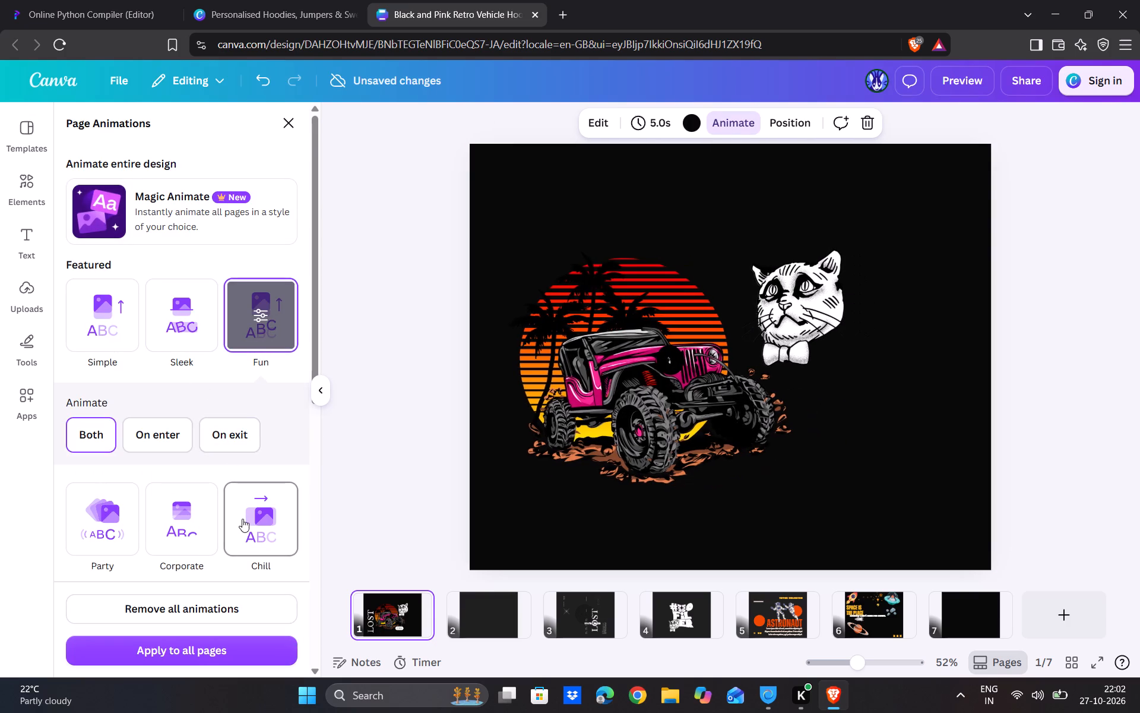
{"action": "left_click", "coordinate": [242, 519]}
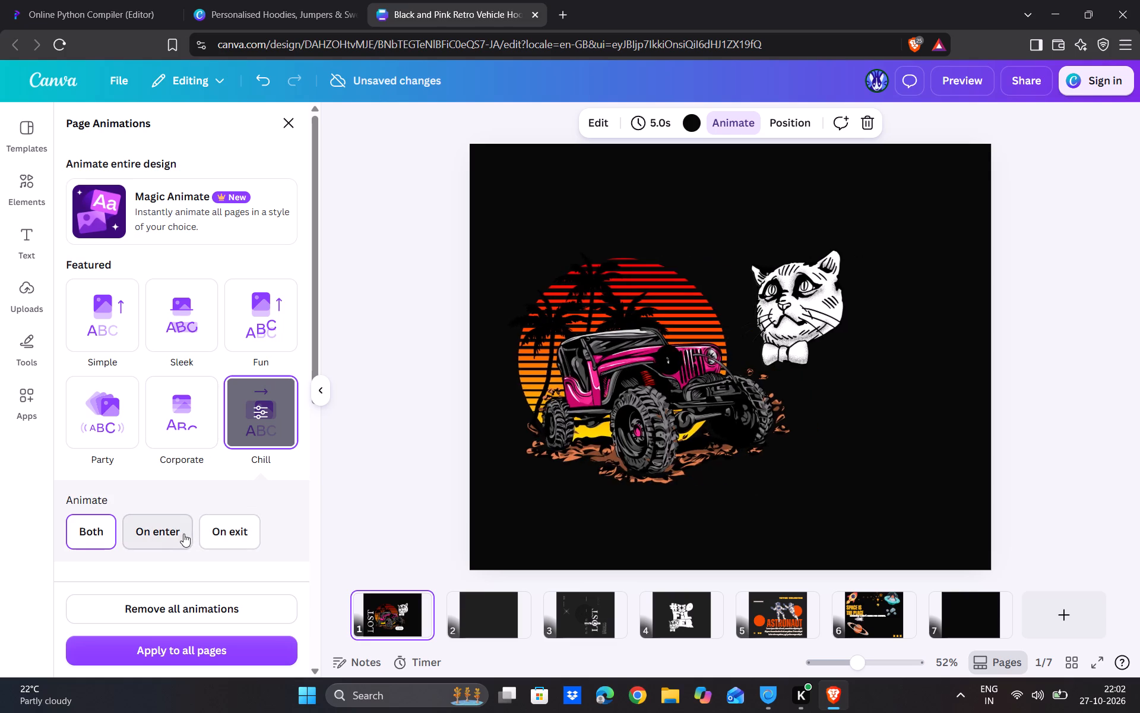
{"action": "left_click", "coordinate": [179, 534]}
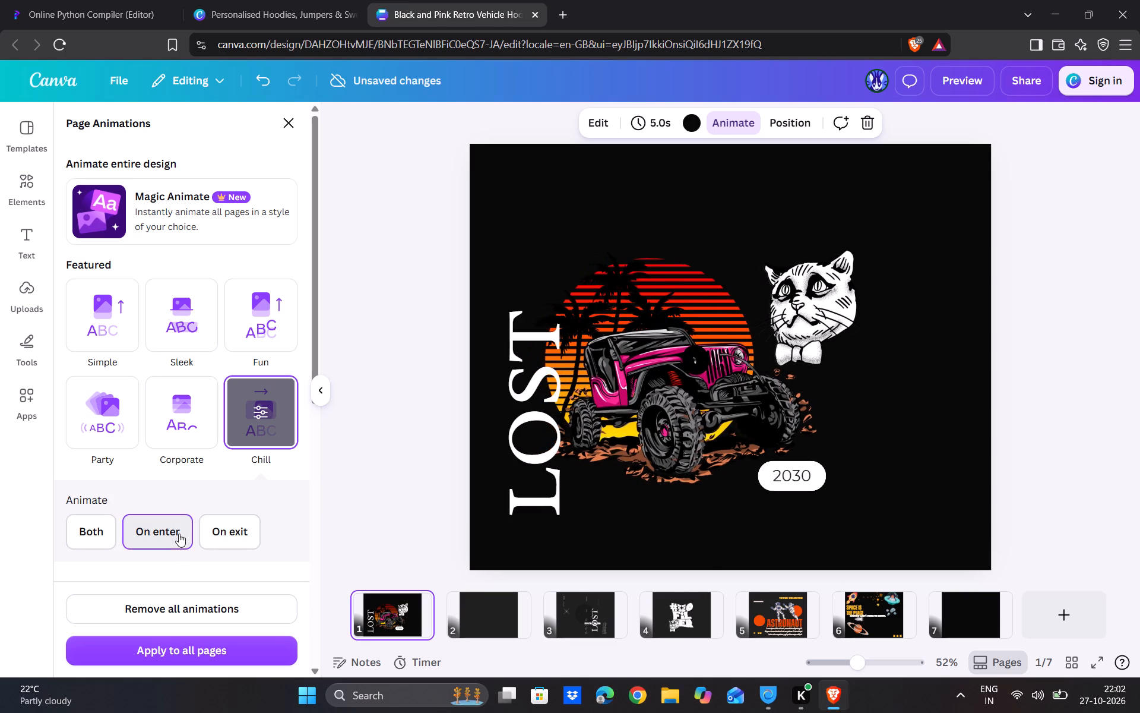
{"action": "left_click", "coordinate": [219, 534]}
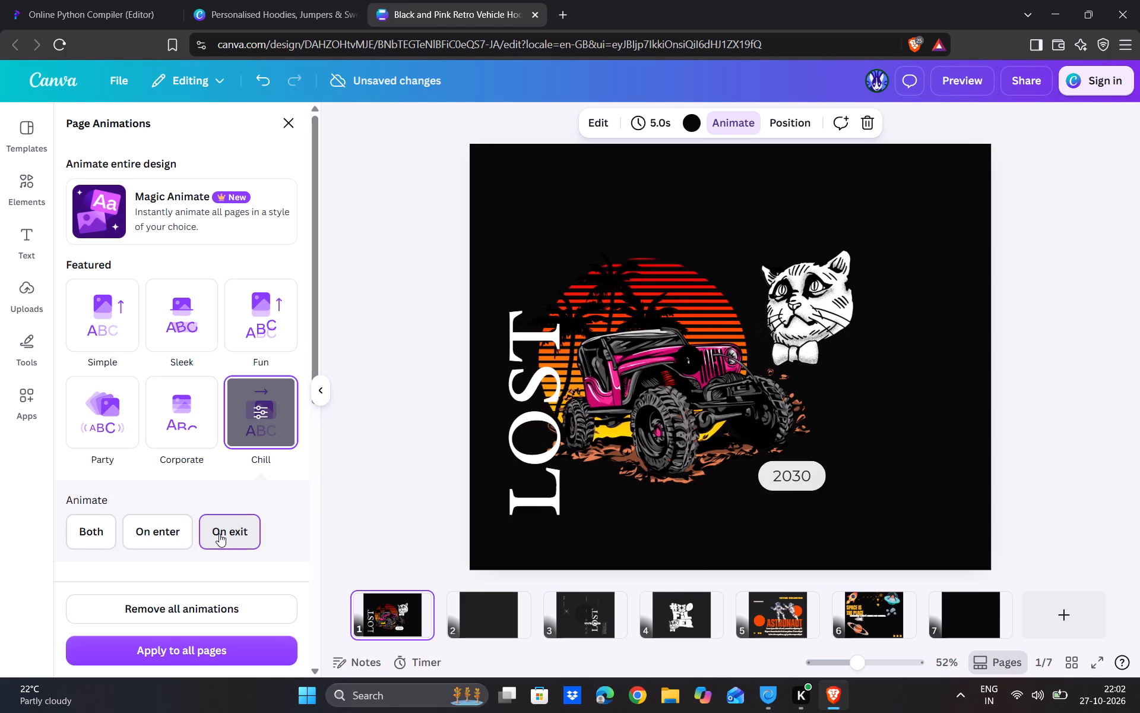
{"action": "left_click", "coordinate": [85, 538]}
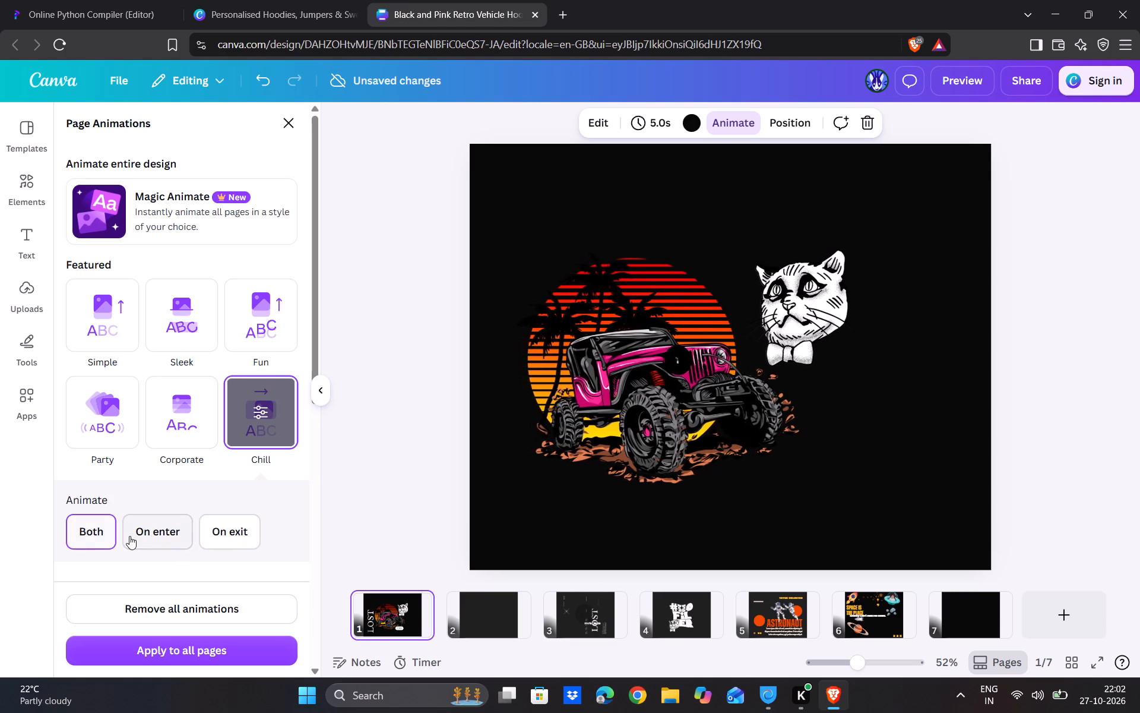
Try the Corporate page animation on page 1, settling on Fun applied to both enter and exit.
{"action": "left_click", "coordinate": [129, 536]}
{"action": "left_click", "coordinate": [169, 430]}
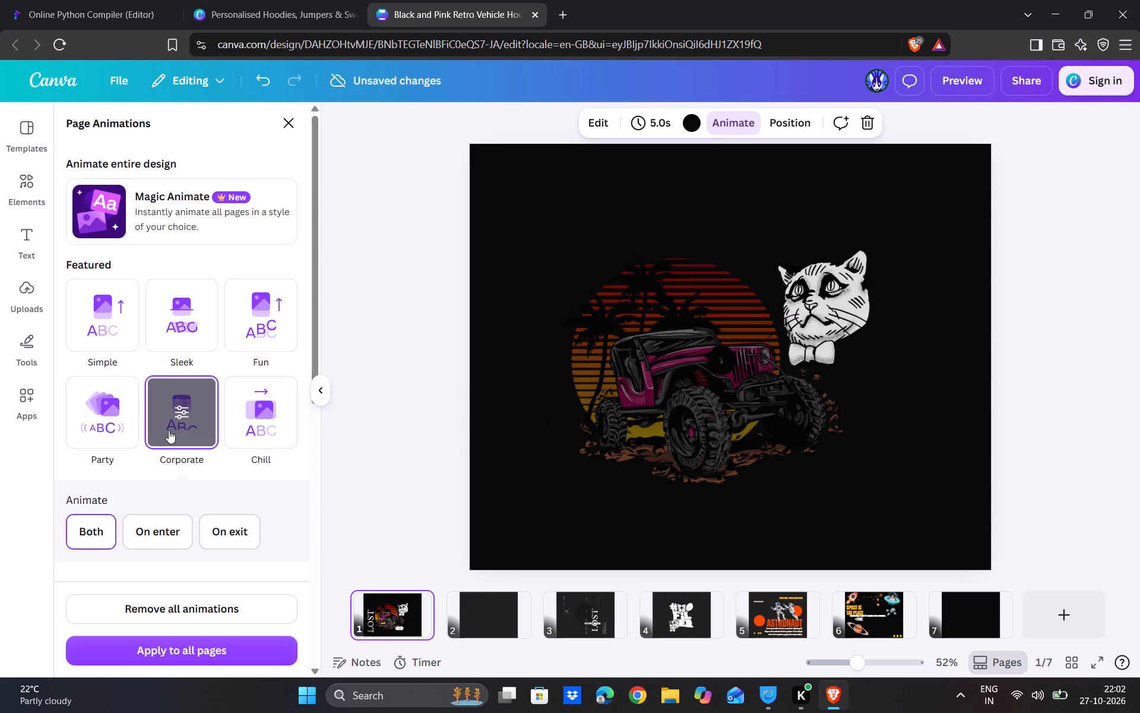
{"action": "left_click", "coordinate": [236, 319]}
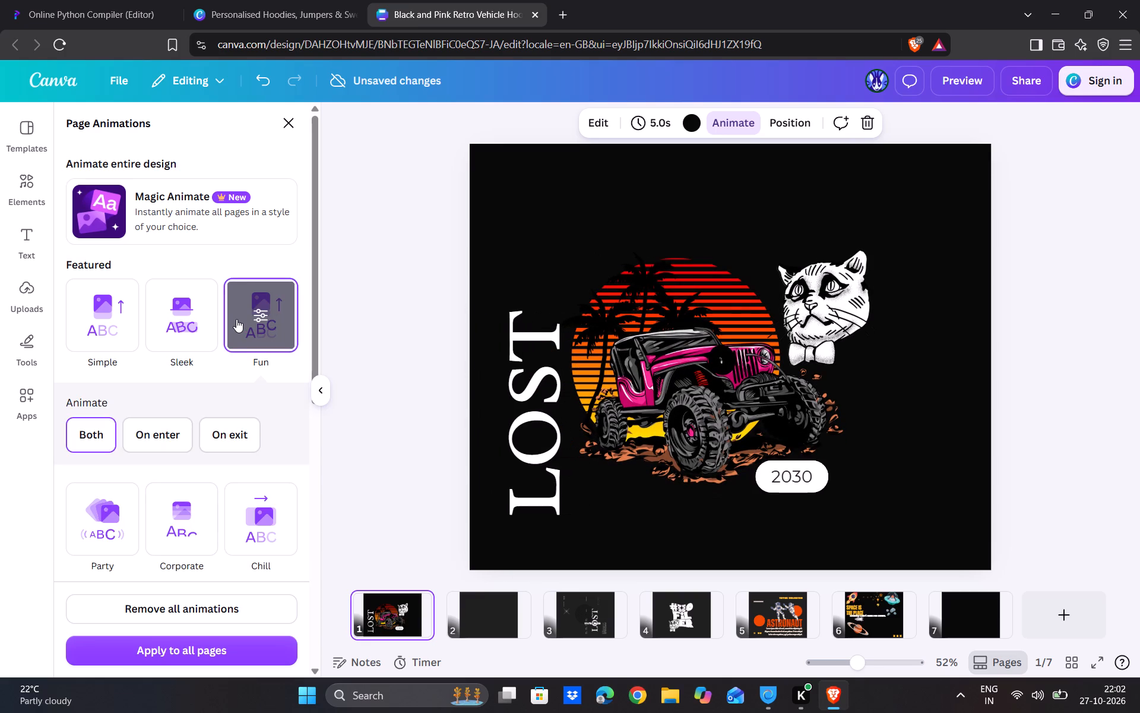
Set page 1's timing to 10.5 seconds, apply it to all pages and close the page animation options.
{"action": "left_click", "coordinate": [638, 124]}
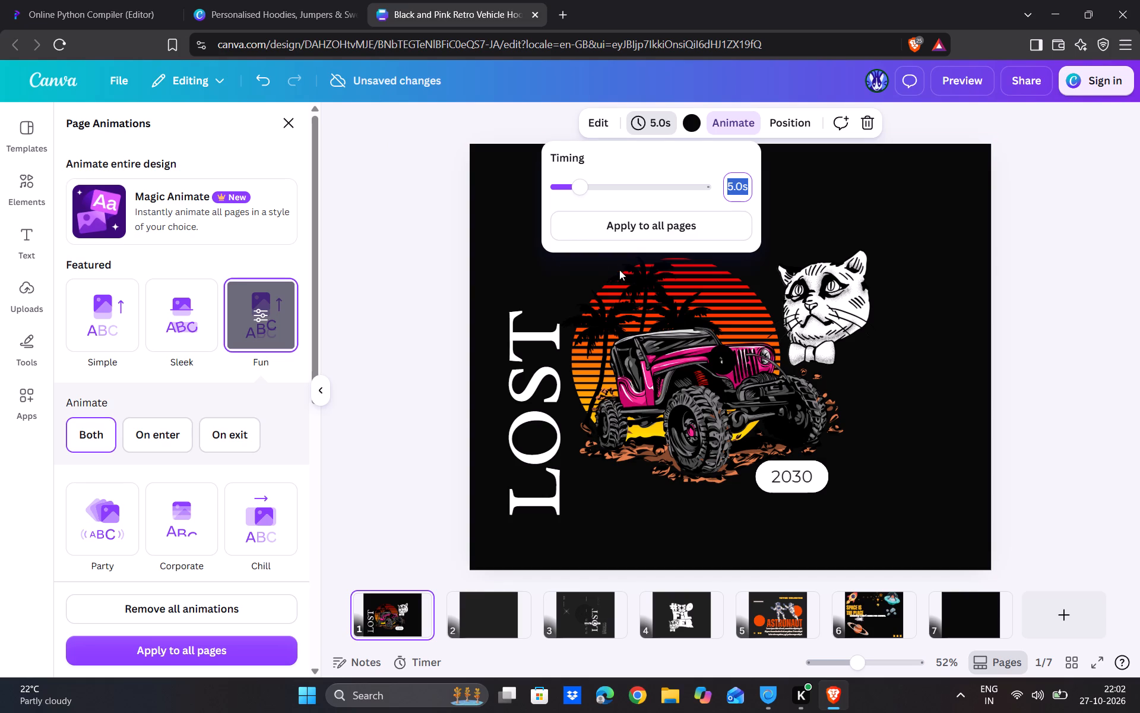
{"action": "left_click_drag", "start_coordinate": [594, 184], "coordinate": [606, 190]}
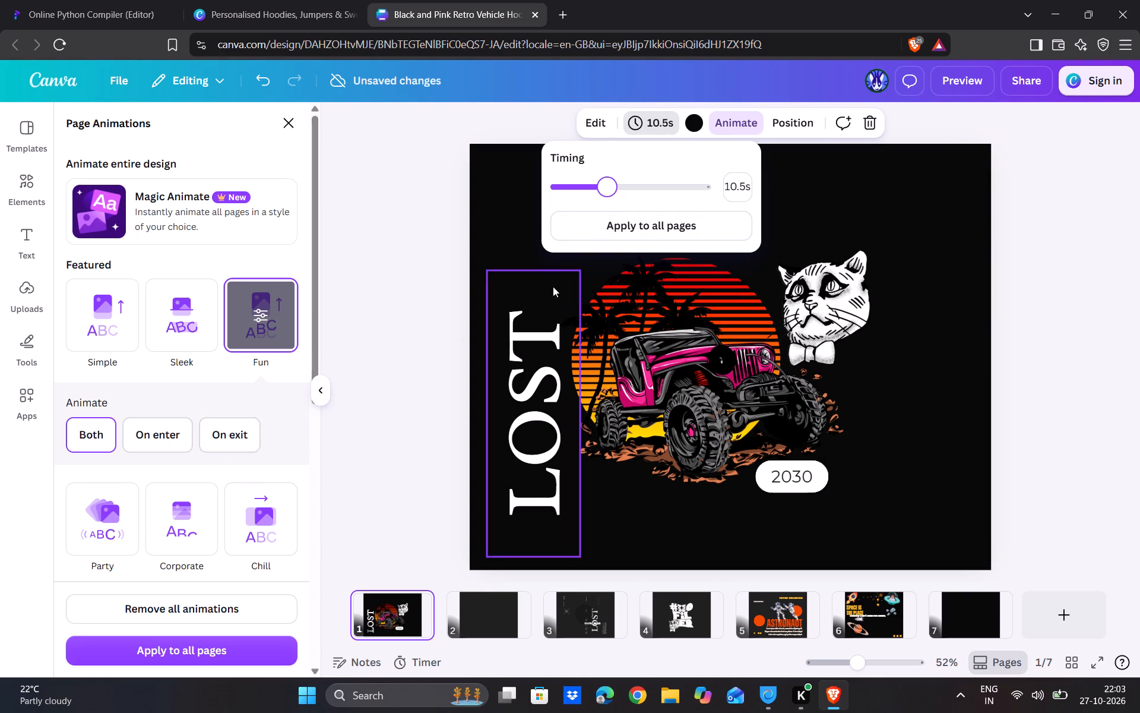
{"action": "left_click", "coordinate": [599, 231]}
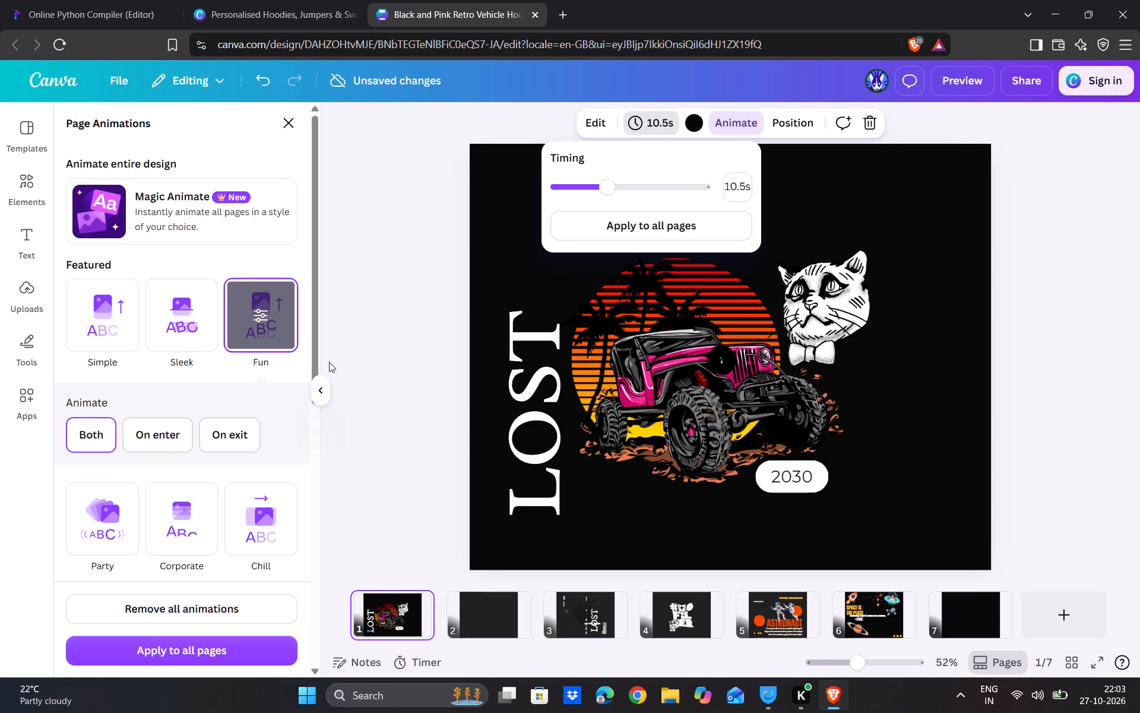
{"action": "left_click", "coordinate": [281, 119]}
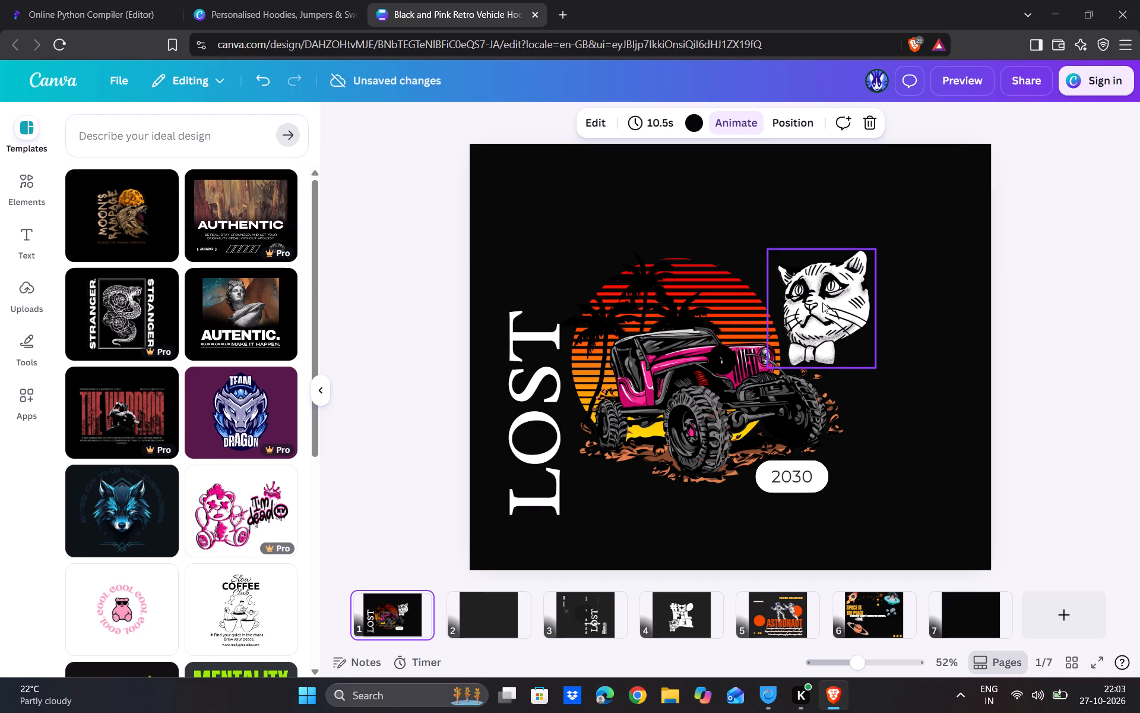
Set page 1's timing to 3.5 seconds and apply it to all pages.
{"action": "left_click", "coordinate": [664, 112]}
{"action": "left_click", "coordinate": [585, 182]}
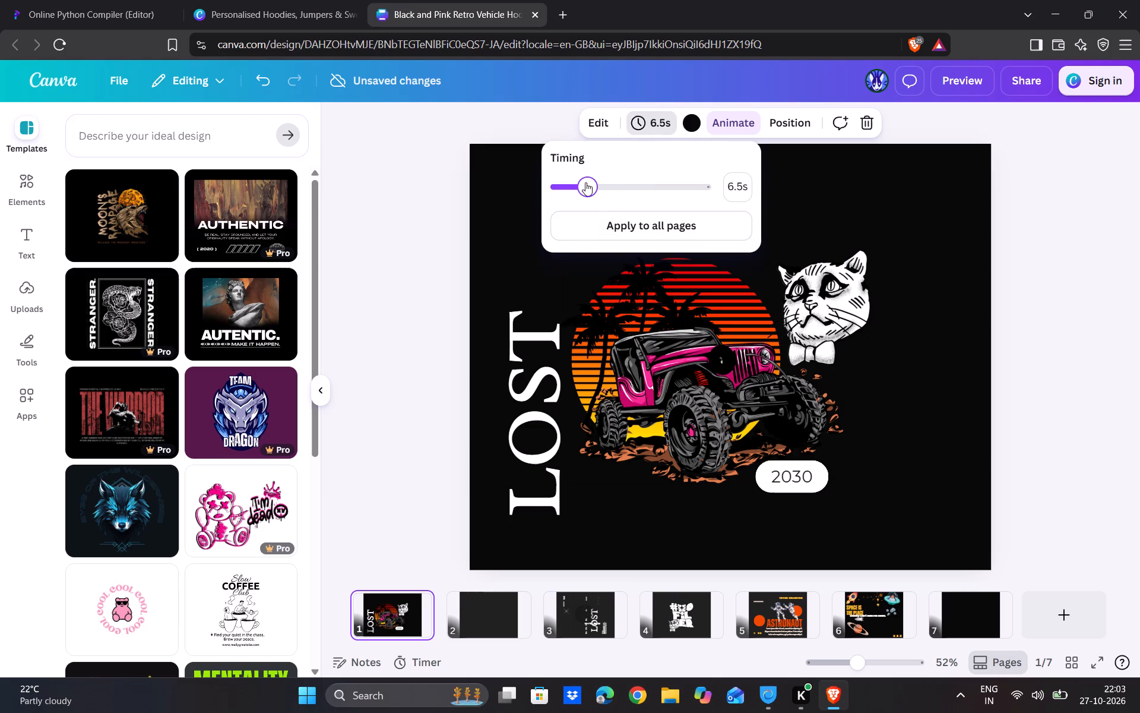
{"action": "left_click", "coordinate": [572, 182]}
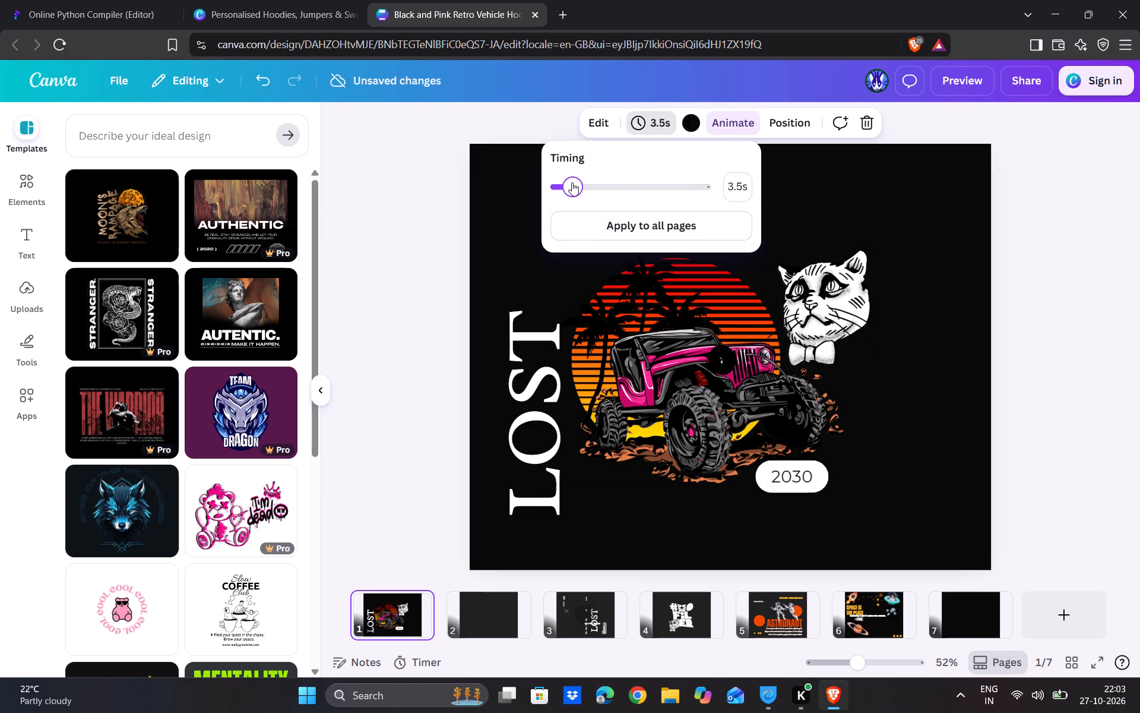
{"action": "left_click", "coordinate": [584, 217]}
Collapse the template sidebar and hide the page thumbnails so the pages show as a continuous scroll.
{"action": "left_click", "coordinate": [322, 394]}
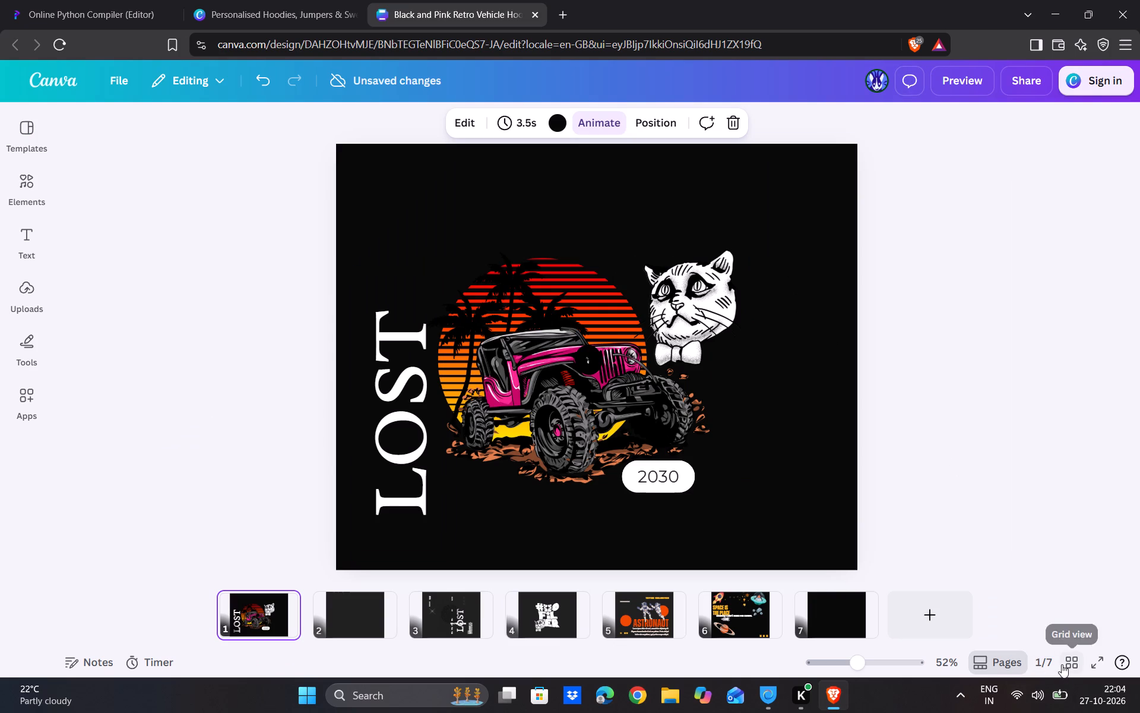
{"action": "left_click", "coordinate": [1002, 663]}
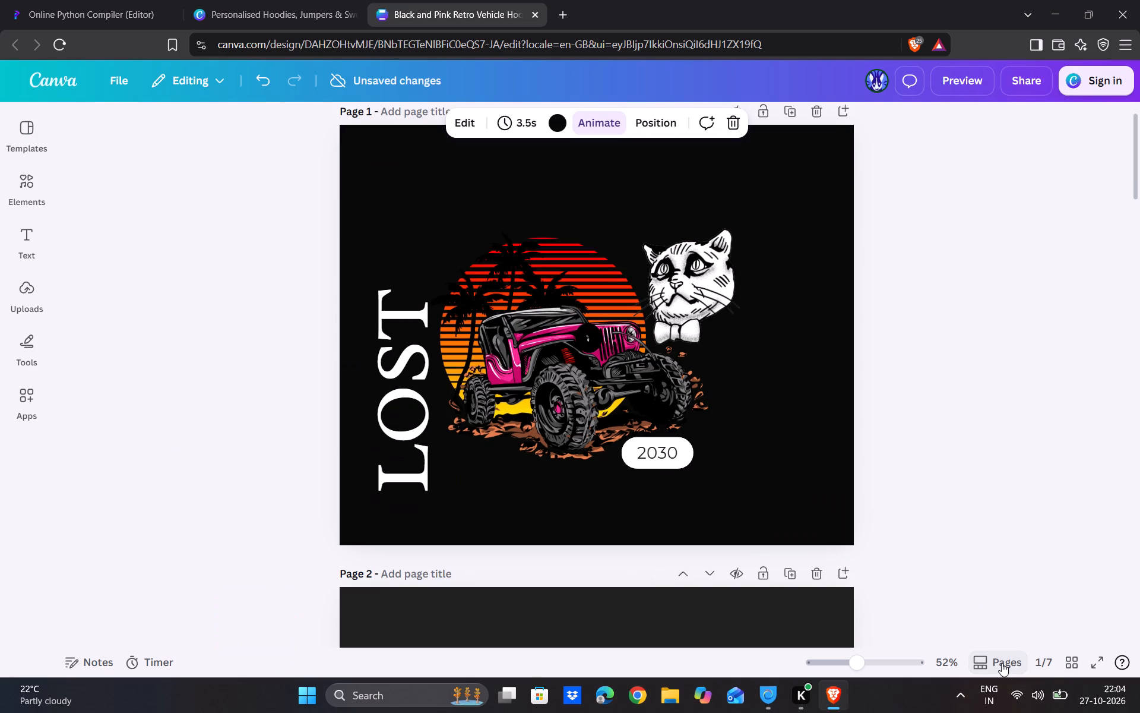
Play the animated design in full screen through to its end and return to the editor.
{"action": "left_click", "coordinate": [1089, 667]}
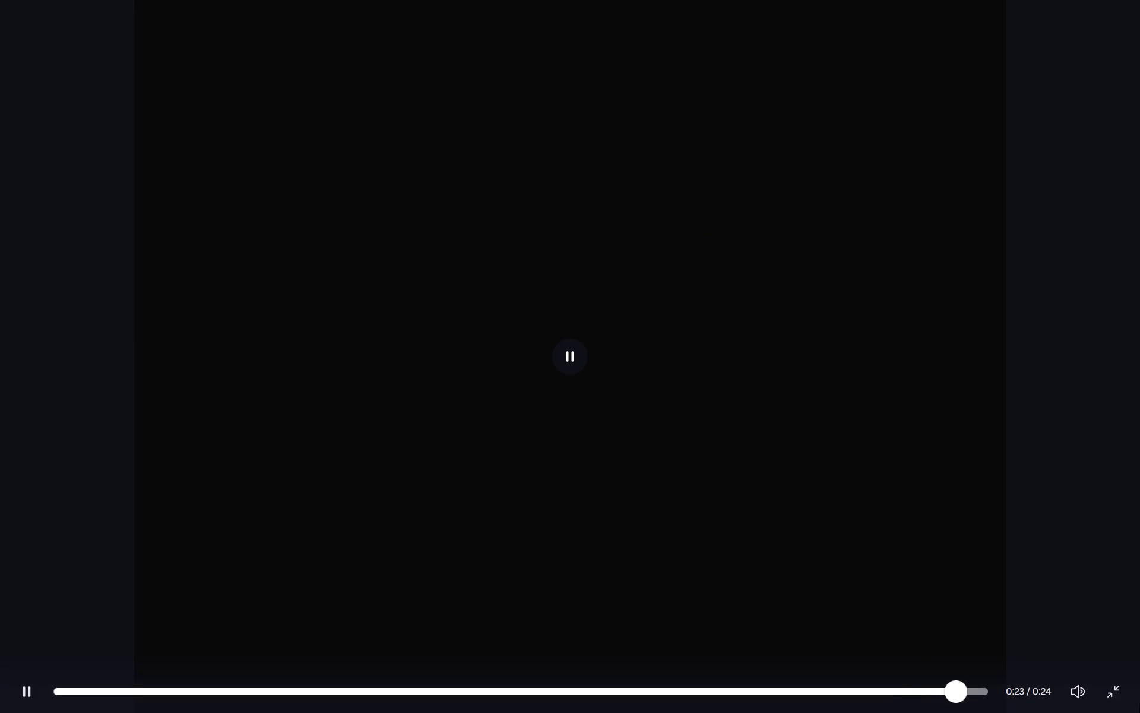
{"action": "left_click", "coordinate": [1114, 701]}
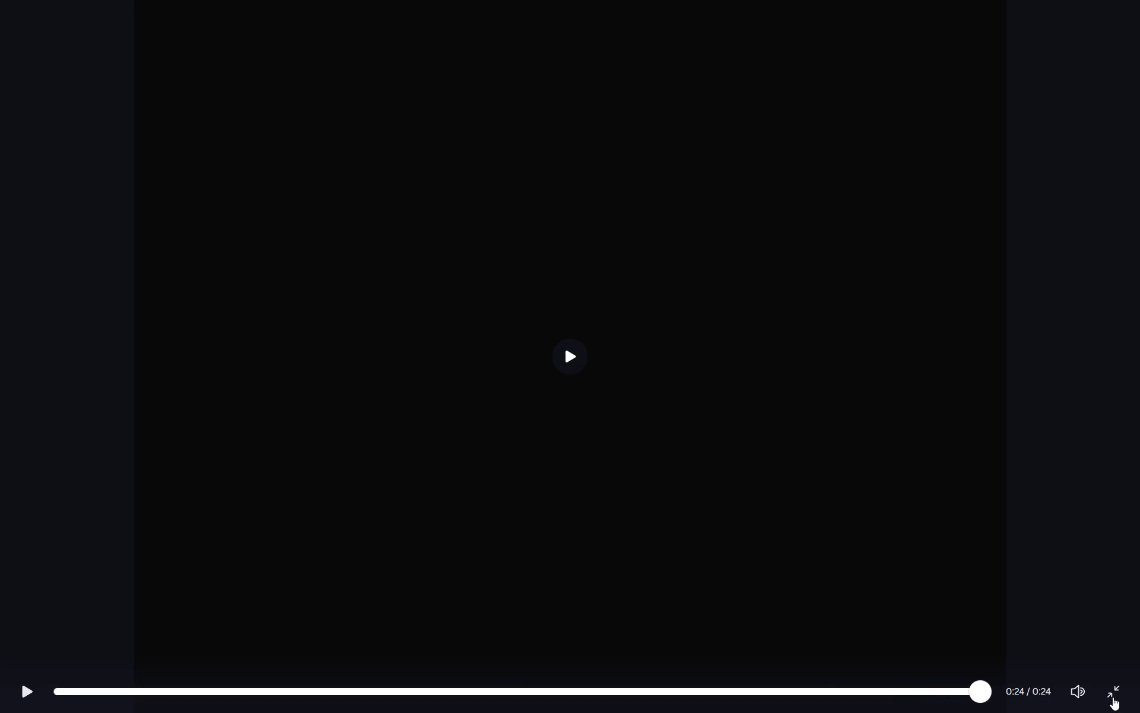
{"action": "left_click", "coordinate": [1111, 693]}
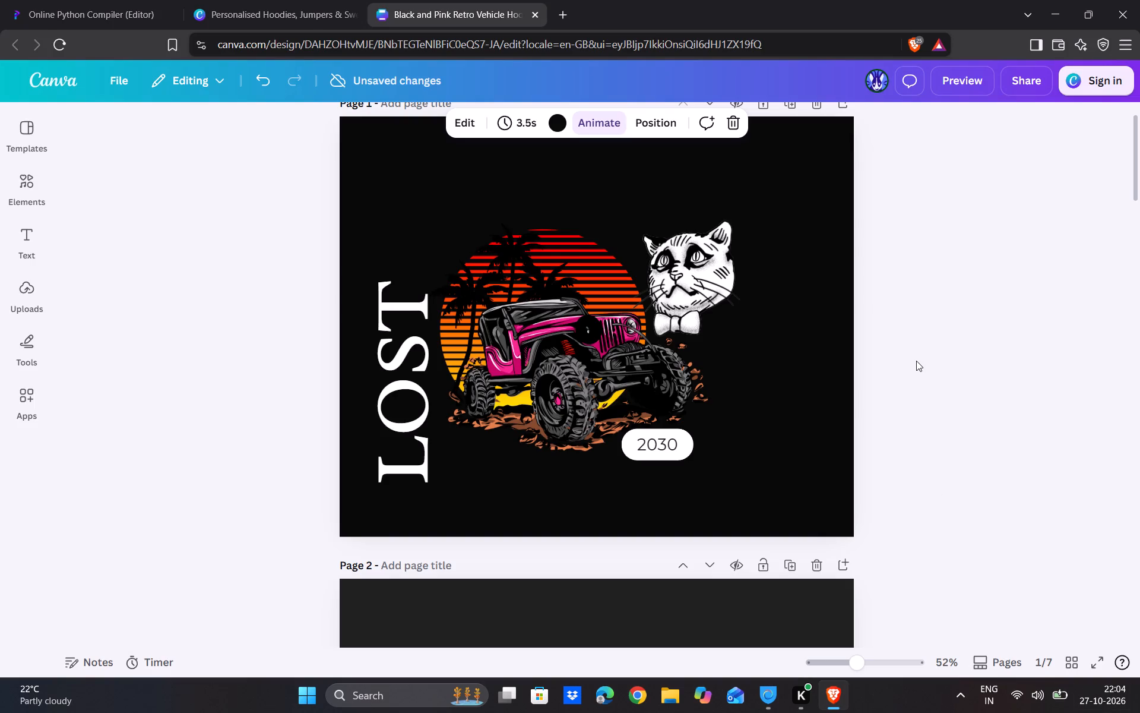